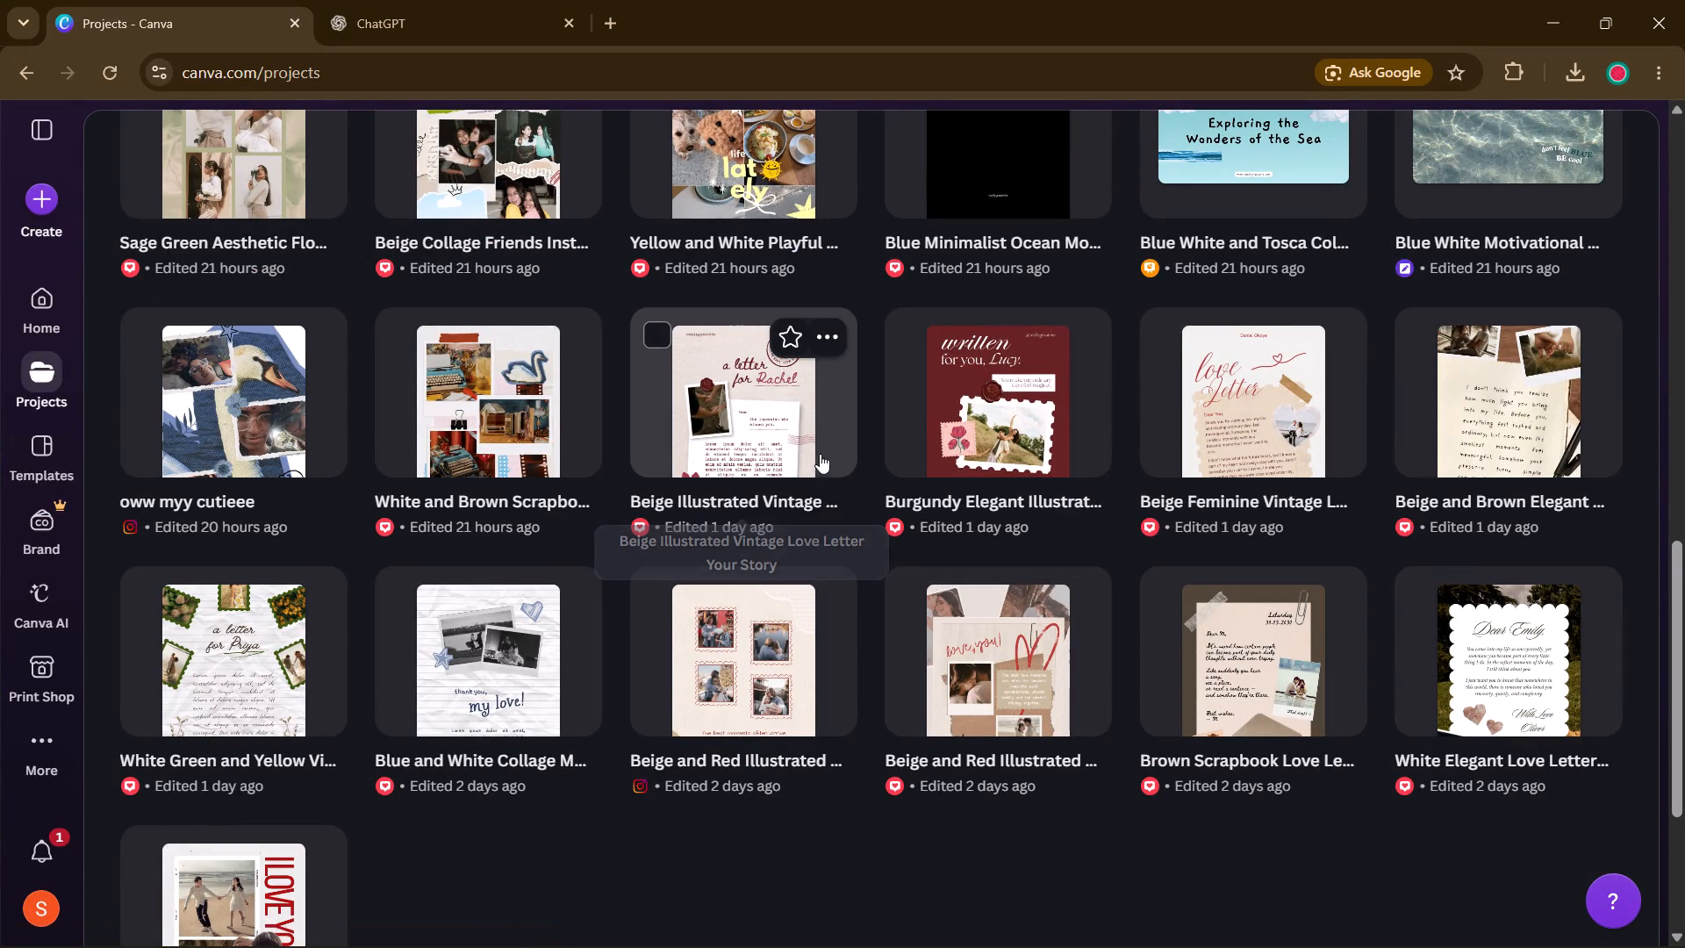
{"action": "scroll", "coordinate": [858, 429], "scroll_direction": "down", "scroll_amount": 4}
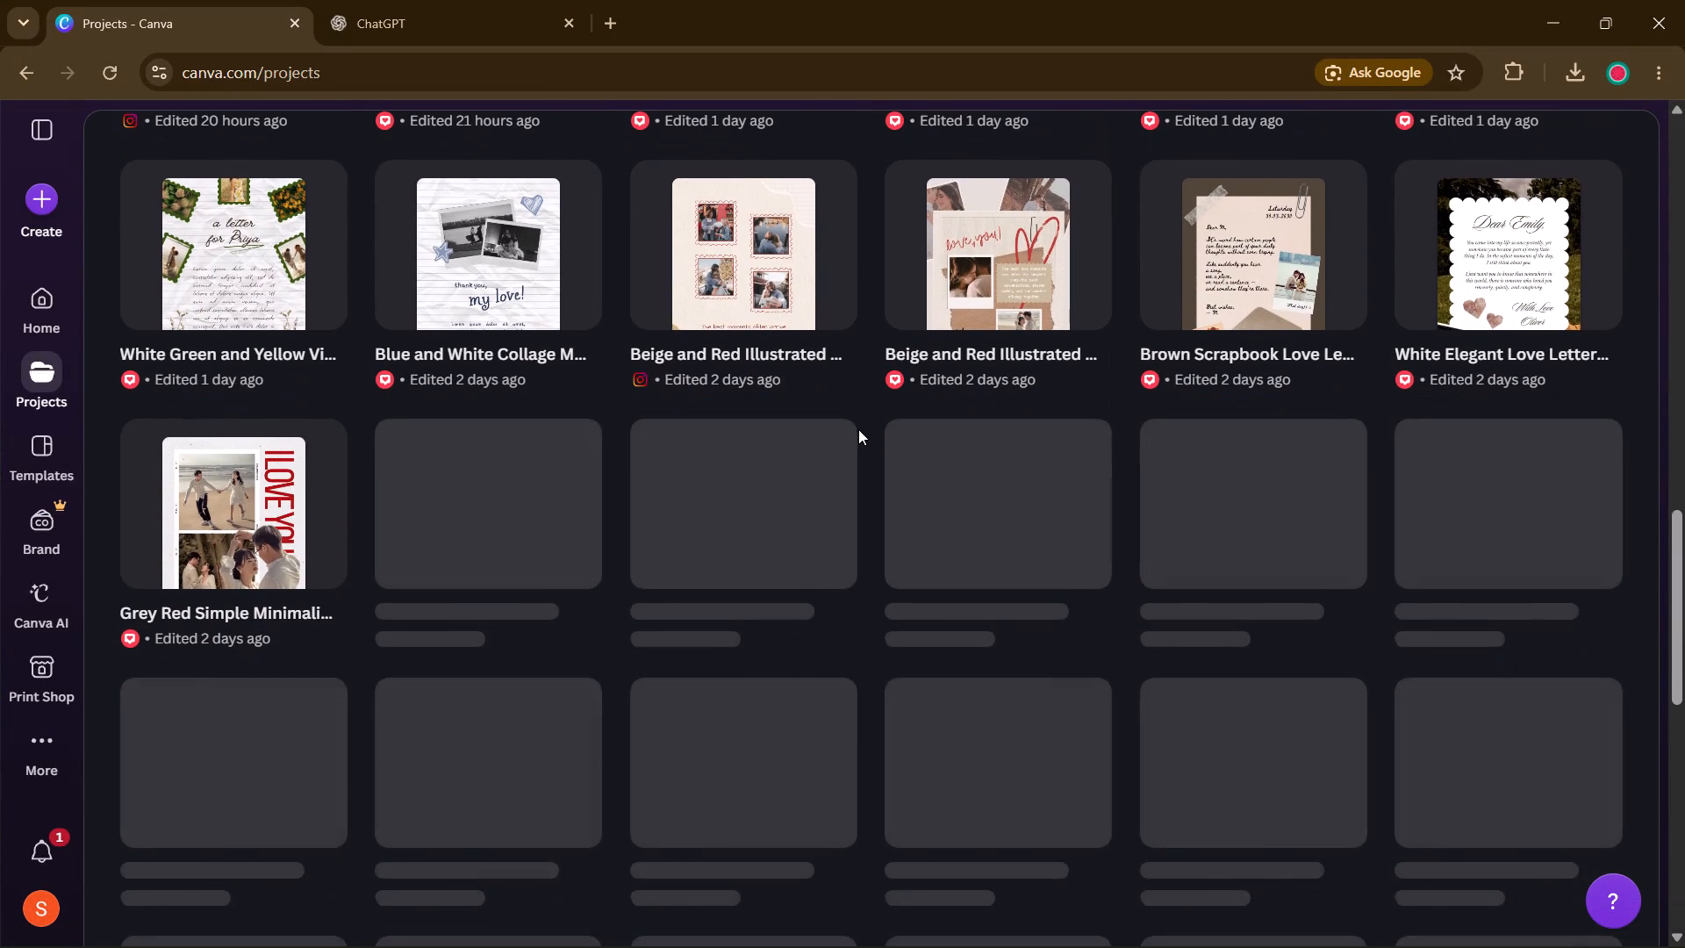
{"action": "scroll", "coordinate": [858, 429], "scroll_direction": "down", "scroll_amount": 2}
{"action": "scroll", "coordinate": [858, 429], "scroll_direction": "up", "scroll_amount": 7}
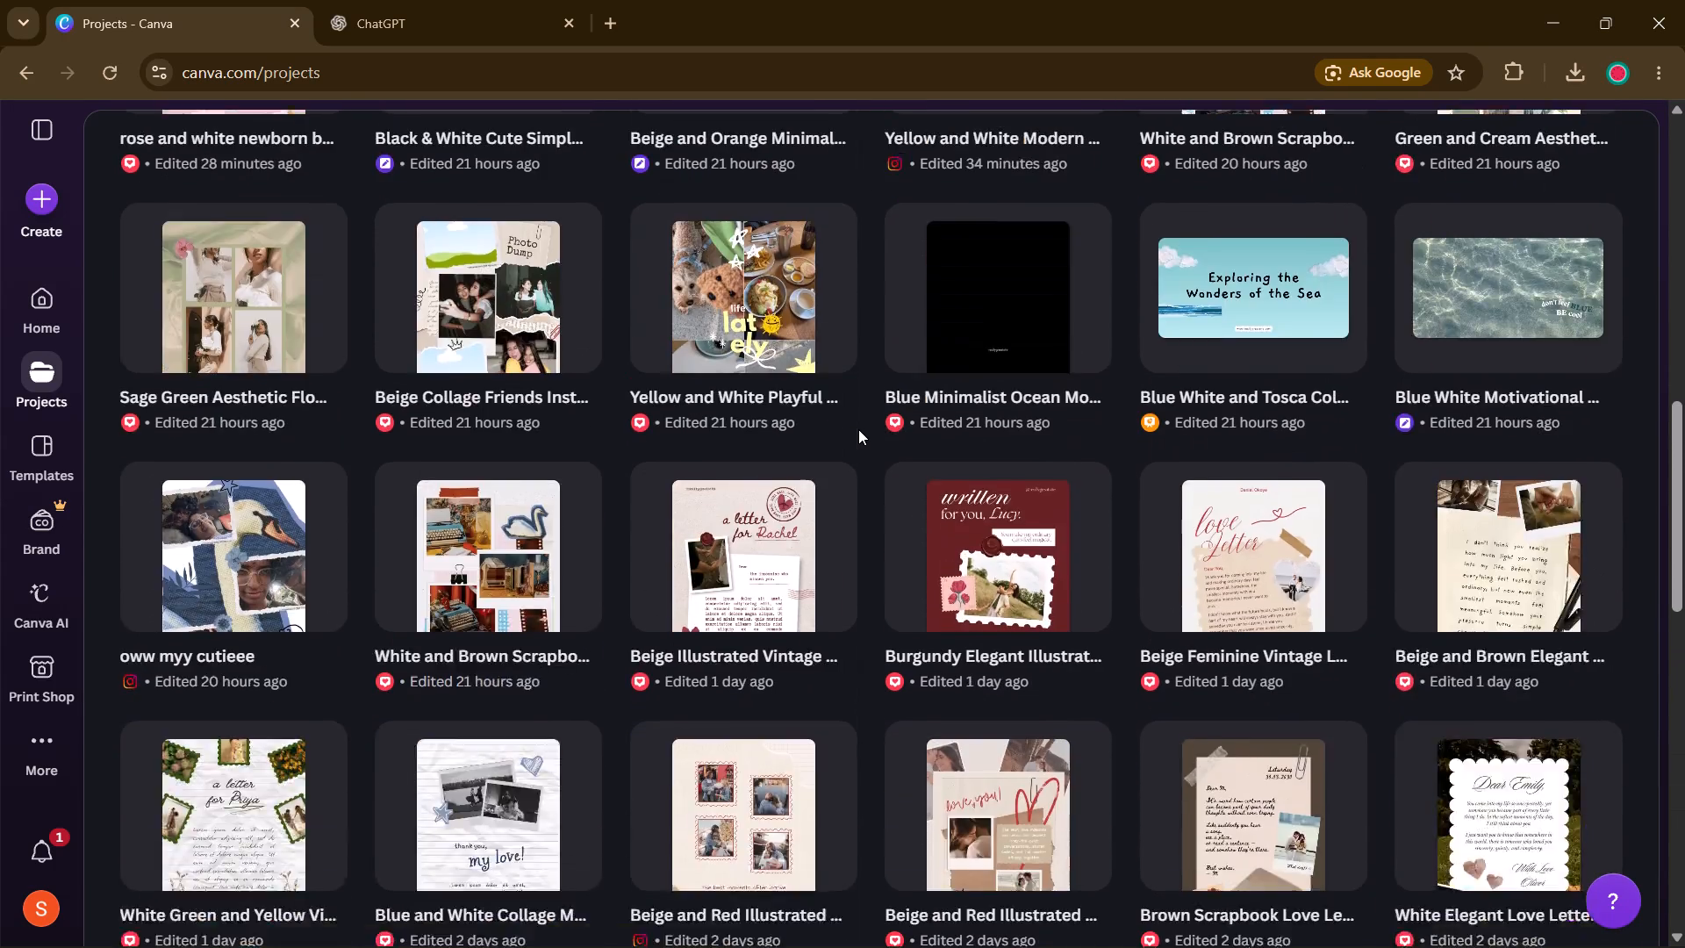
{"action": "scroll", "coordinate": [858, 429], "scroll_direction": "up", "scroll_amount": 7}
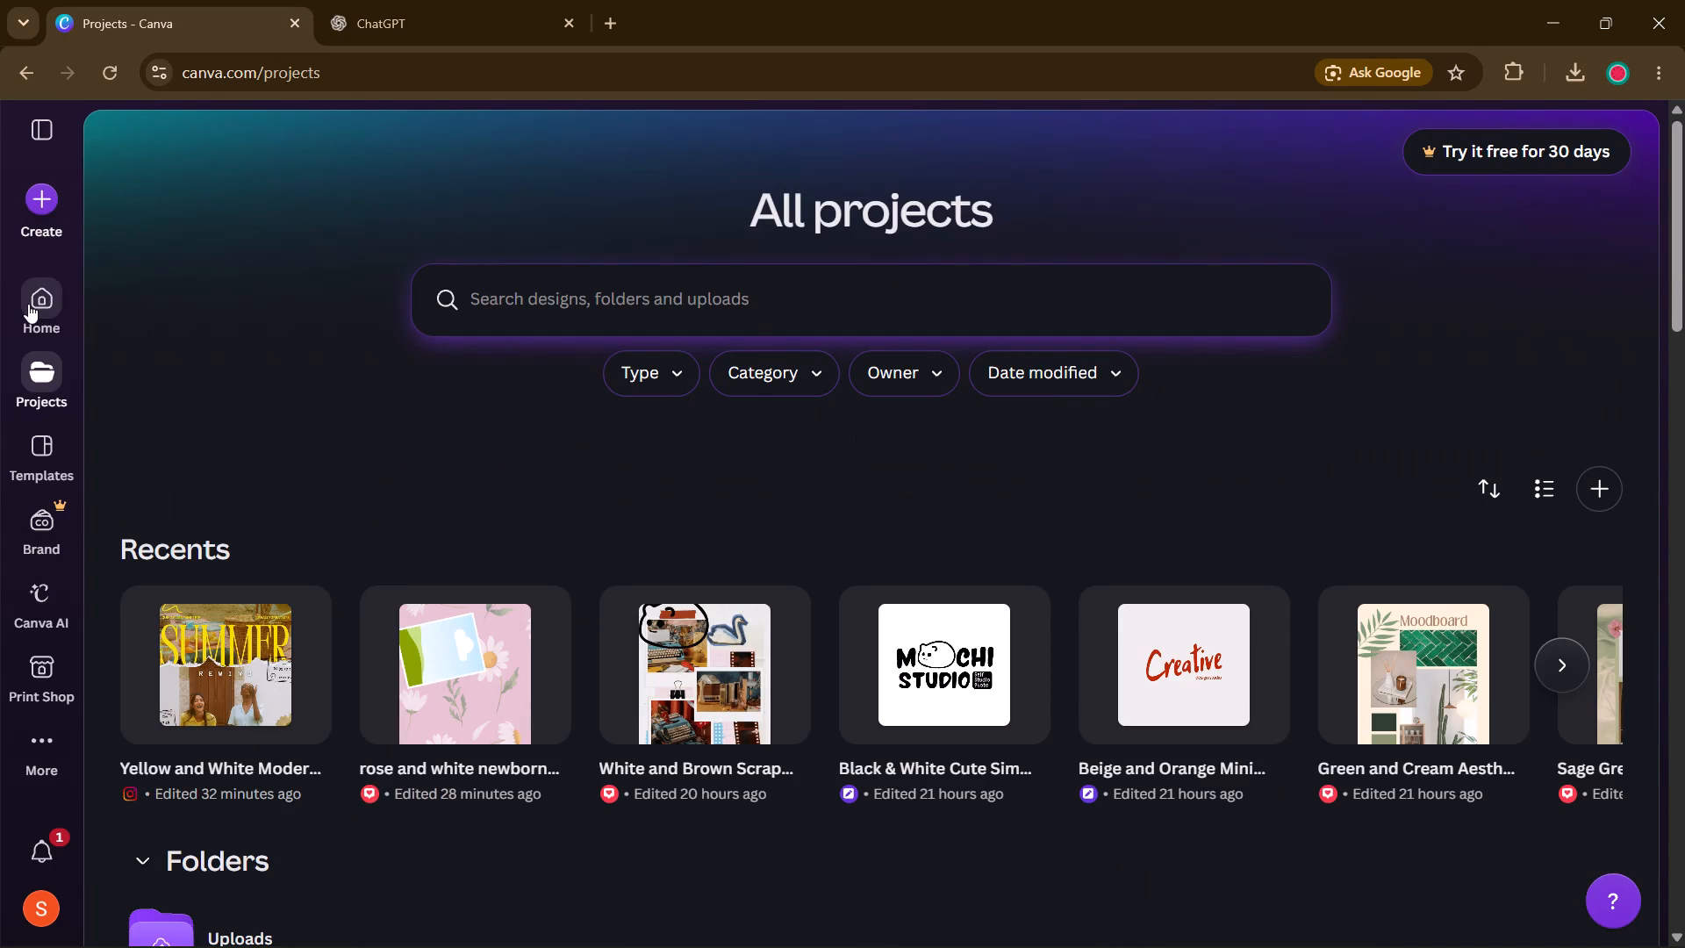
Go from the projects list to the template gallery.
{"action": "left_click", "coordinate": [28, 304]}
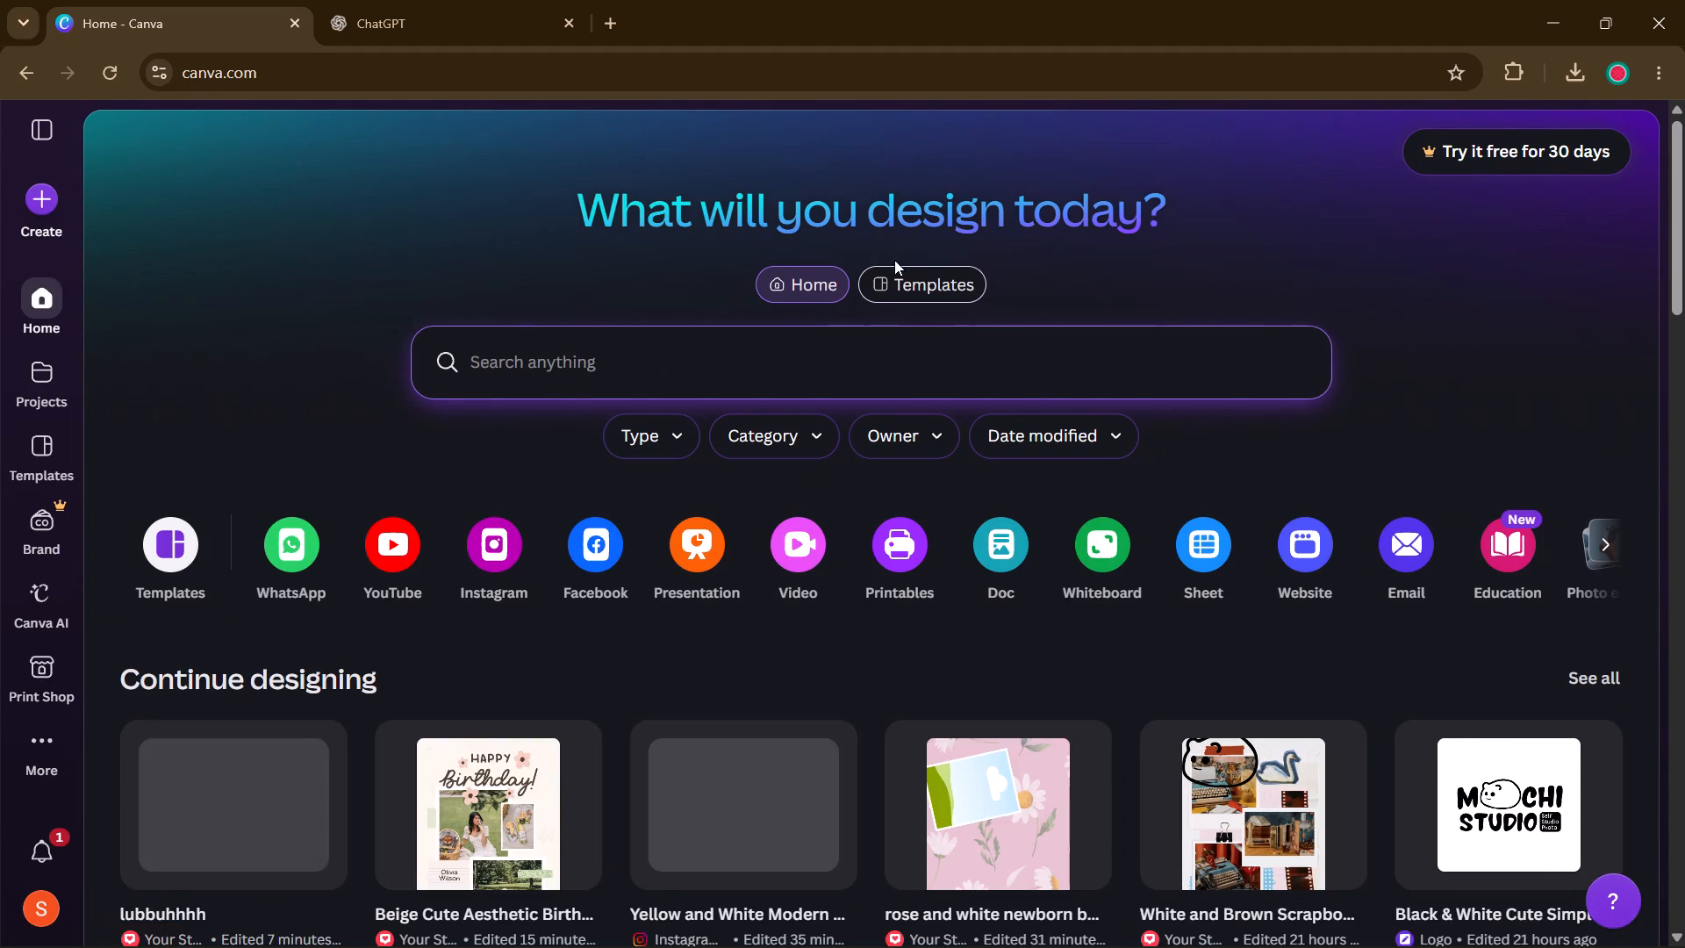
{"action": "left_click", "coordinate": [901, 281]}
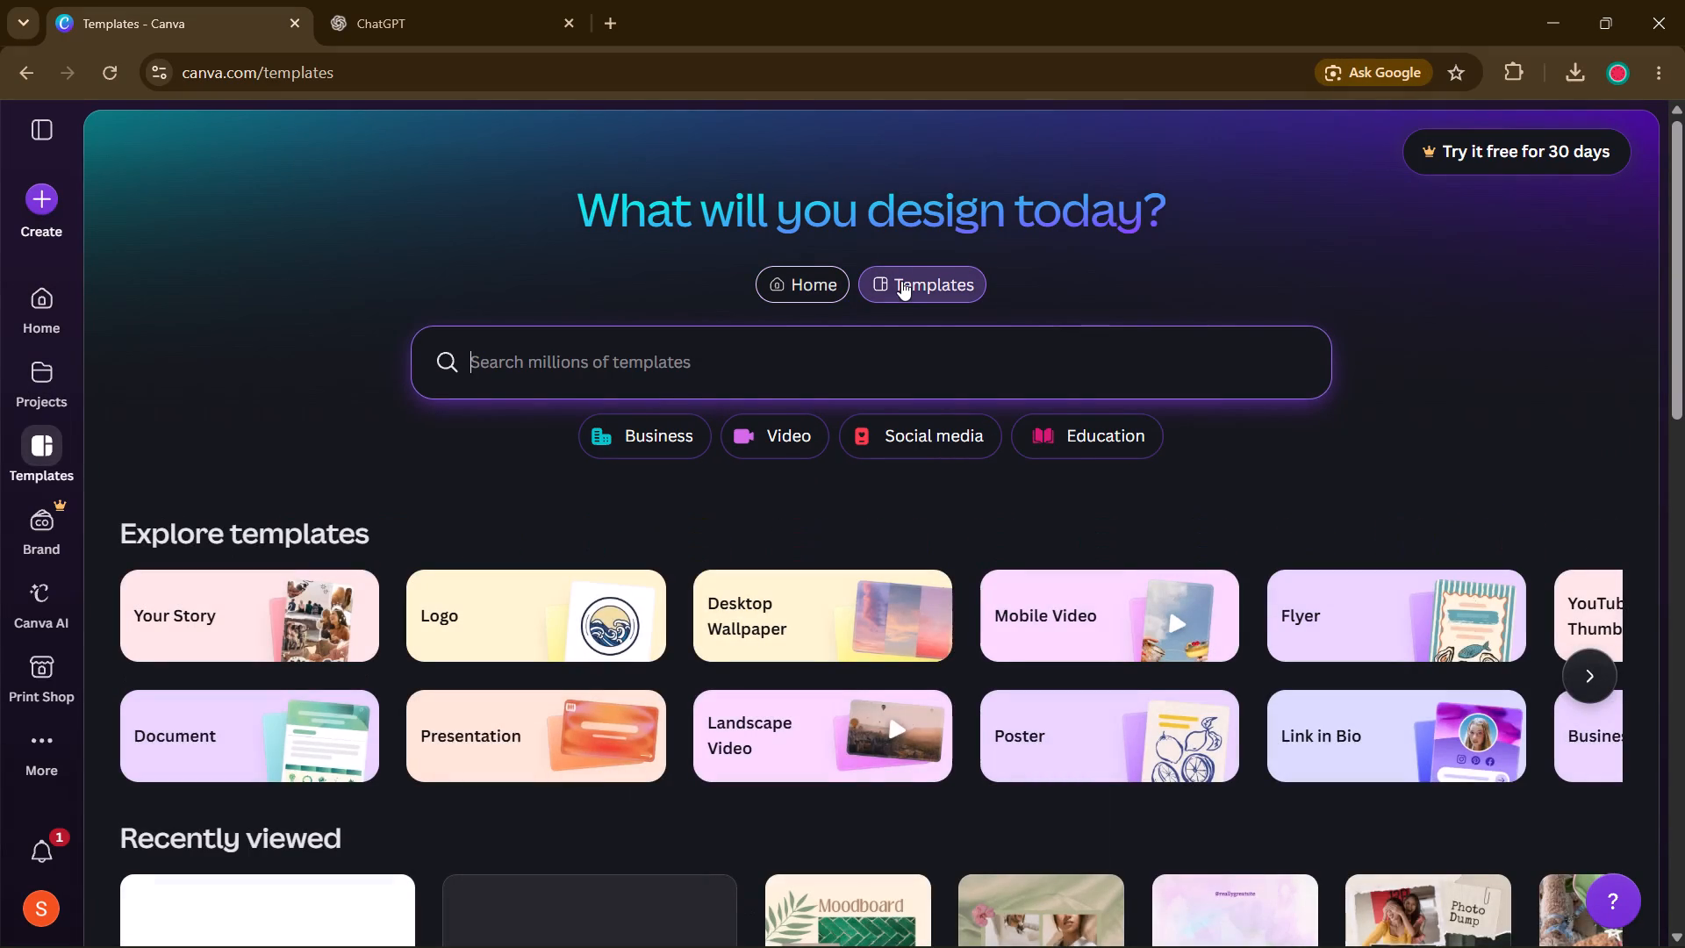
Browse the recommended, trending and personalised template collections for a suitable photo collage design.
{"action": "scroll", "coordinate": [900, 568], "scroll_direction": "down", "scroll_amount": 5}
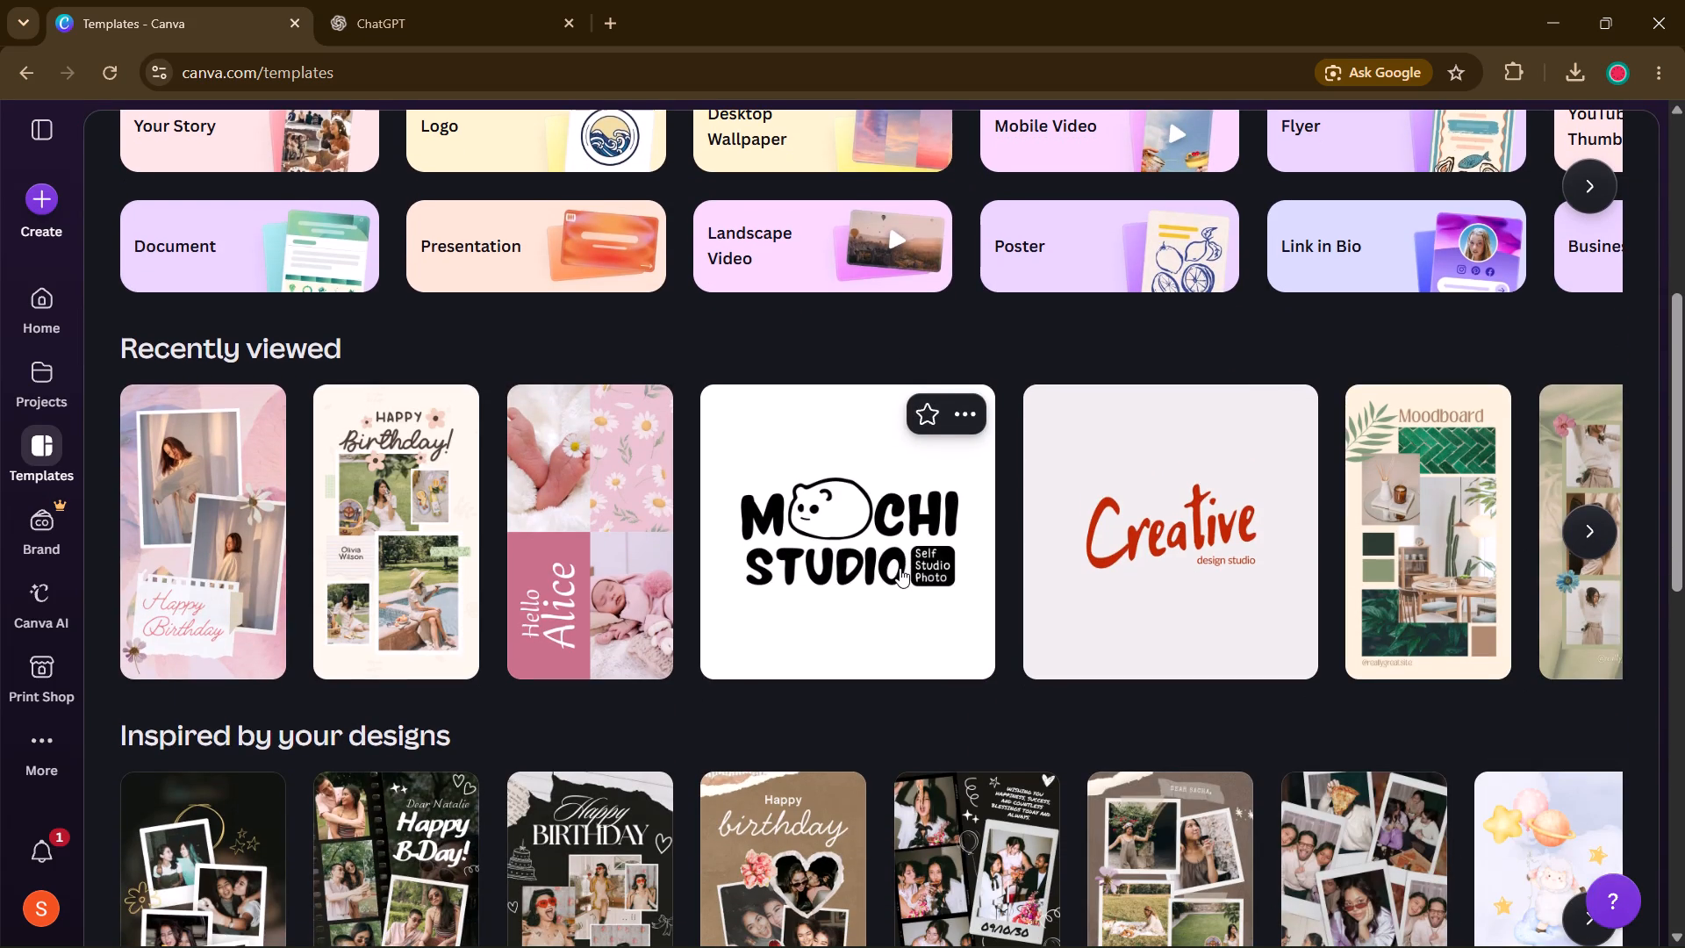
{"action": "scroll", "coordinate": [900, 568], "scroll_direction": "down", "scroll_amount": 5}
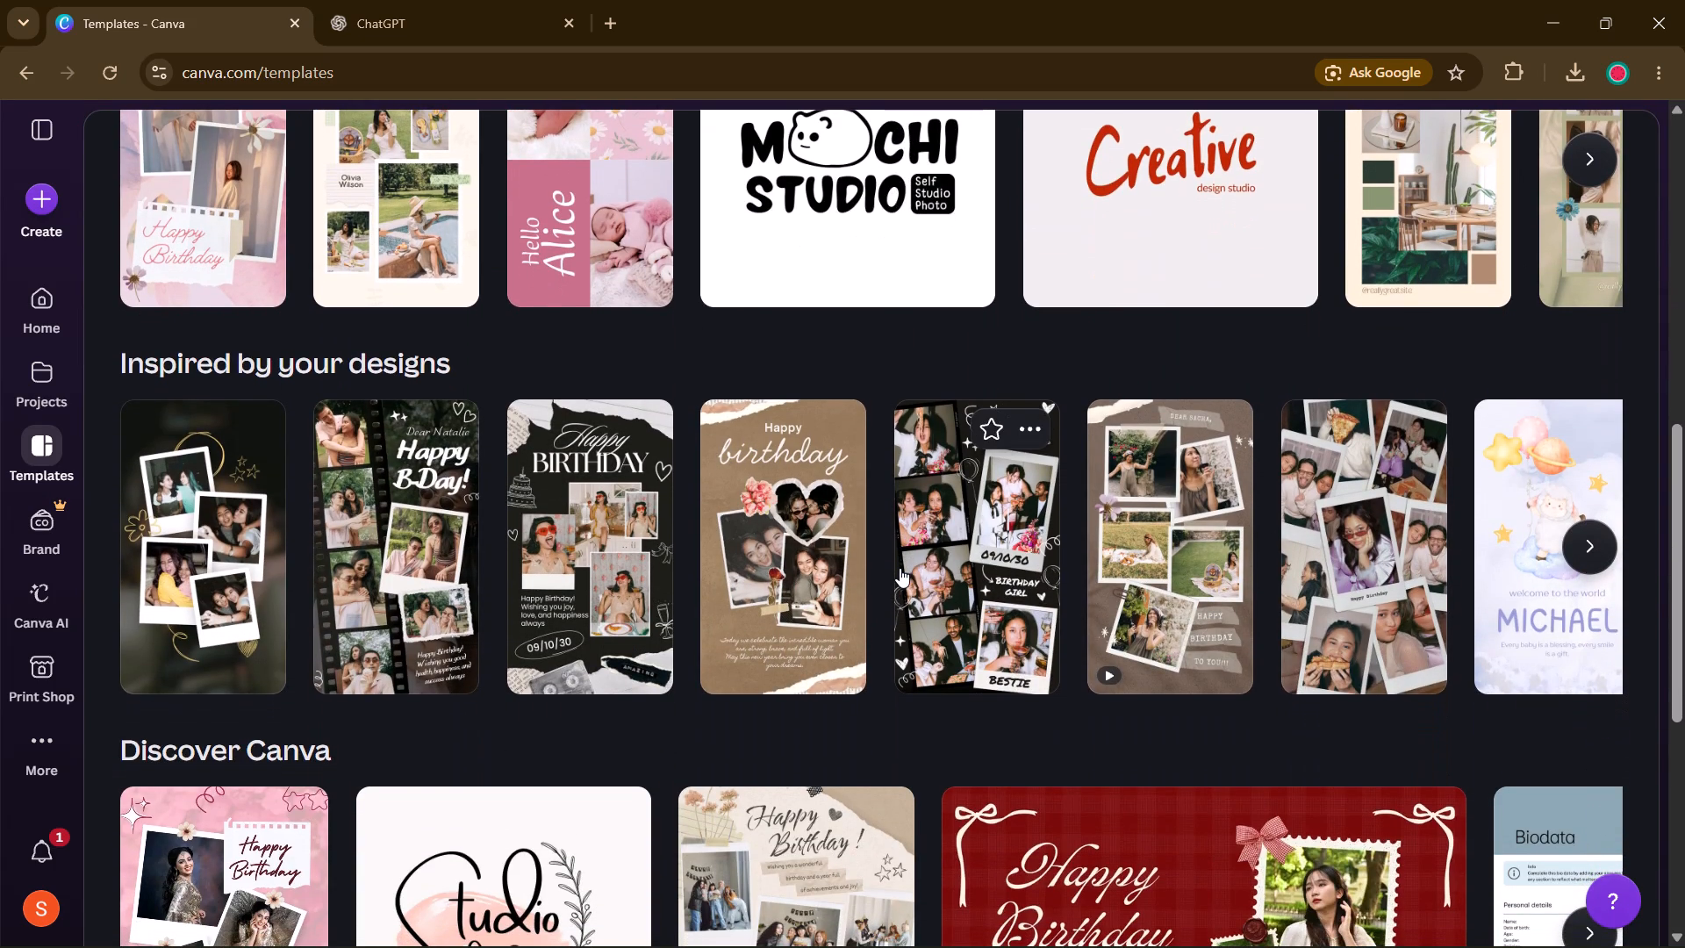
{"action": "scroll", "coordinate": [900, 568], "scroll_direction": "down", "scroll_amount": 1}
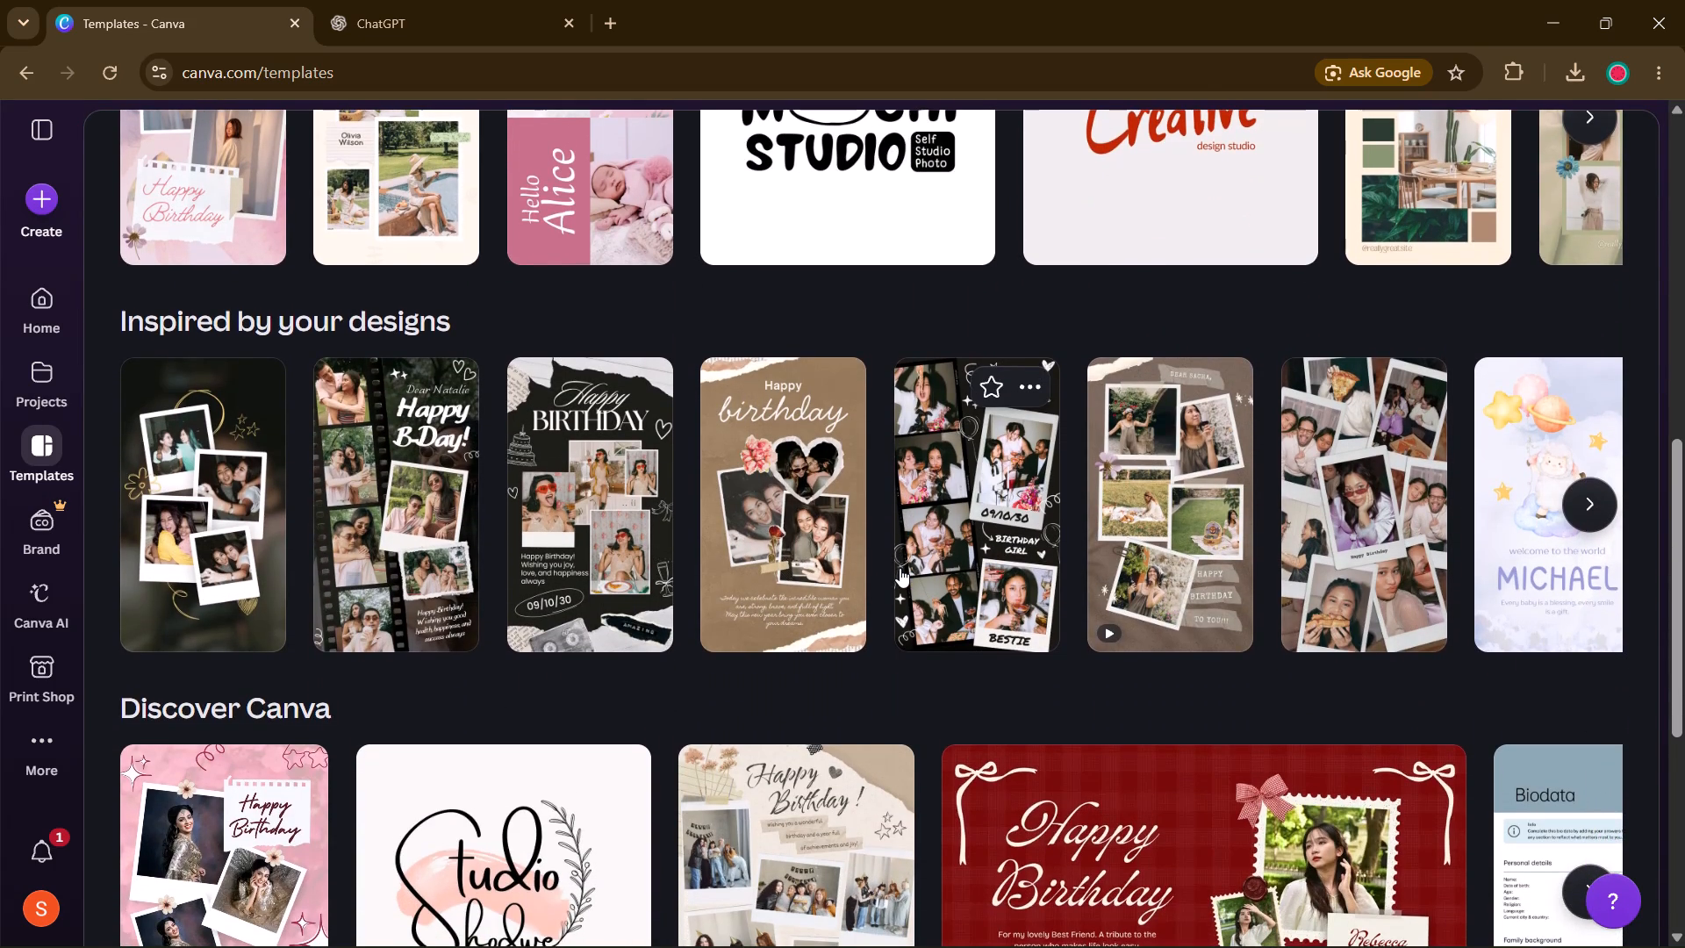
{"action": "scroll", "coordinate": [900, 568], "scroll_direction": "left", "scroll_amount": 4}
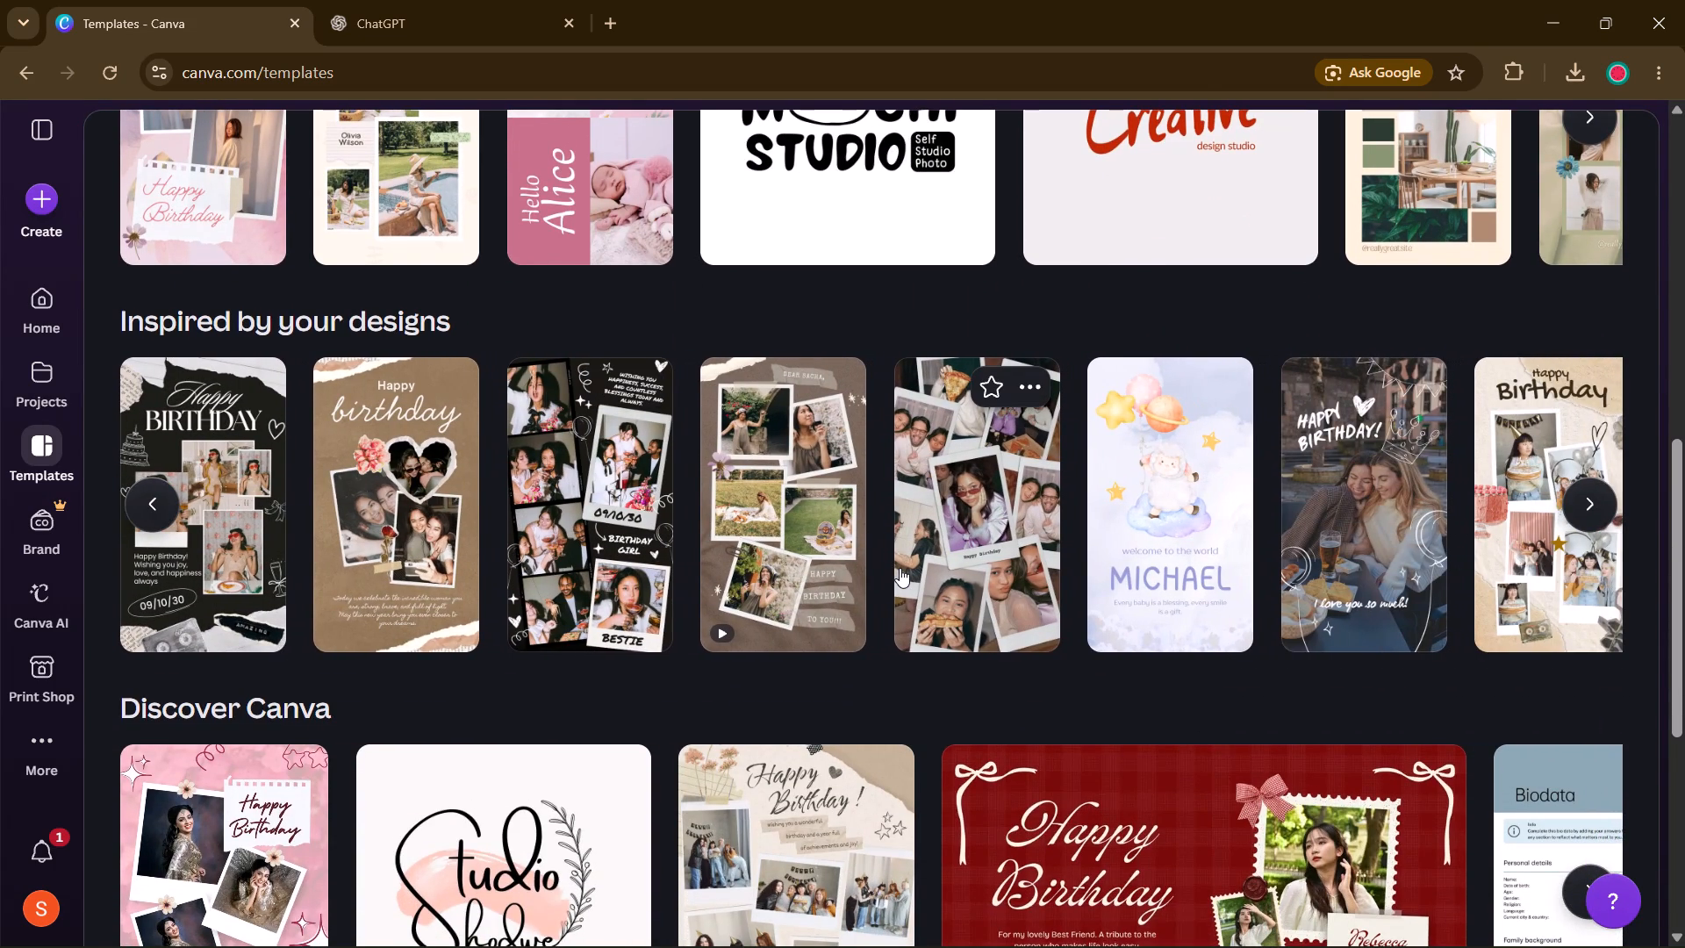
{"action": "scroll", "coordinate": [900, 568], "scroll_direction": "left", "scroll_amount": 7}
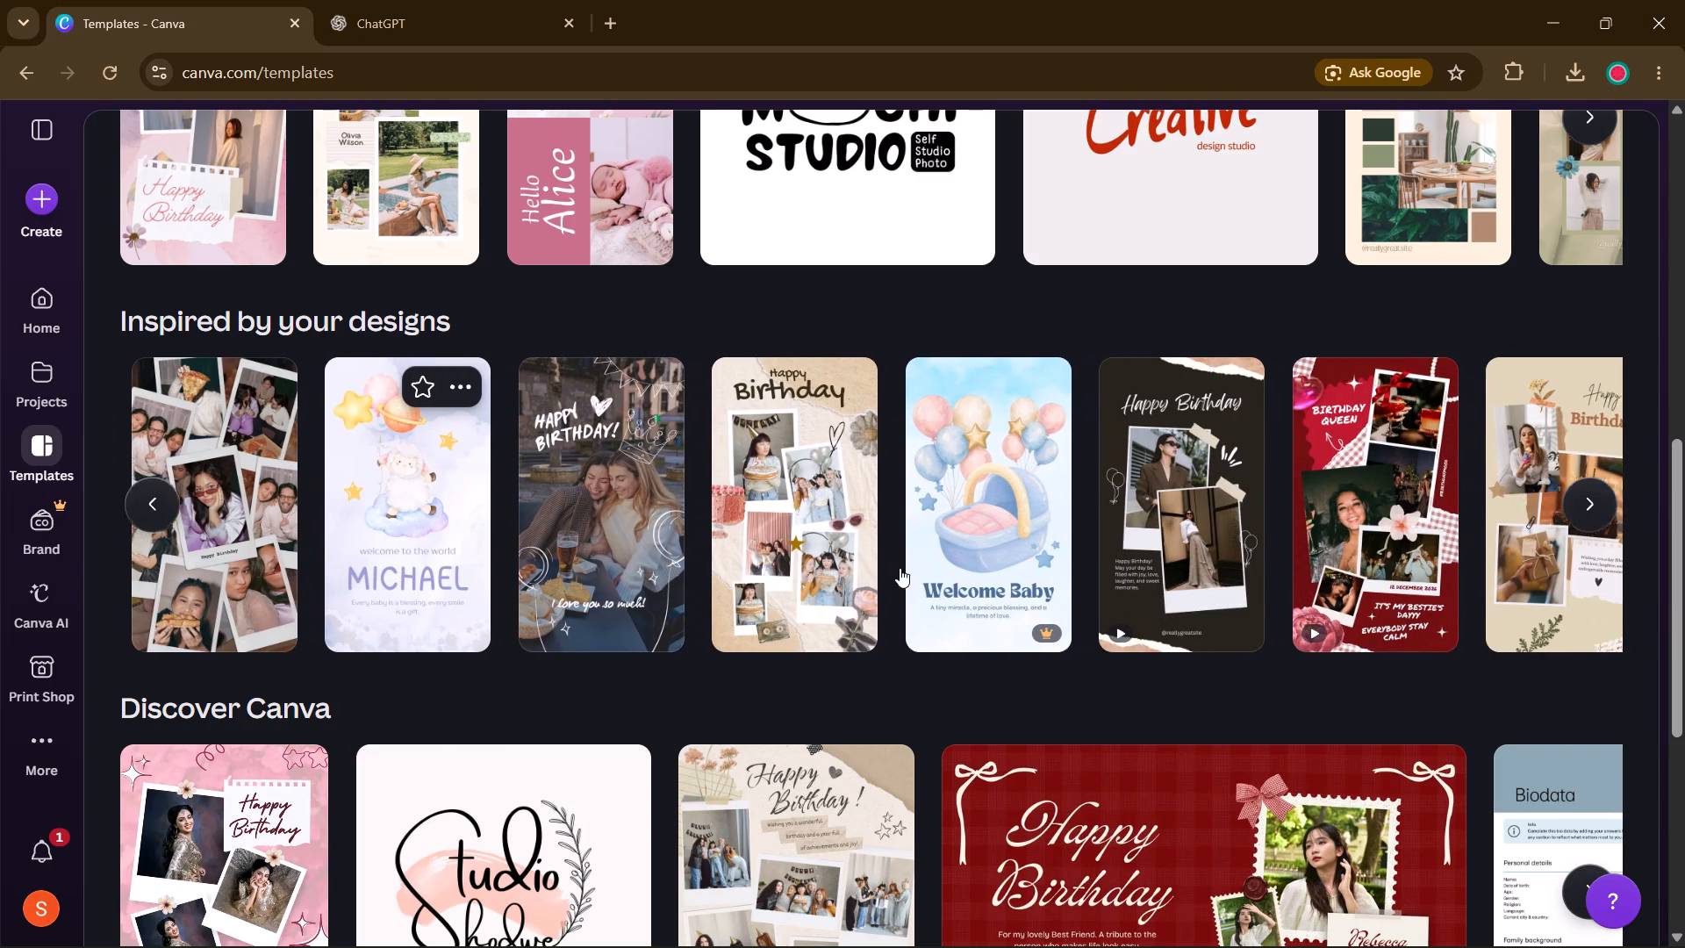
{"action": "scroll", "coordinate": [900, 568], "scroll_direction": "left", "scroll_amount": 1}
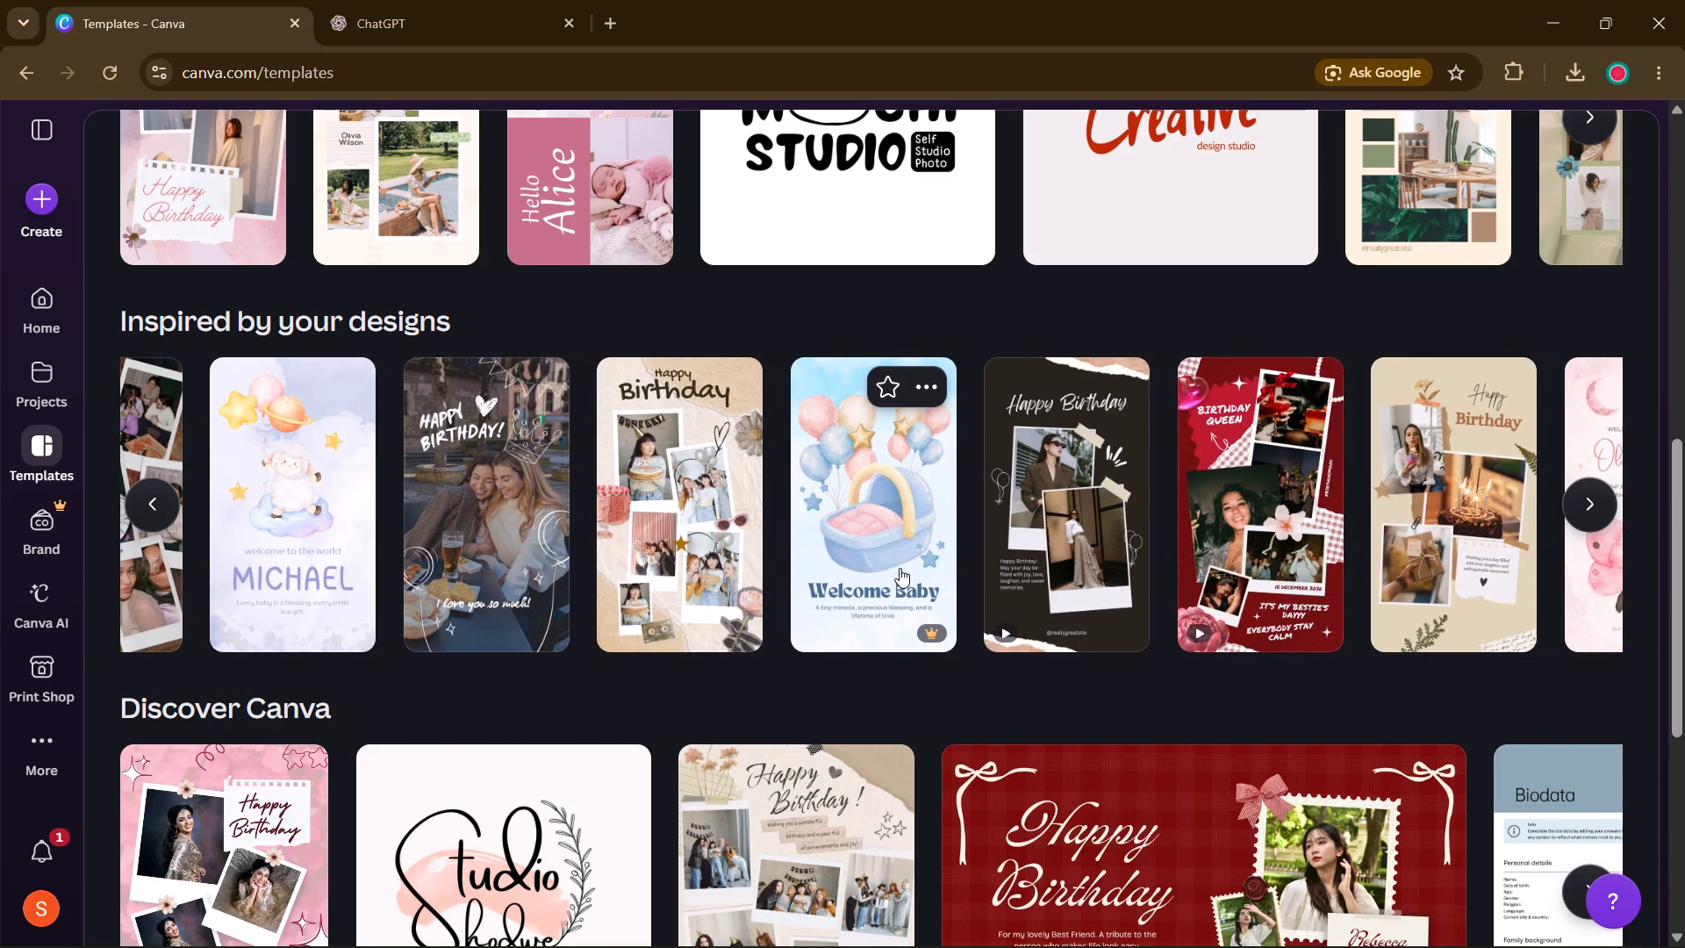
{"action": "scroll", "coordinate": [900, 568], "scroll_direction": "left", "scroll_amount": 1}
{"action": "scroll", "coordinate": [900, 568], "scroll_direction": "down", "scroll_amount": 5}
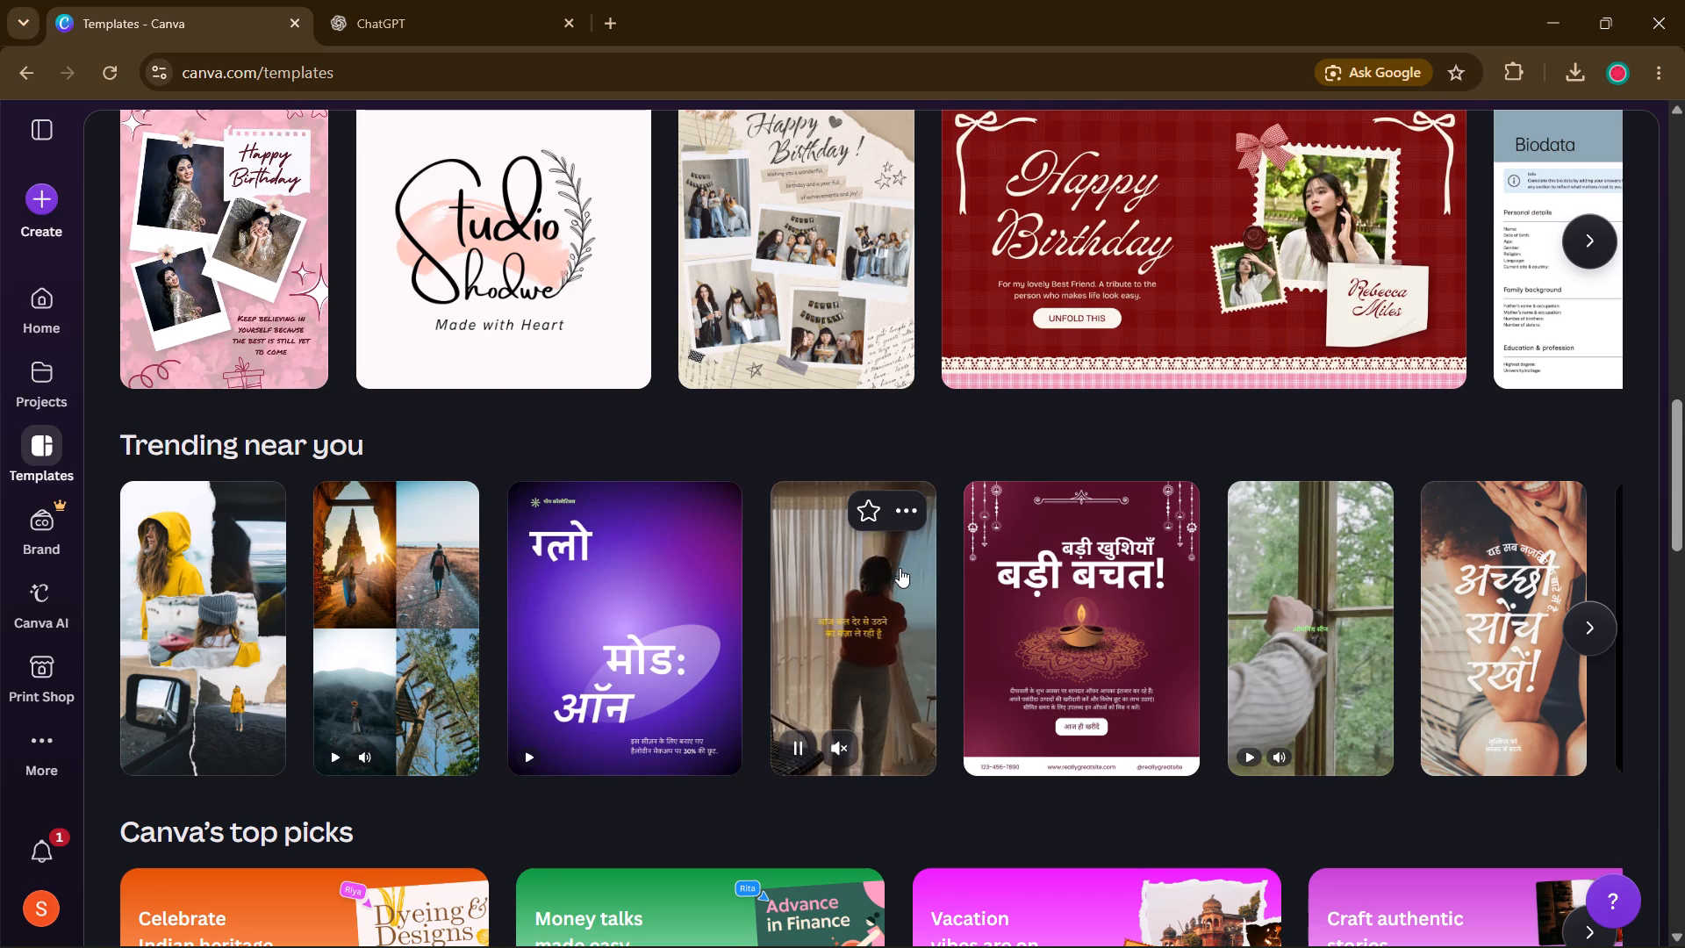
{"action": "scroll", "coordinate": [900, 568], "scroll_direction": "down", "scroll_amount": 2}
{"action": "scroll", "coordinate": [588, 460], "scroll_direction": "up", "scroll_amount": 1}
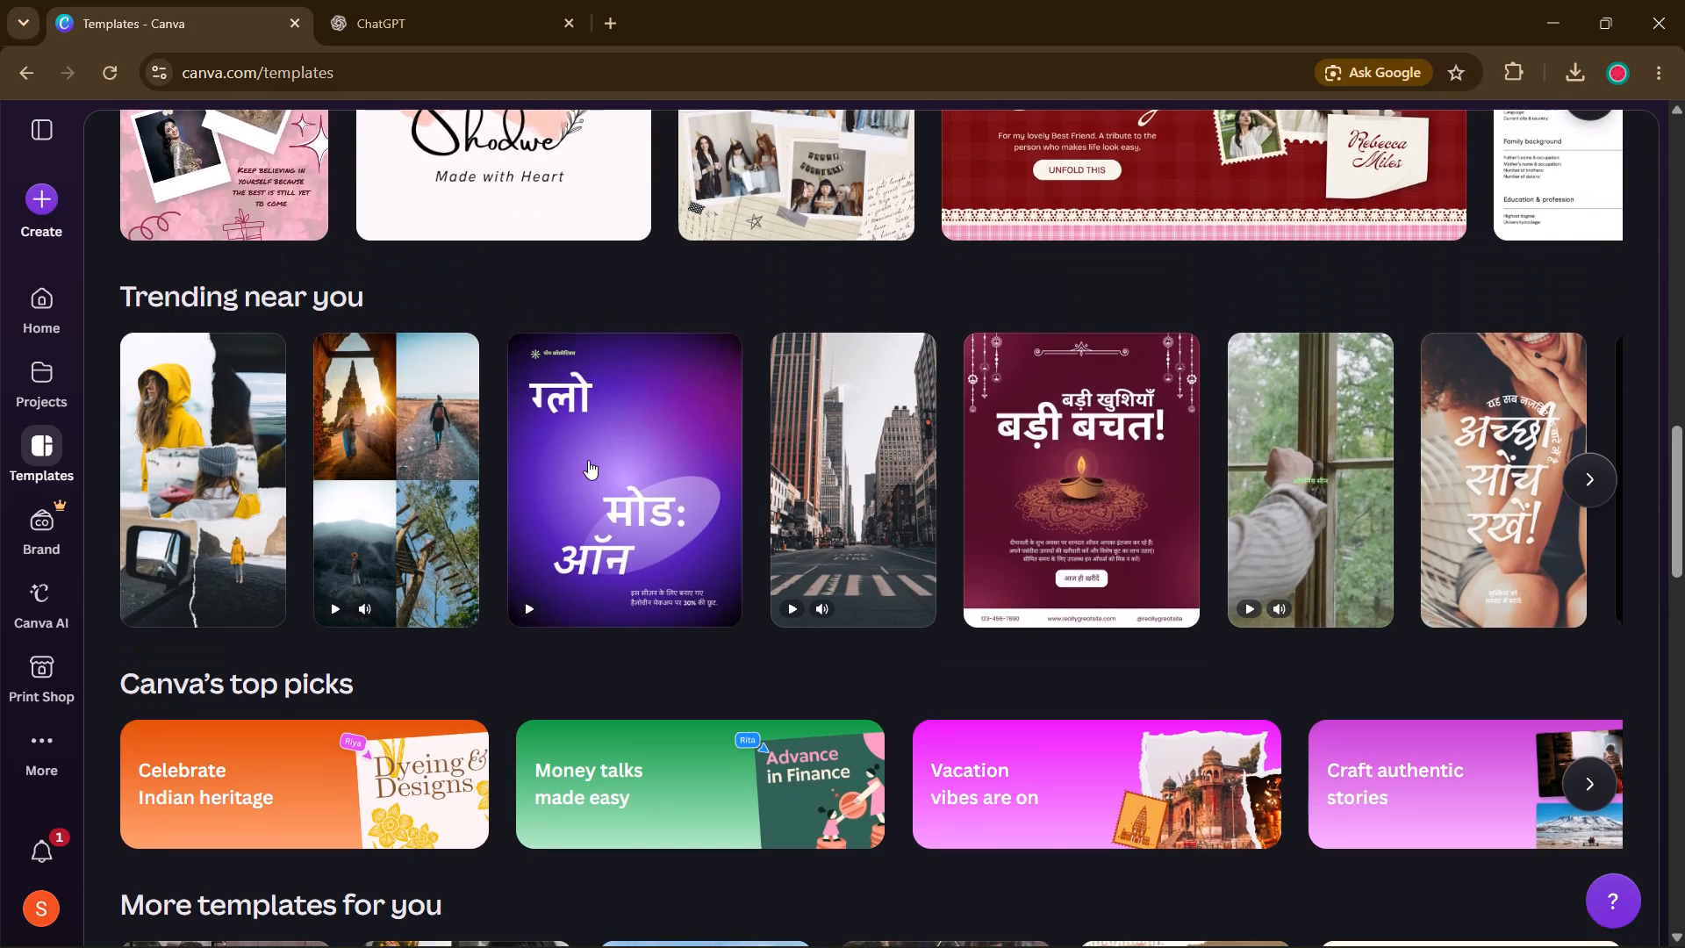
{"action": "scroll", "coordinate": [1025, 458], "scroll_direction": "left", "scroll_amount": 7}
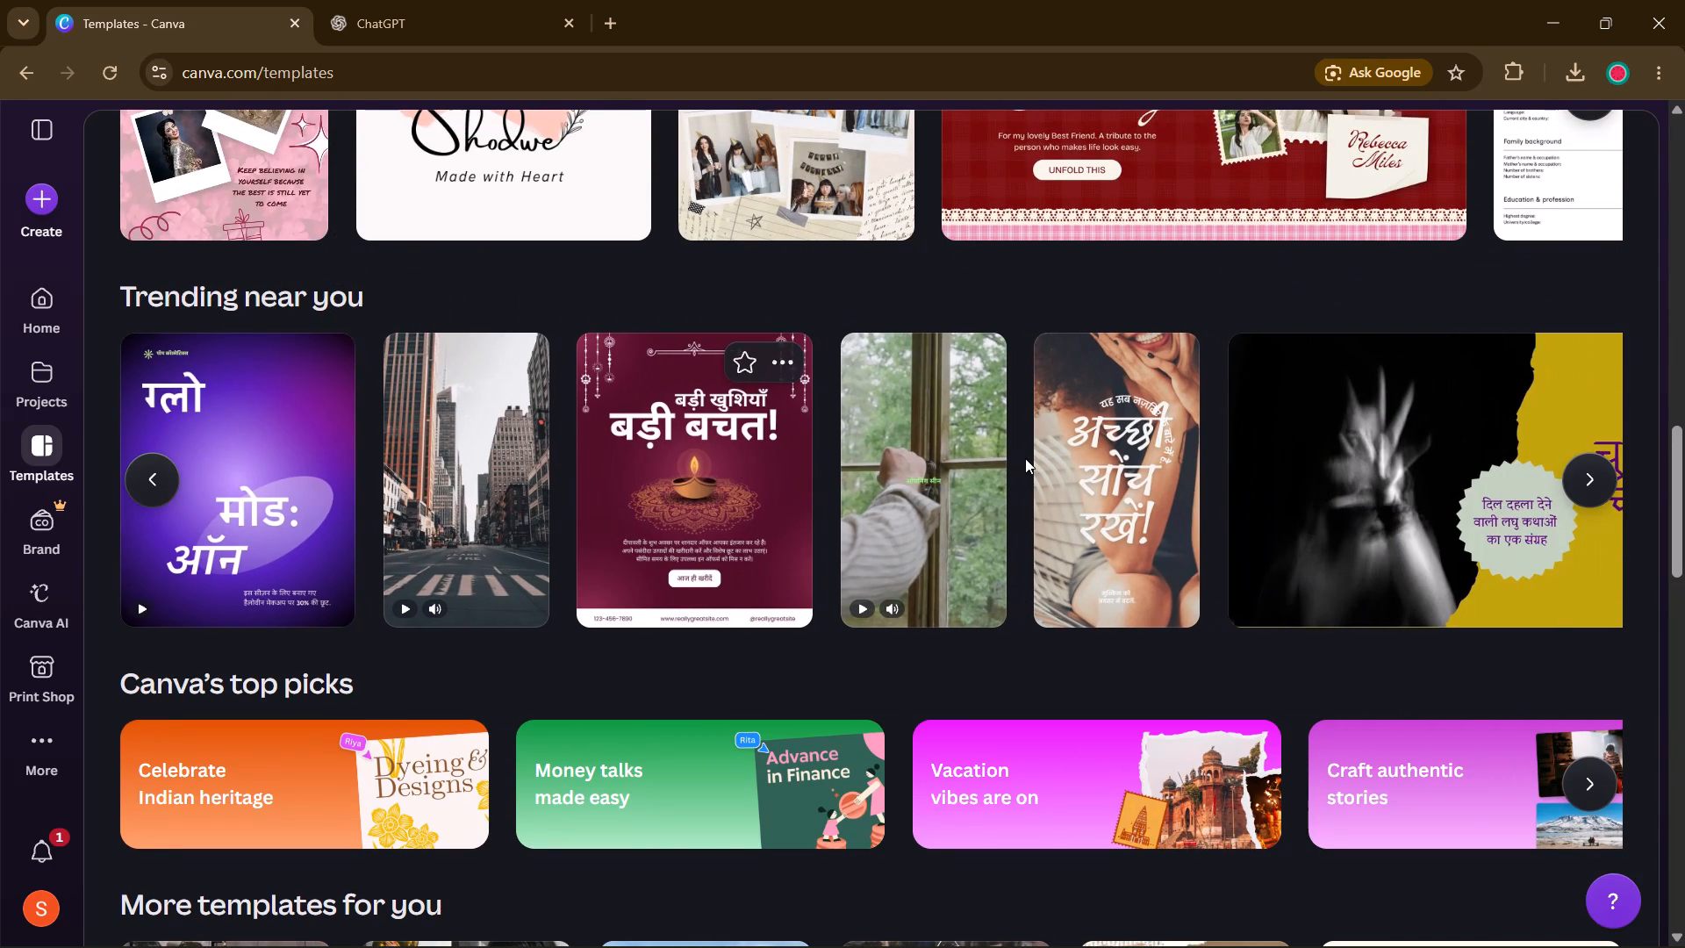
{"action": "scroll", "coordinate": [1025, 458], "scroll_direction": "left", "scroll_amount": 10}
{"action": "scroll", "coordinate": [1025, 458], "scroll_direction": "down", "scroll_amount": 7}
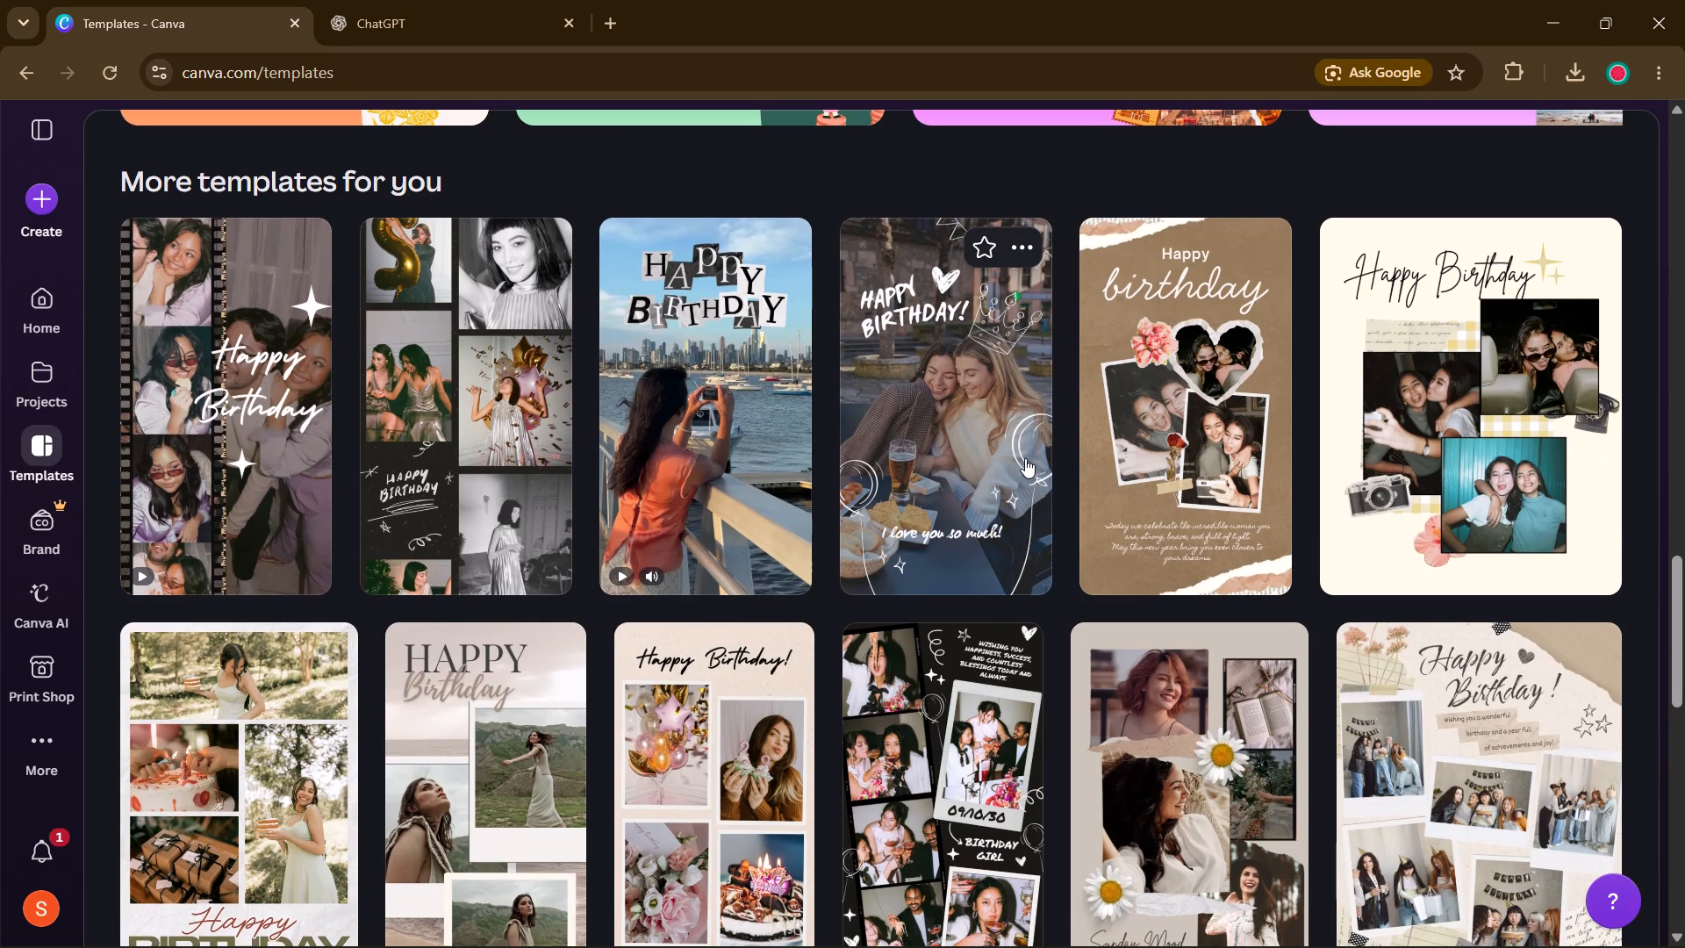
{"action": "scroll", "coordinate": [1025, 458], "scroll_direction": "down", "scroll_amount": 3}
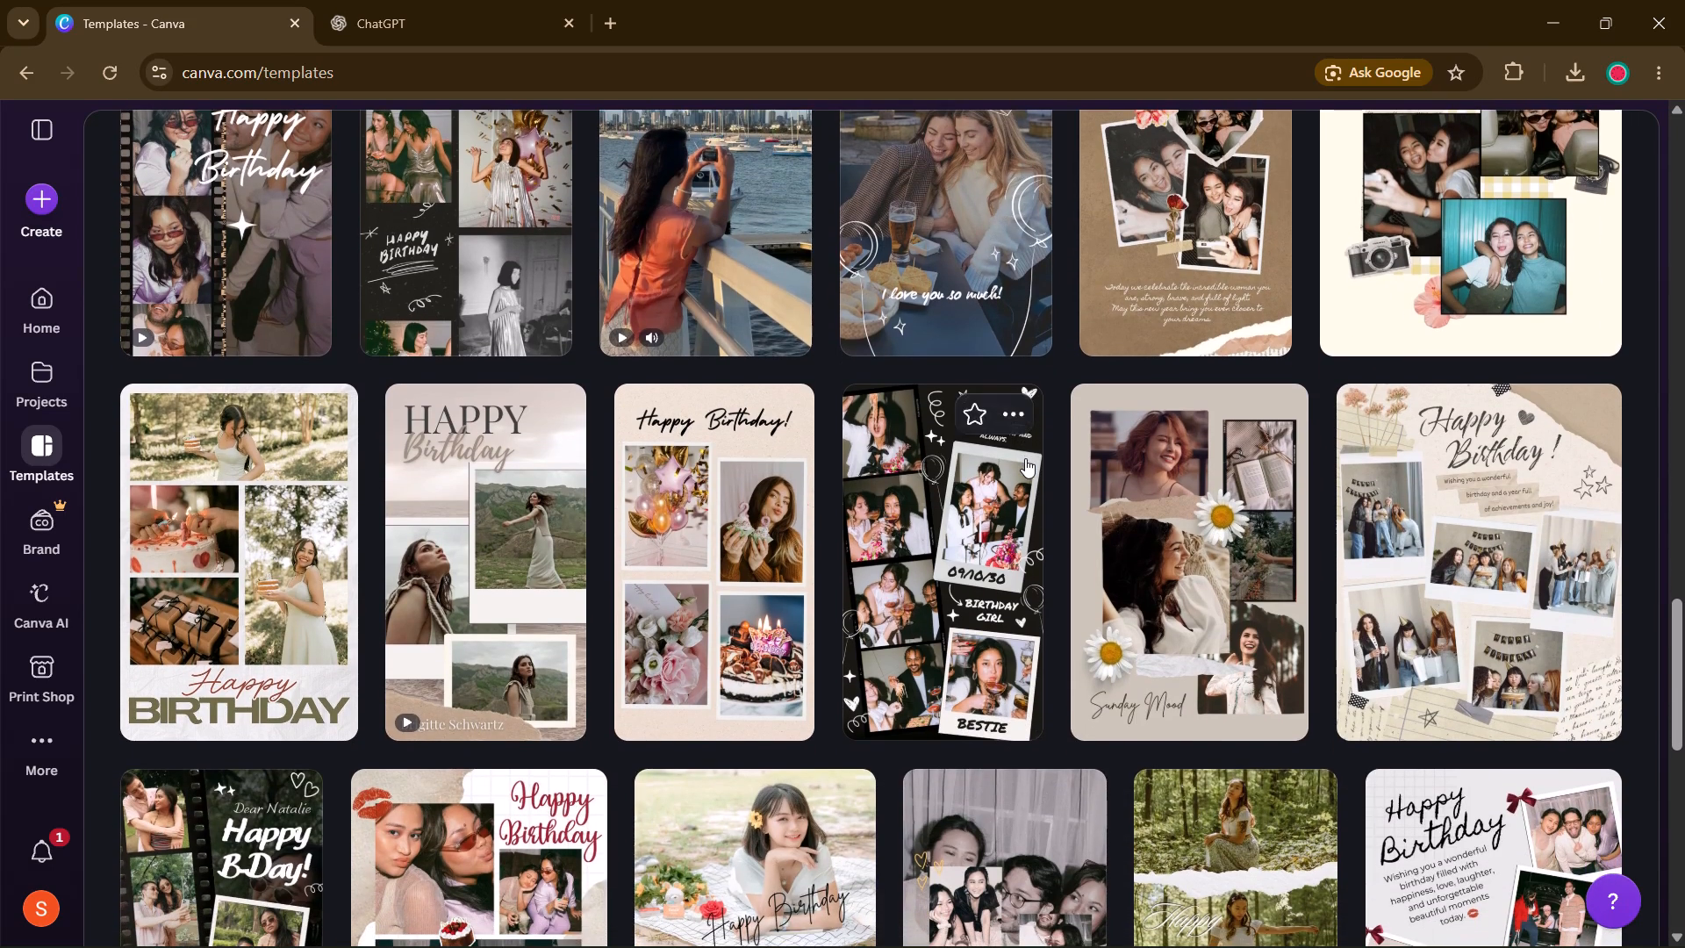
Open the Minimalist Neutral Beige Tan Moodboard Photo Collage template for customising.
{"action": "left_click", "coordinate": [1226, 527]}
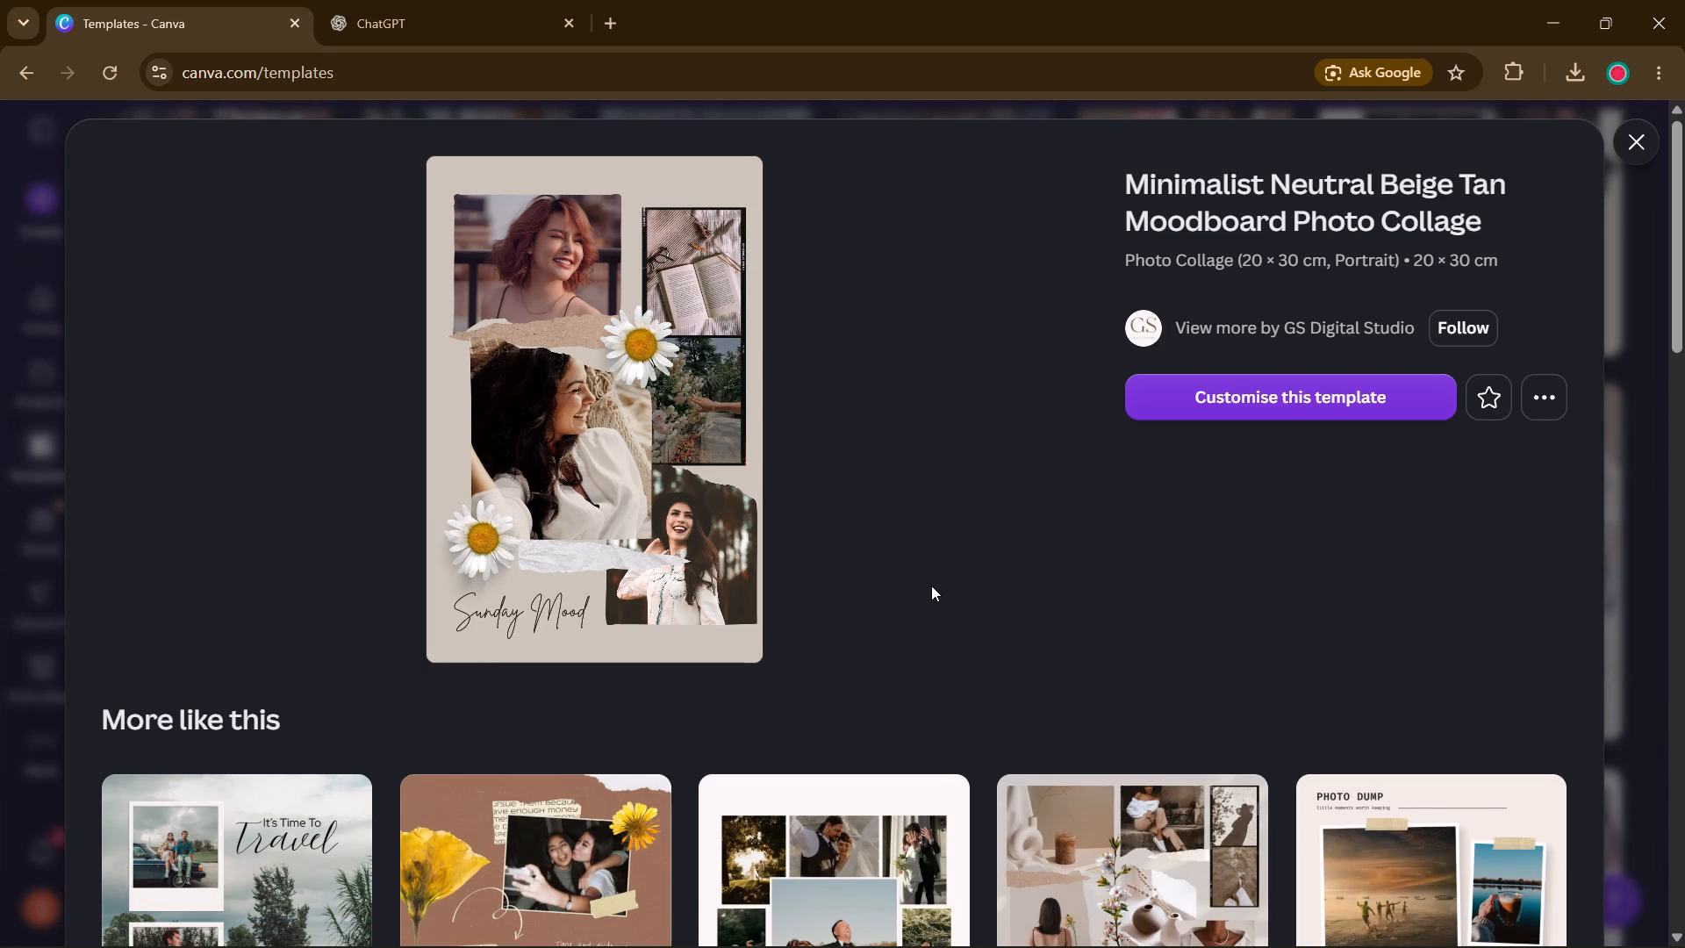
{"action": "left_click", "coordinate": [1258, 394]}
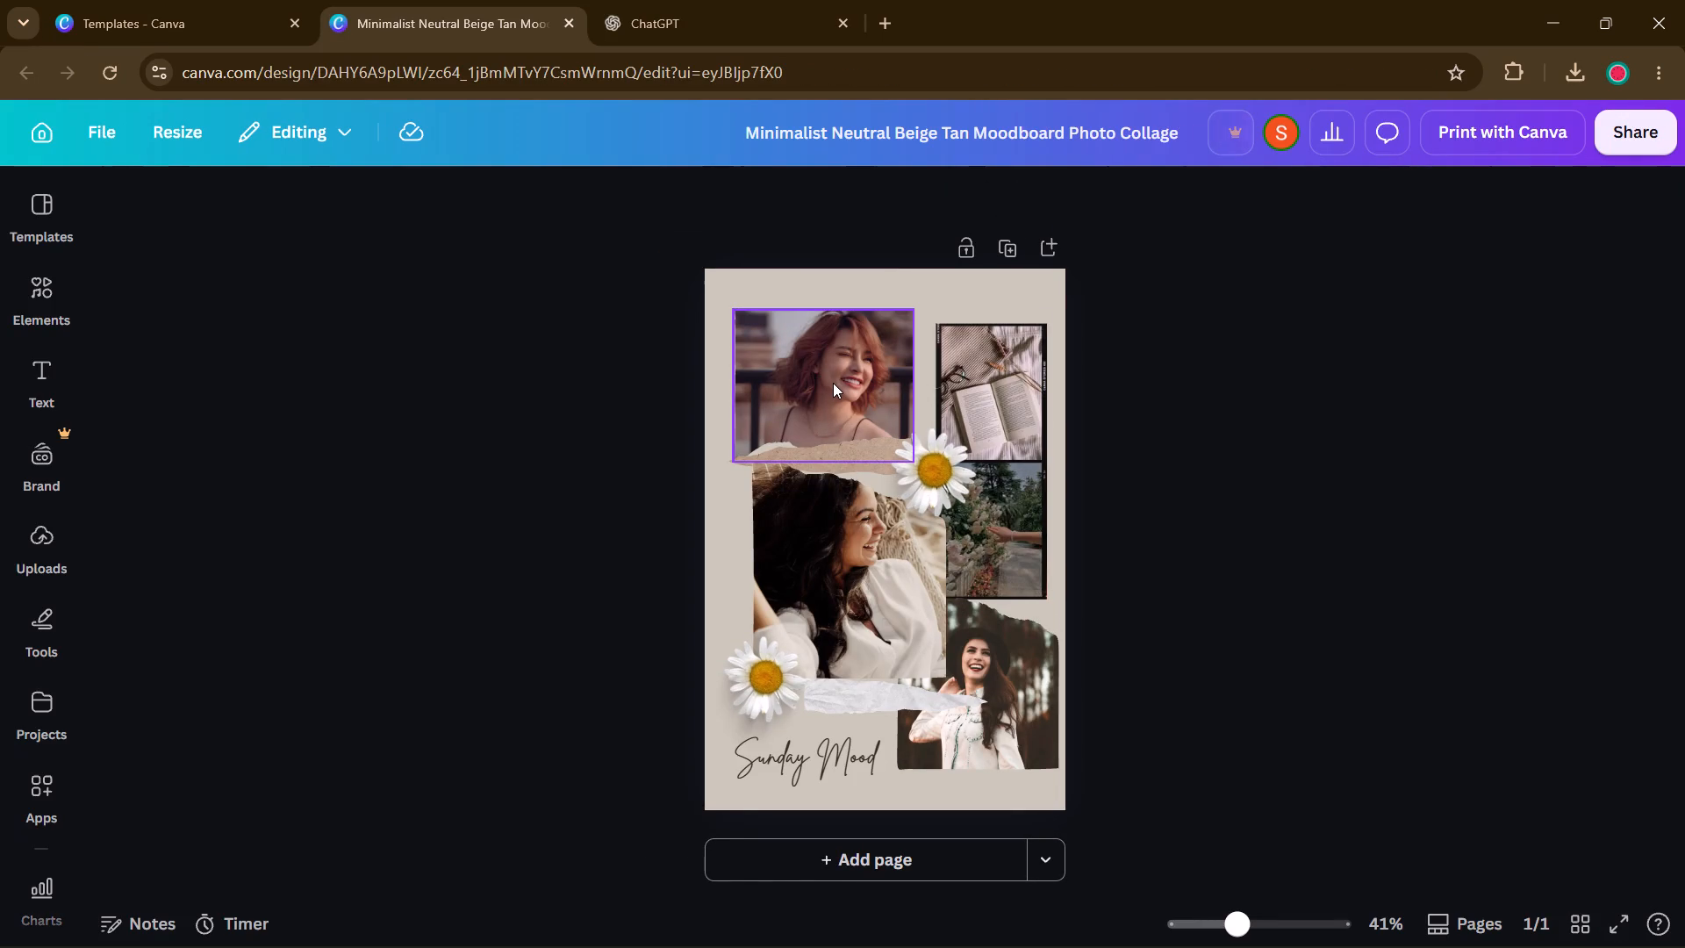
Duplicate the collage page to create a second page.
{"action": "left_click", "coordinate": [1019, 247]}
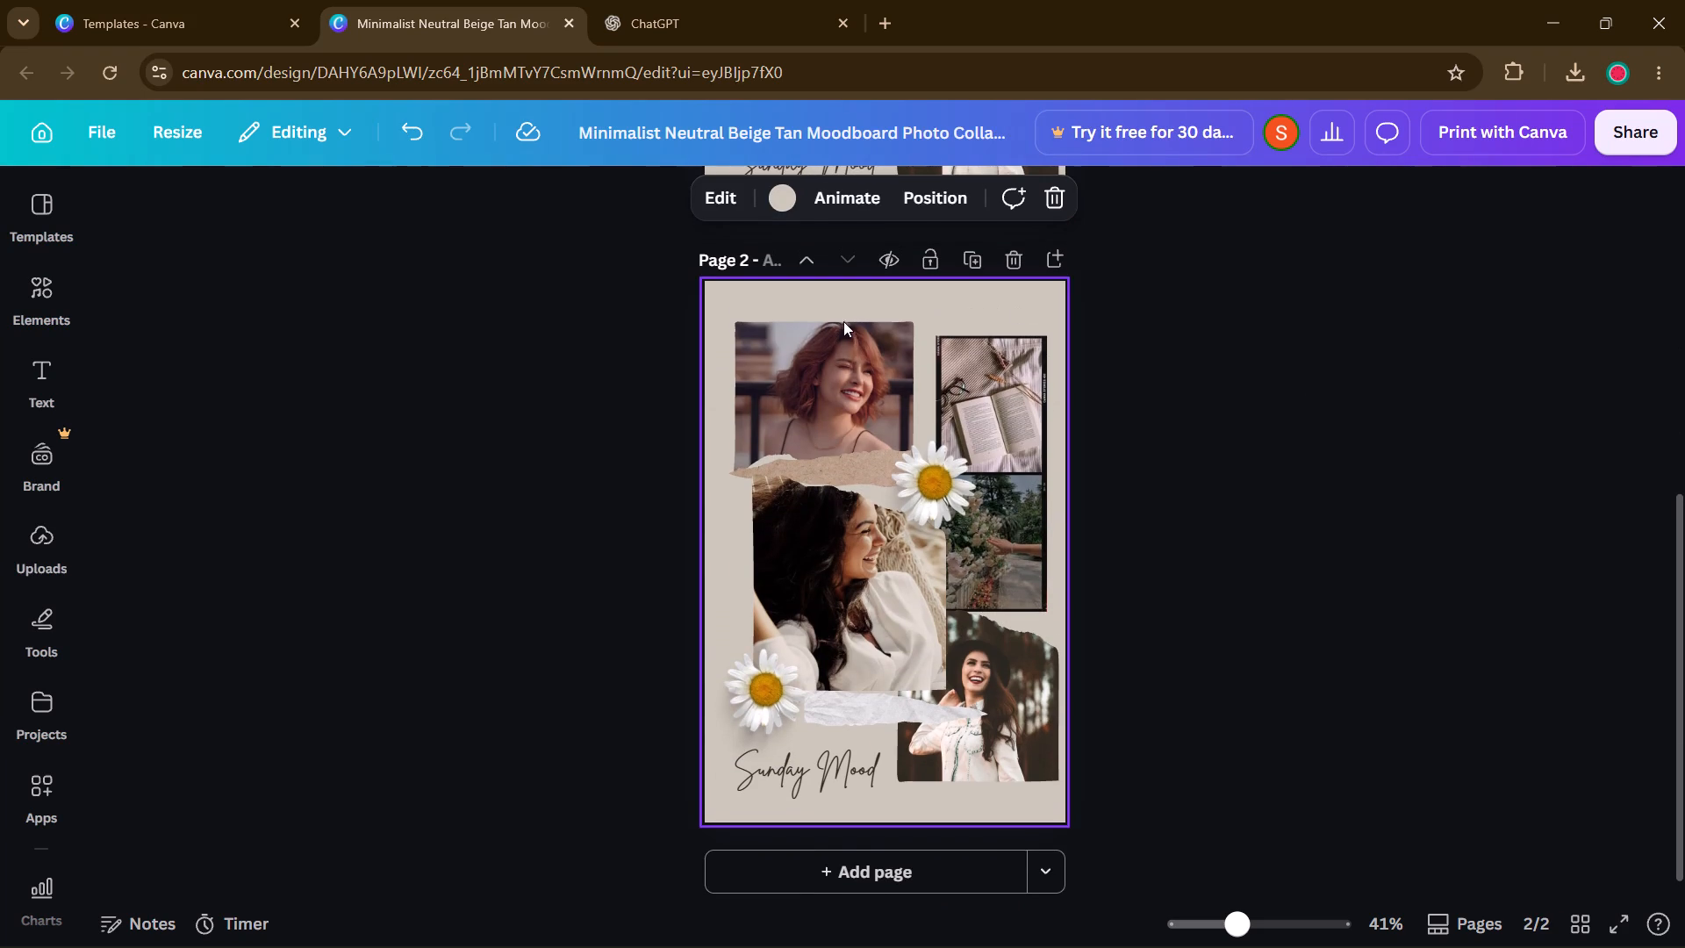
Delete the upper photo of the red-haired woman together with its frame from page 2.
{"action": "left_click", "coordinate": [813, 348]}
{"action": "key", "text": "Delete"}
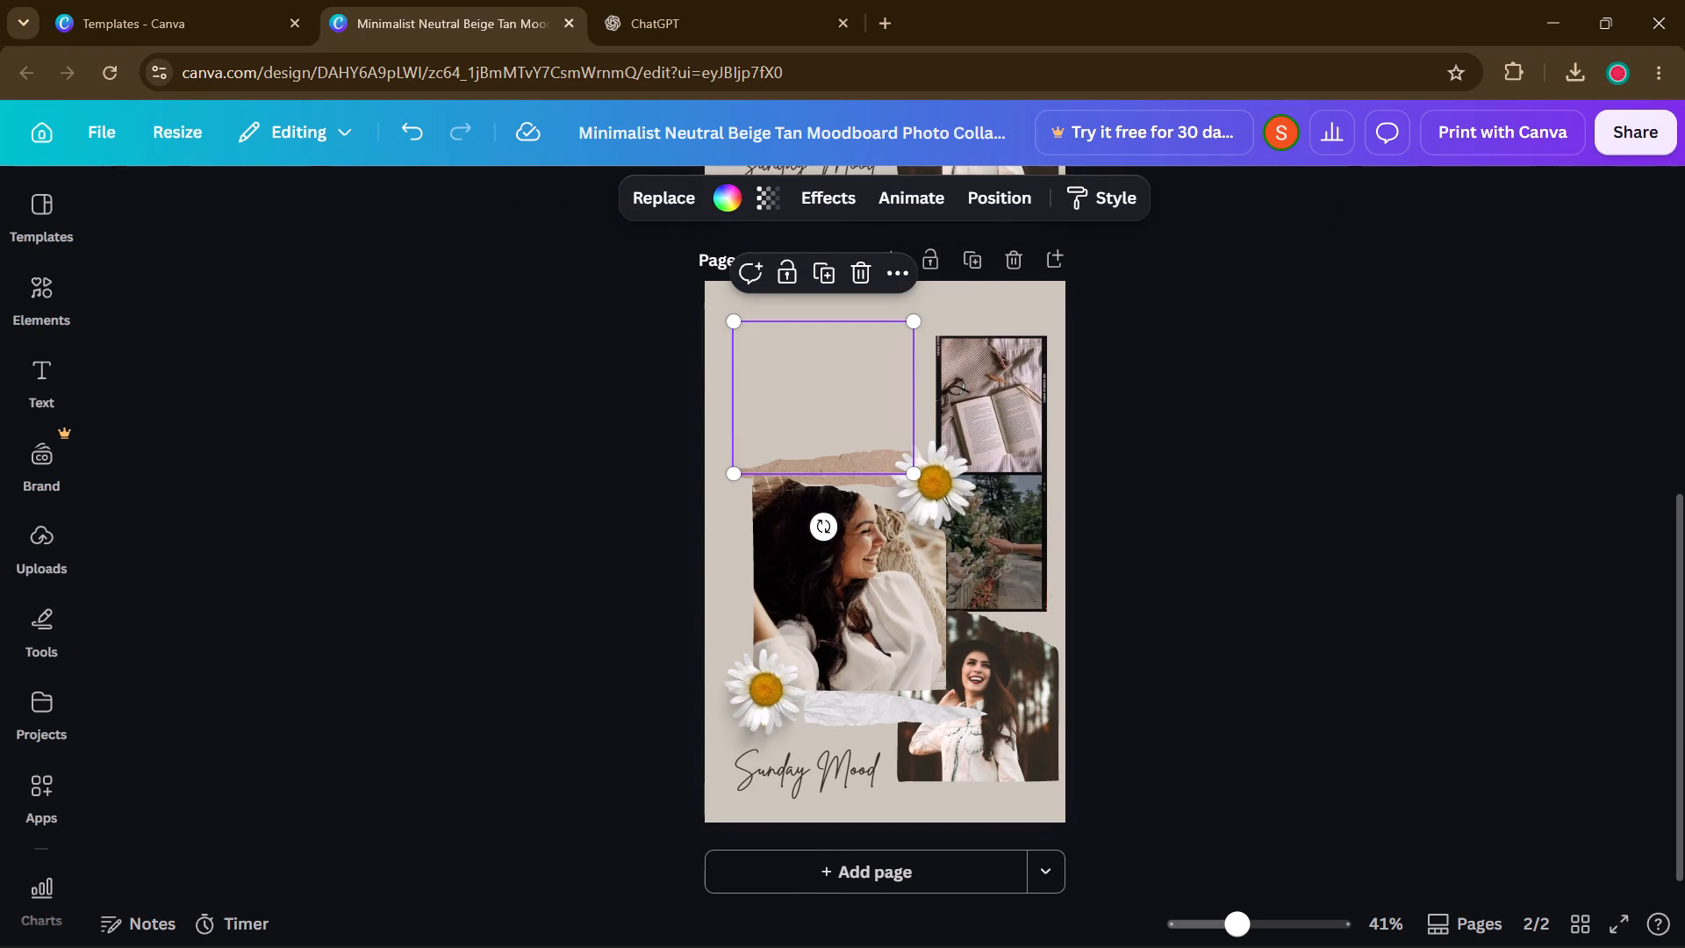
{"action": "key", "text": "Delete"}
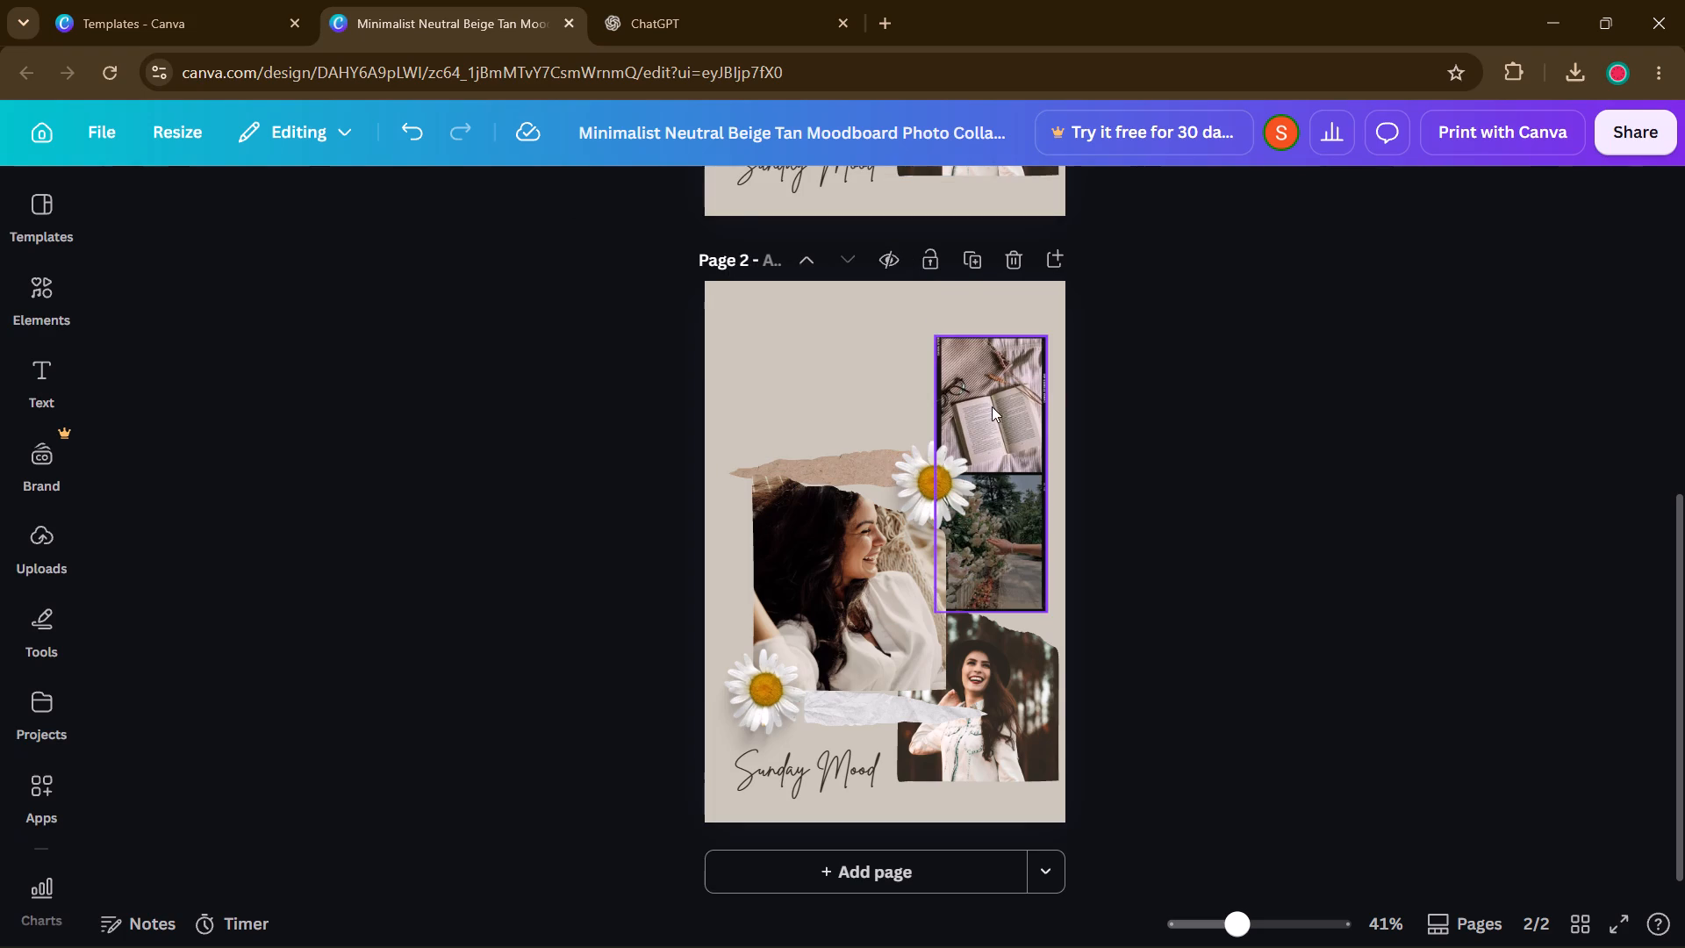
{"action": "key", "text": "Delete"}
Clear the book and flower photos from the two-photo strip on page 2 and delete the whole strip.
{"action": "left_click", "coordinate": [992, 406]}
{"action": "key", "text": "Delete"}
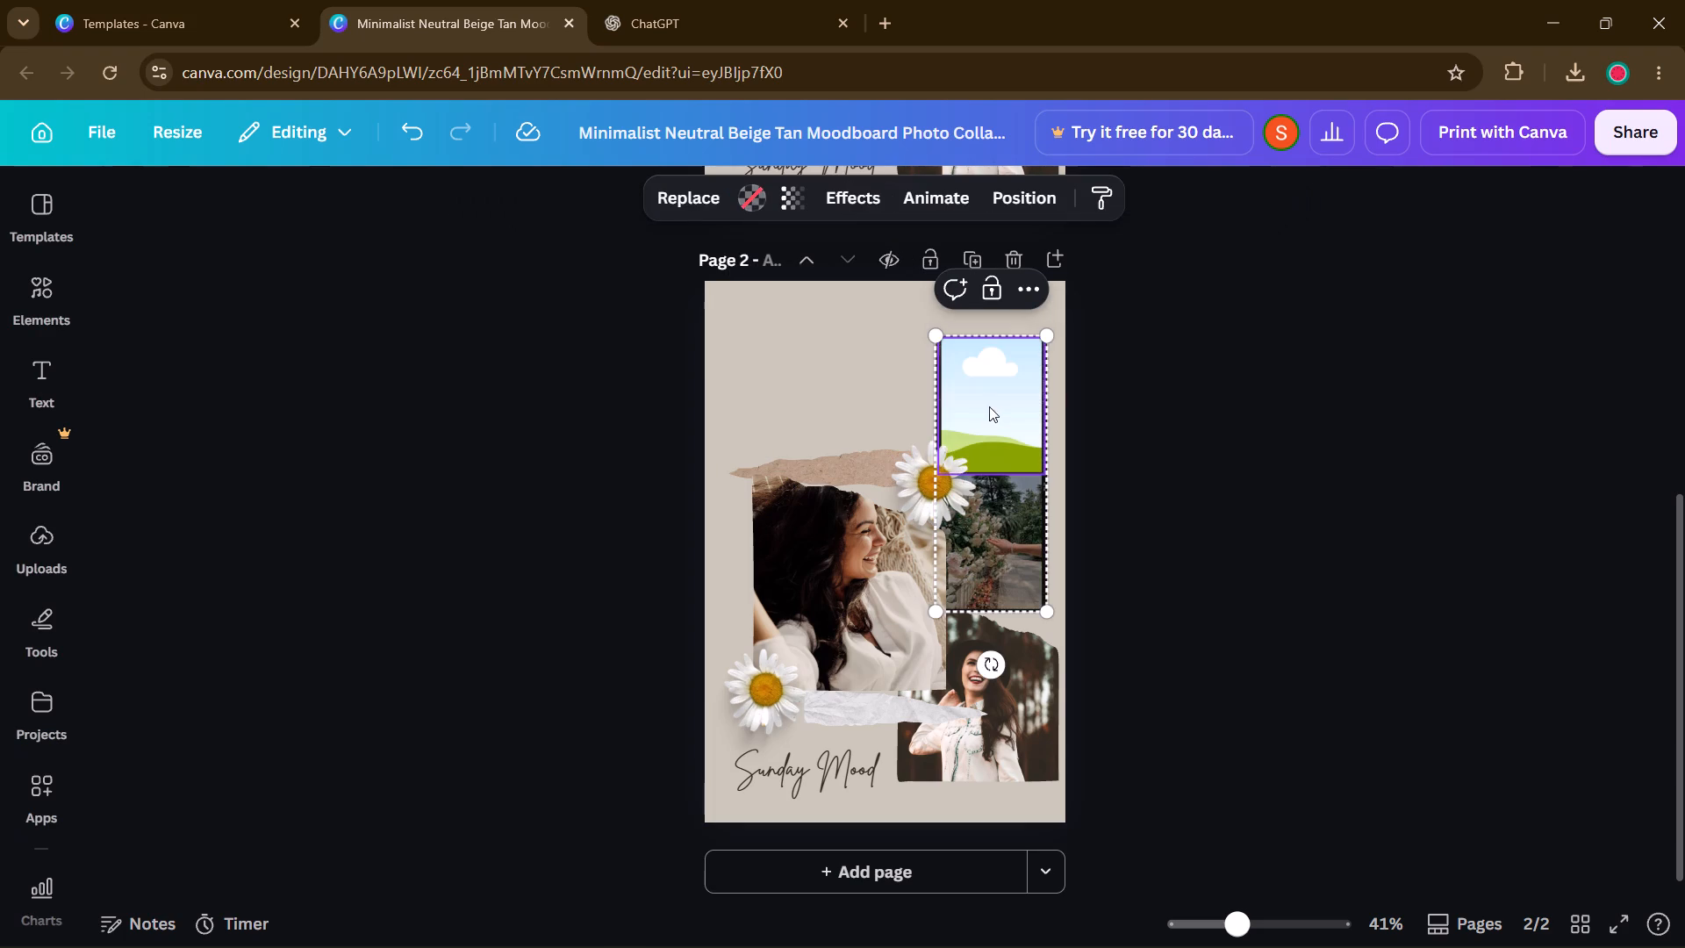
{"action": "key", "text": "Delete"}
{"action": "left_click", "coordinate": [985, 496]}
{"action": "key", "text": "Delete"}
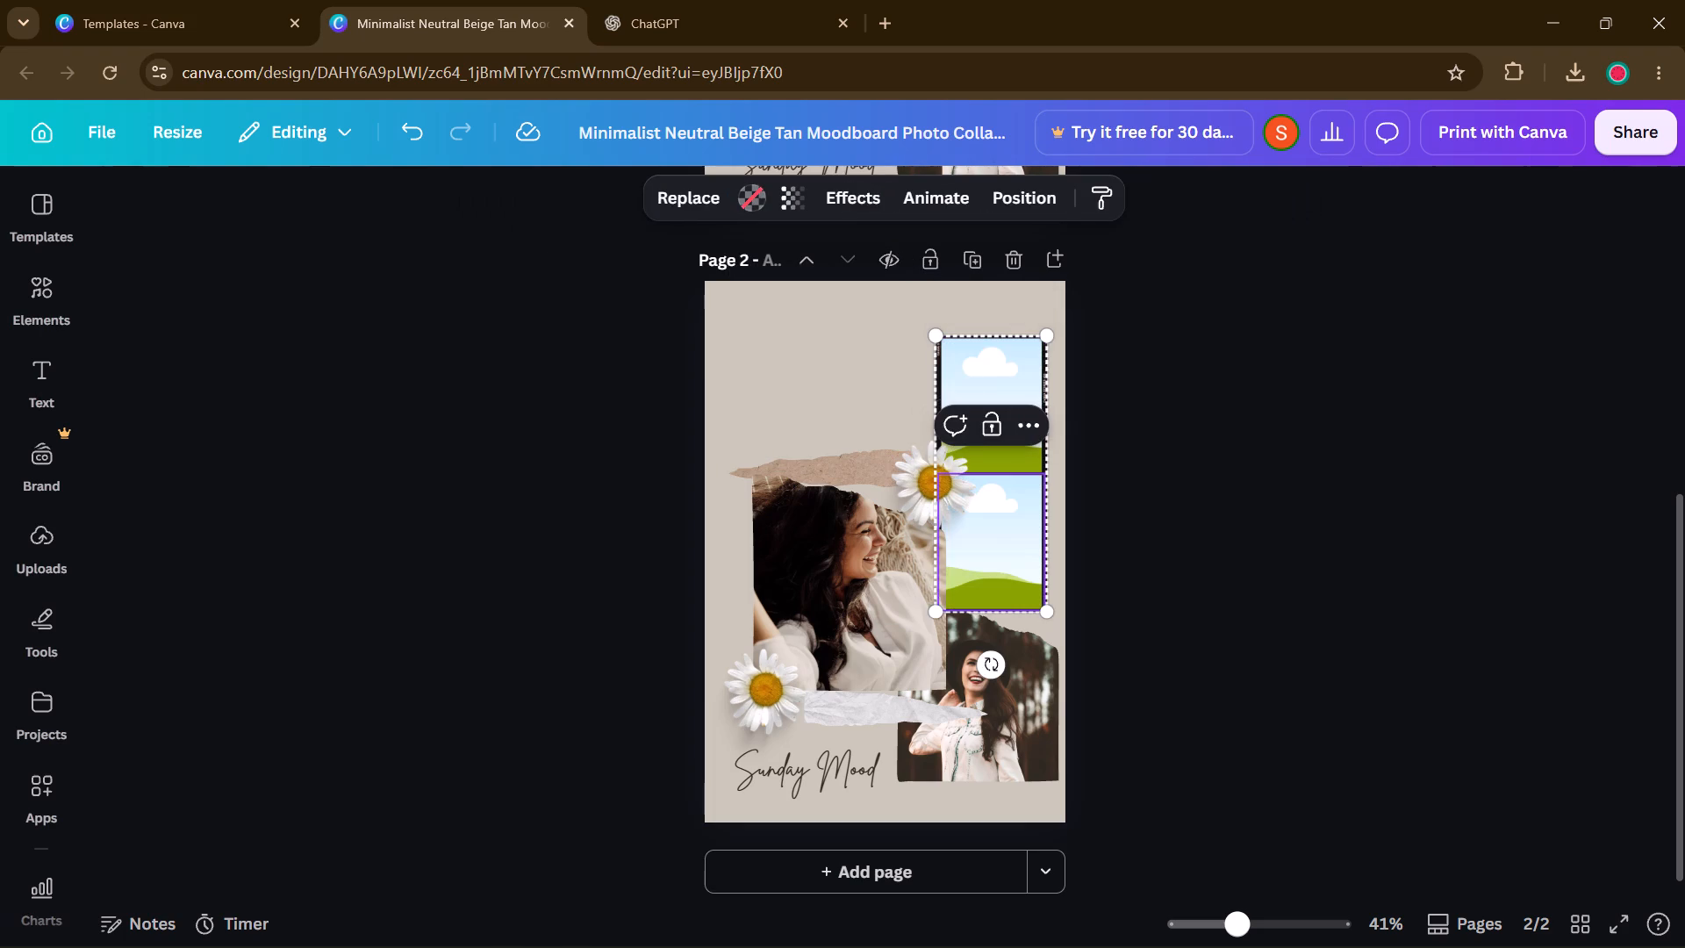
{"action": "left_click", "coordinate": [972, 359]}
{"action": "key", "text": "Delete"}
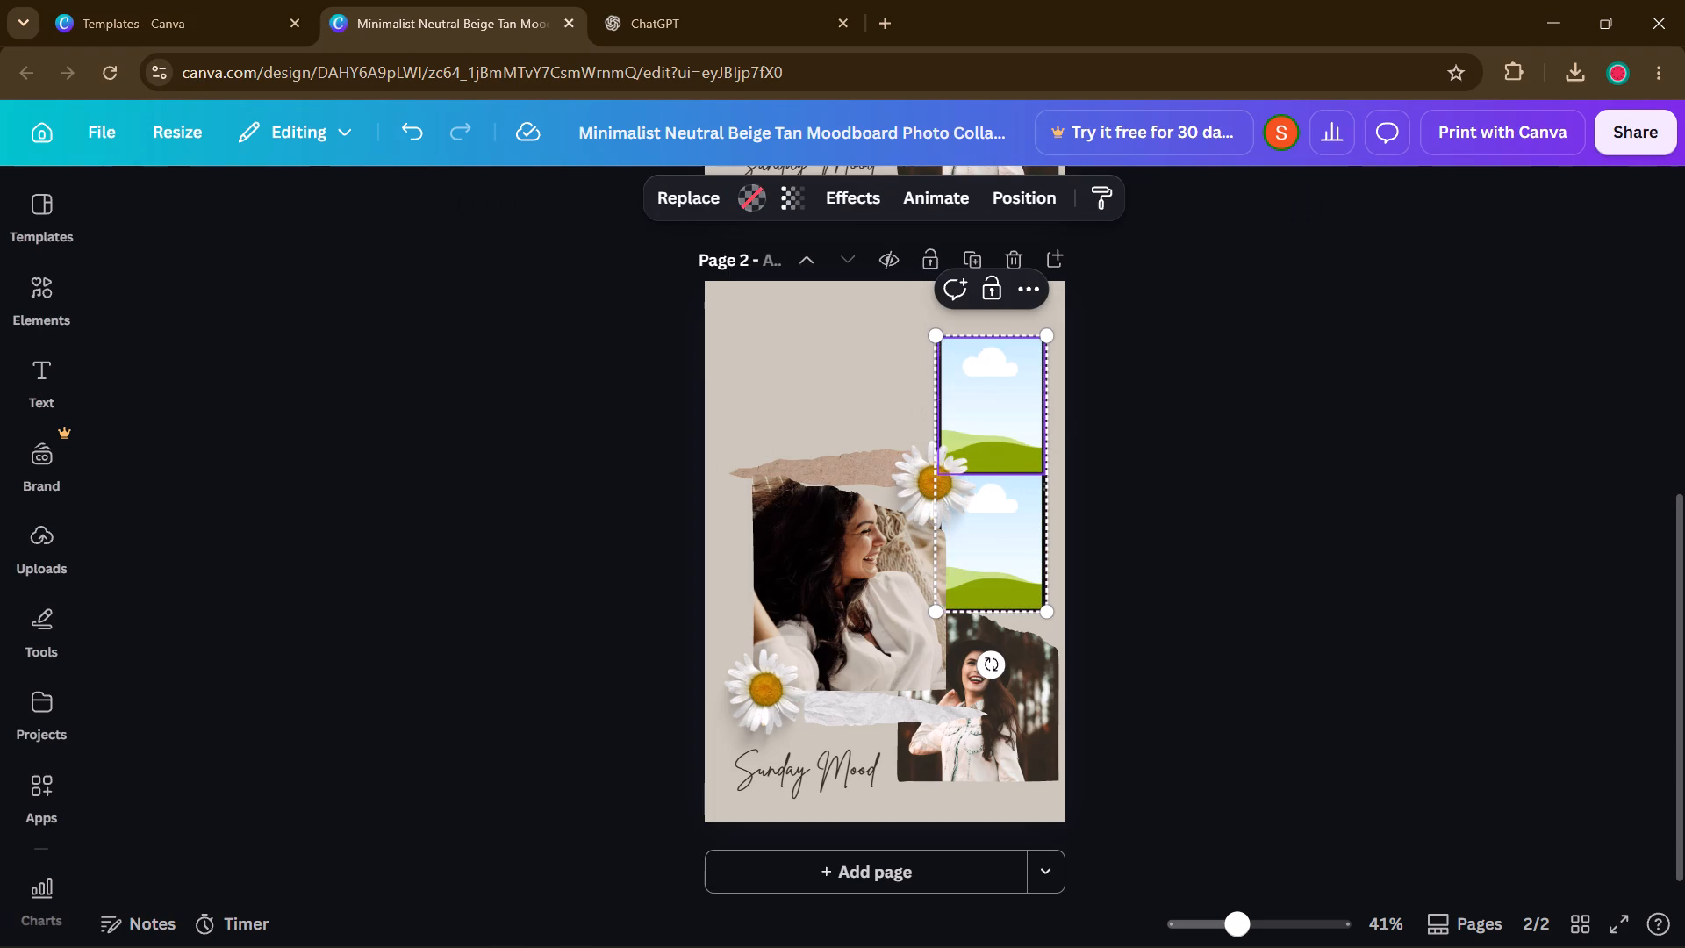
{"action": "key", "text": "Delete"}
{"action": "key", "text": "Delete"}
{"action": "left_click", "coordinate": [986, 523]}
{"action": "right_click", "coordinate": [986, 523]}
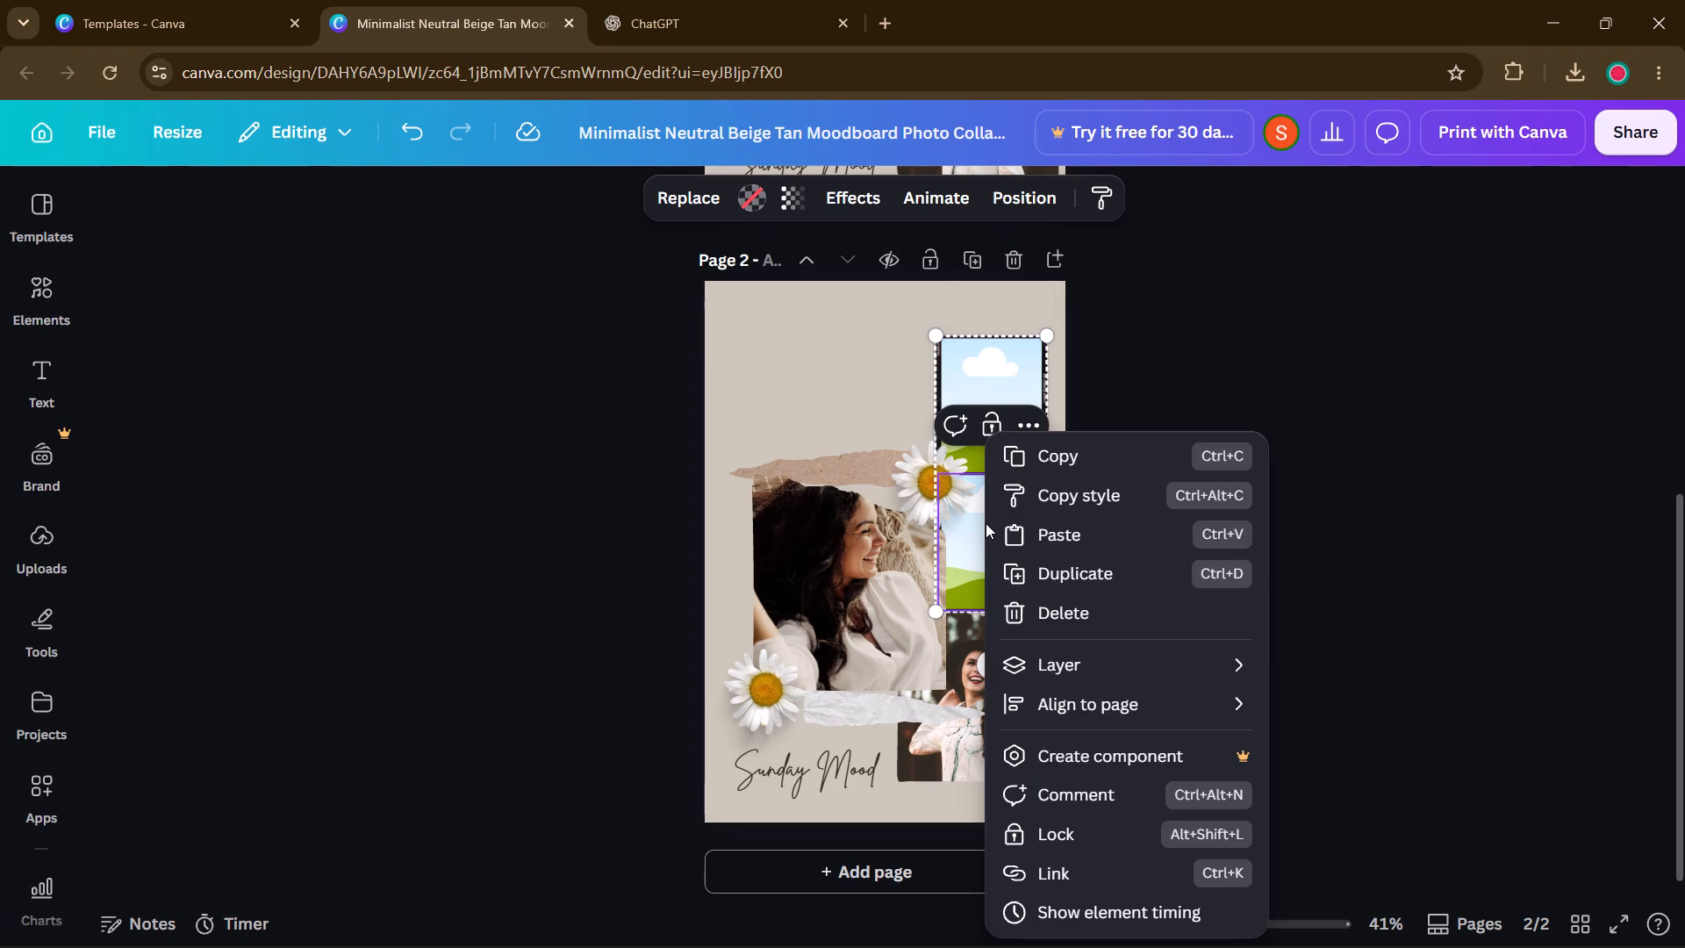
{"action": "left_click", "coordinate": [1094, 617]}
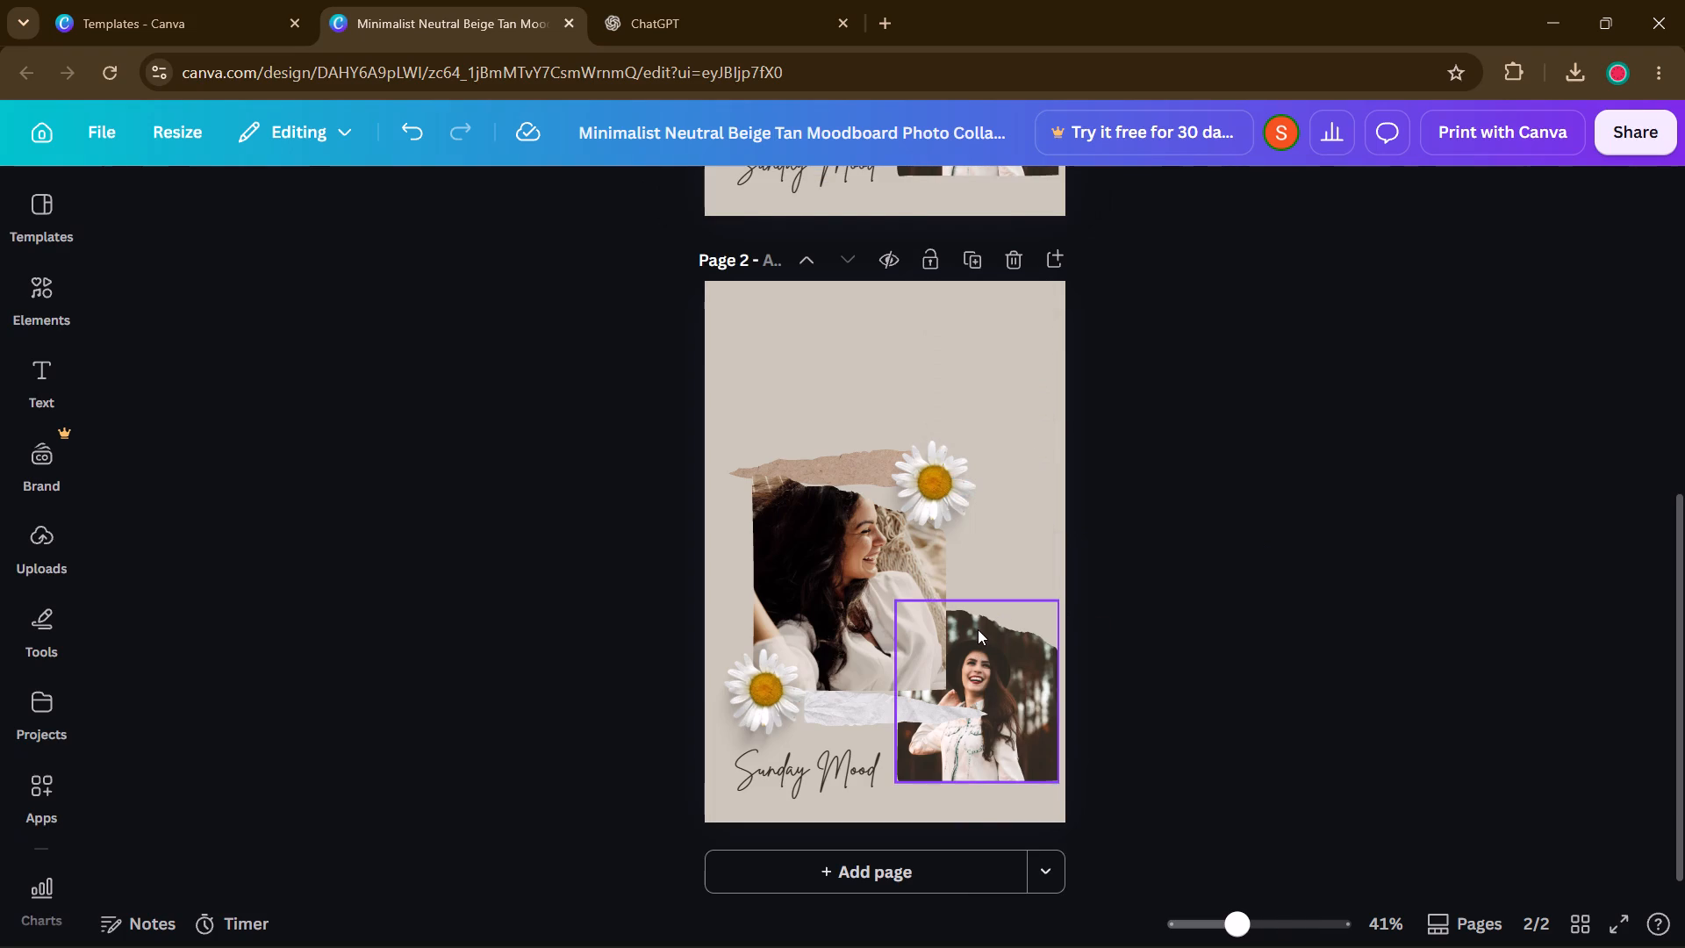
Delete the torn-edge photo of the laughing woman in page 2's lower corner, including its frame.
{"action": "left_click", "coordinate": [979, 630]}
{"action": "key", "text": "Delete"}
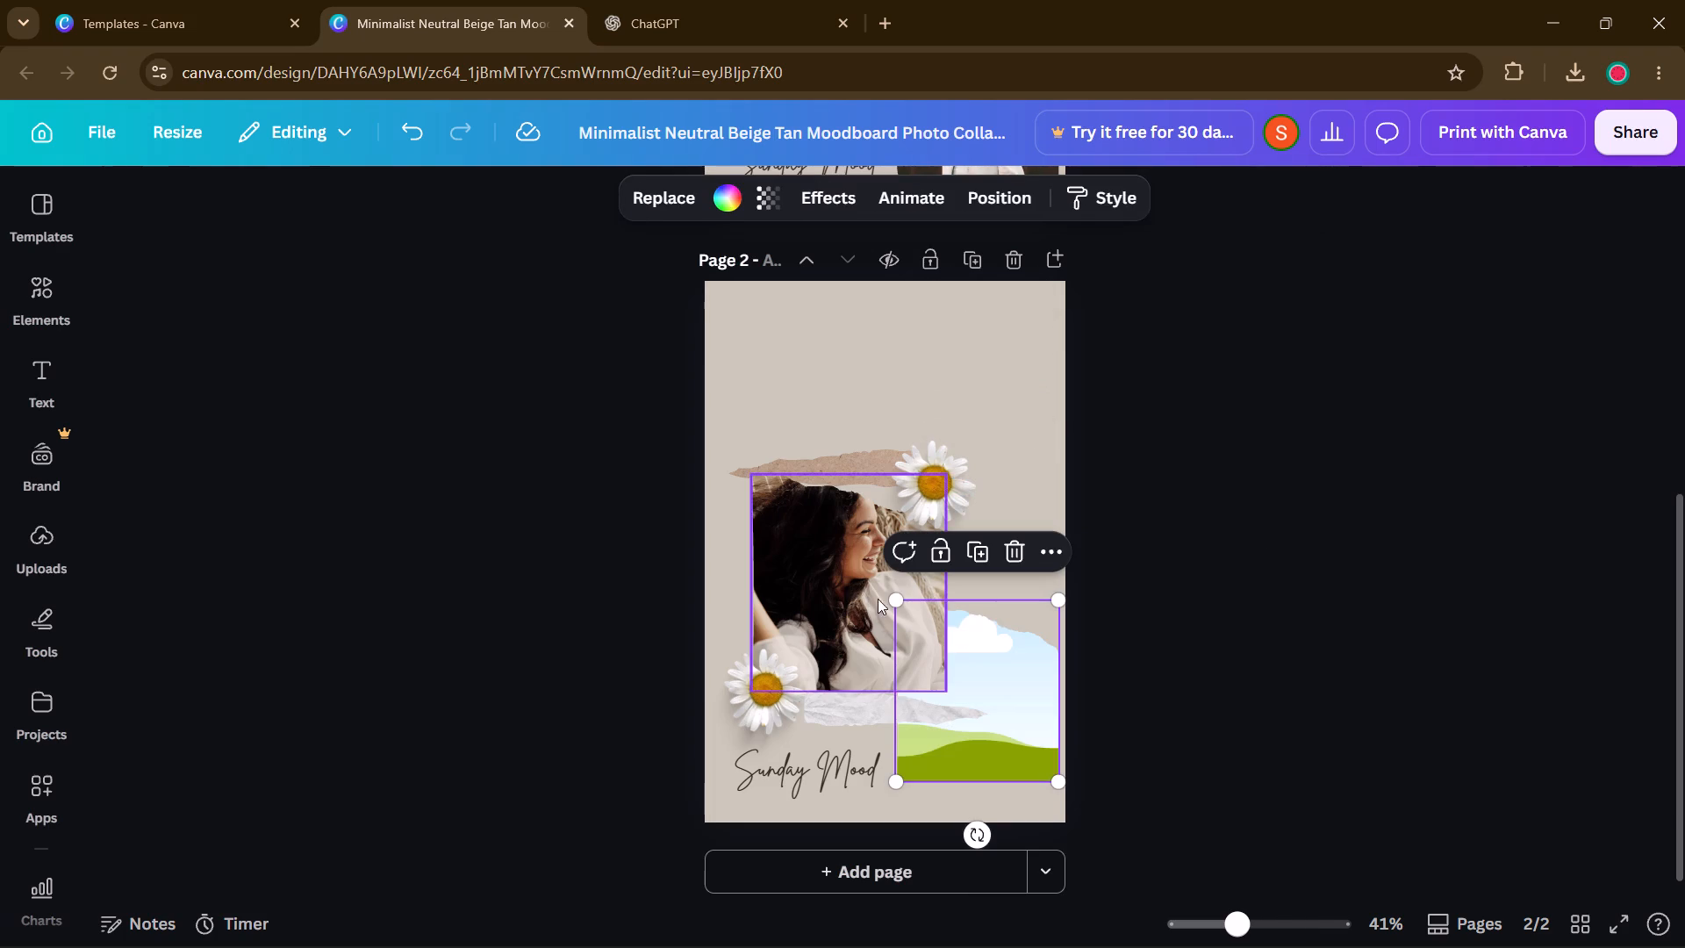
{"action": "key", "text": "Delete"}
{"action": "key", "text": "Delete"}
{"action": "key", "text": "Delete"}
{"action": "key", "text": "Delete"}
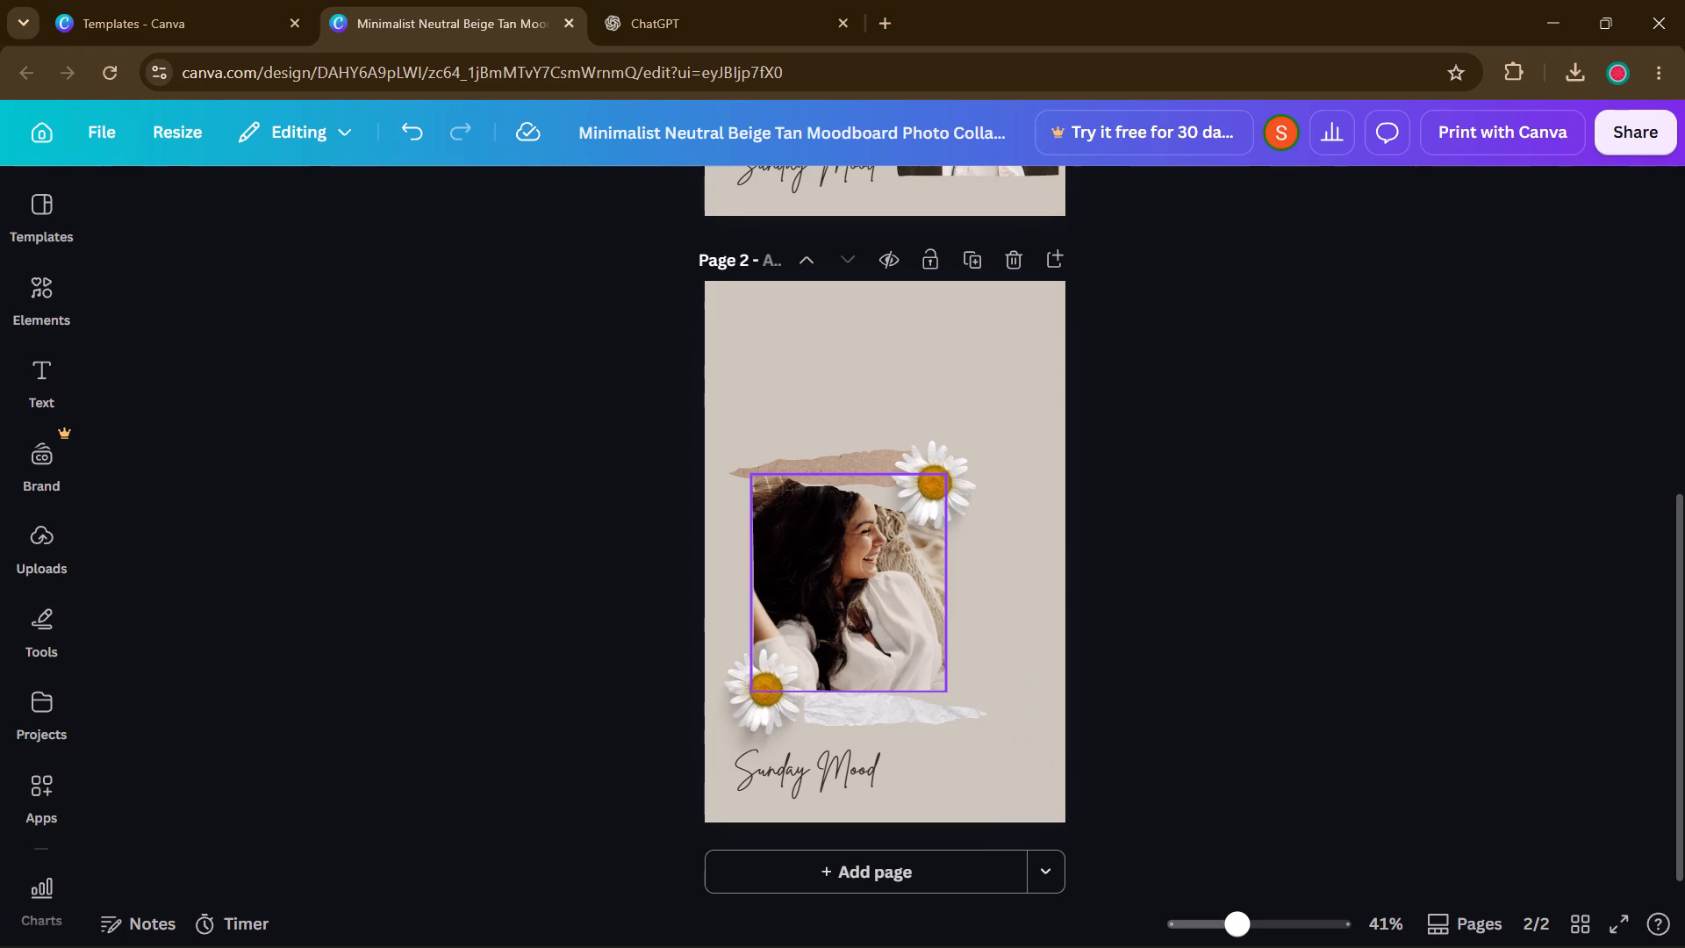
{"action": "key", "text": "Delete"}
{"action": "key", "text": "Delete"}
Delete the large central photo of the dark-haired woman and its frame from page 2.
{"action": "left_click", "coordinate": [823, 578]}
{"action": "key", "text": "Delete"}
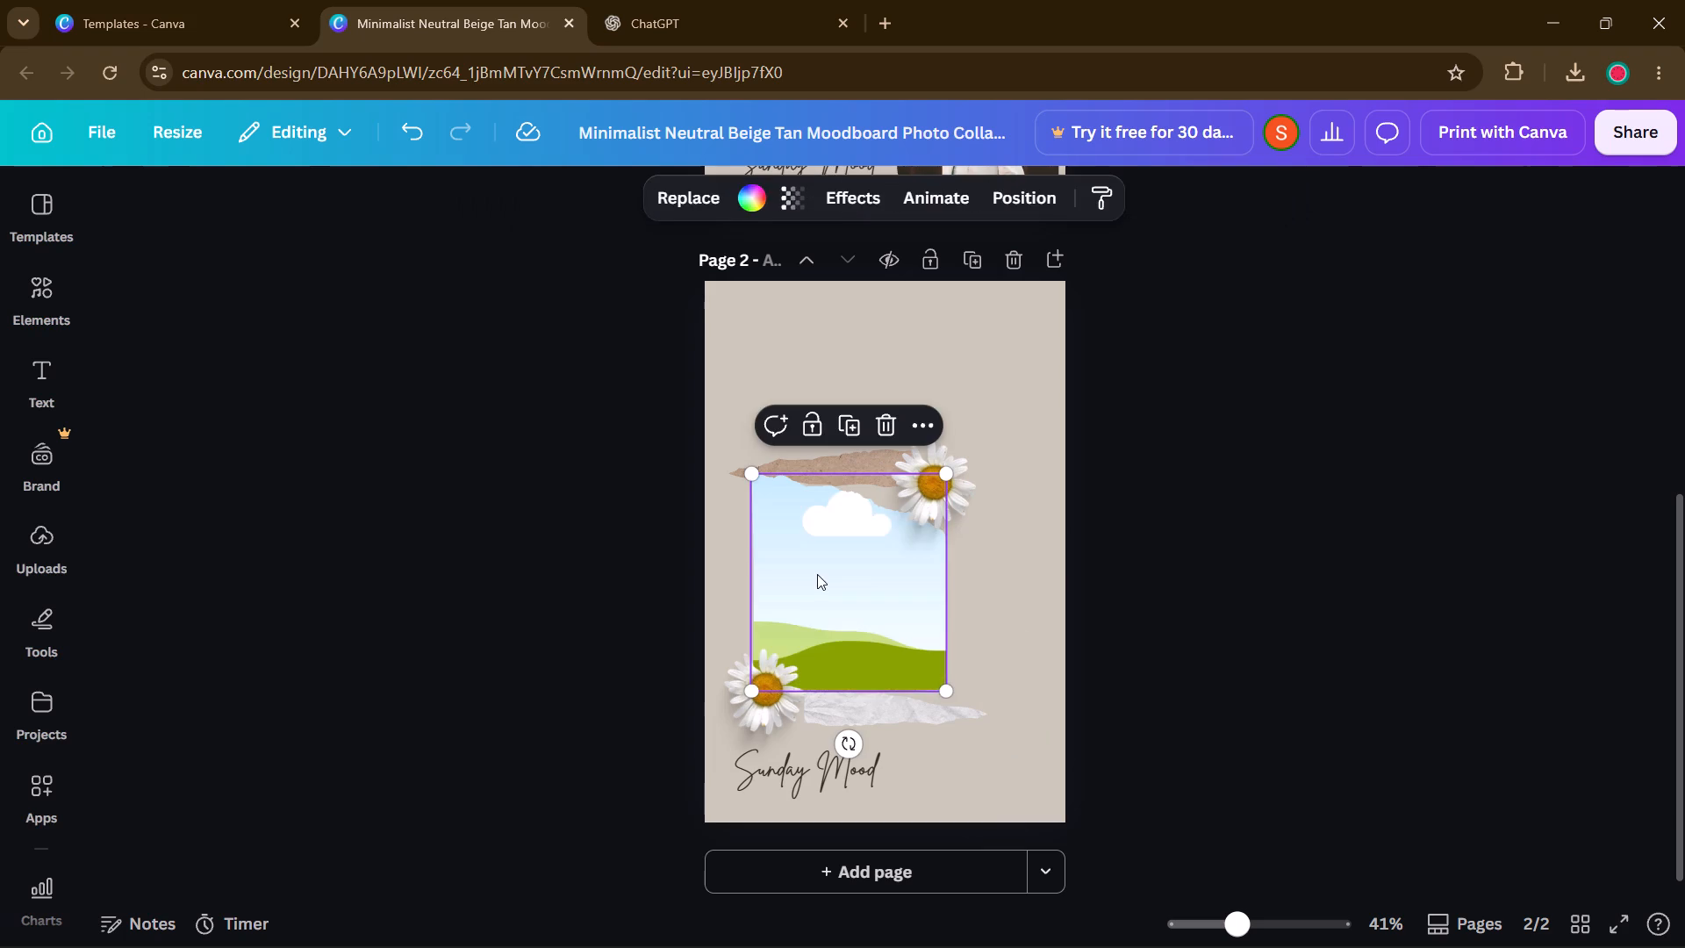
{"action": "key", "text": "Delete"}
Delete the white torn-paper strip beside the lower daisy on page 2.
{"action": "left_click", "coordinate": [869, 698]}
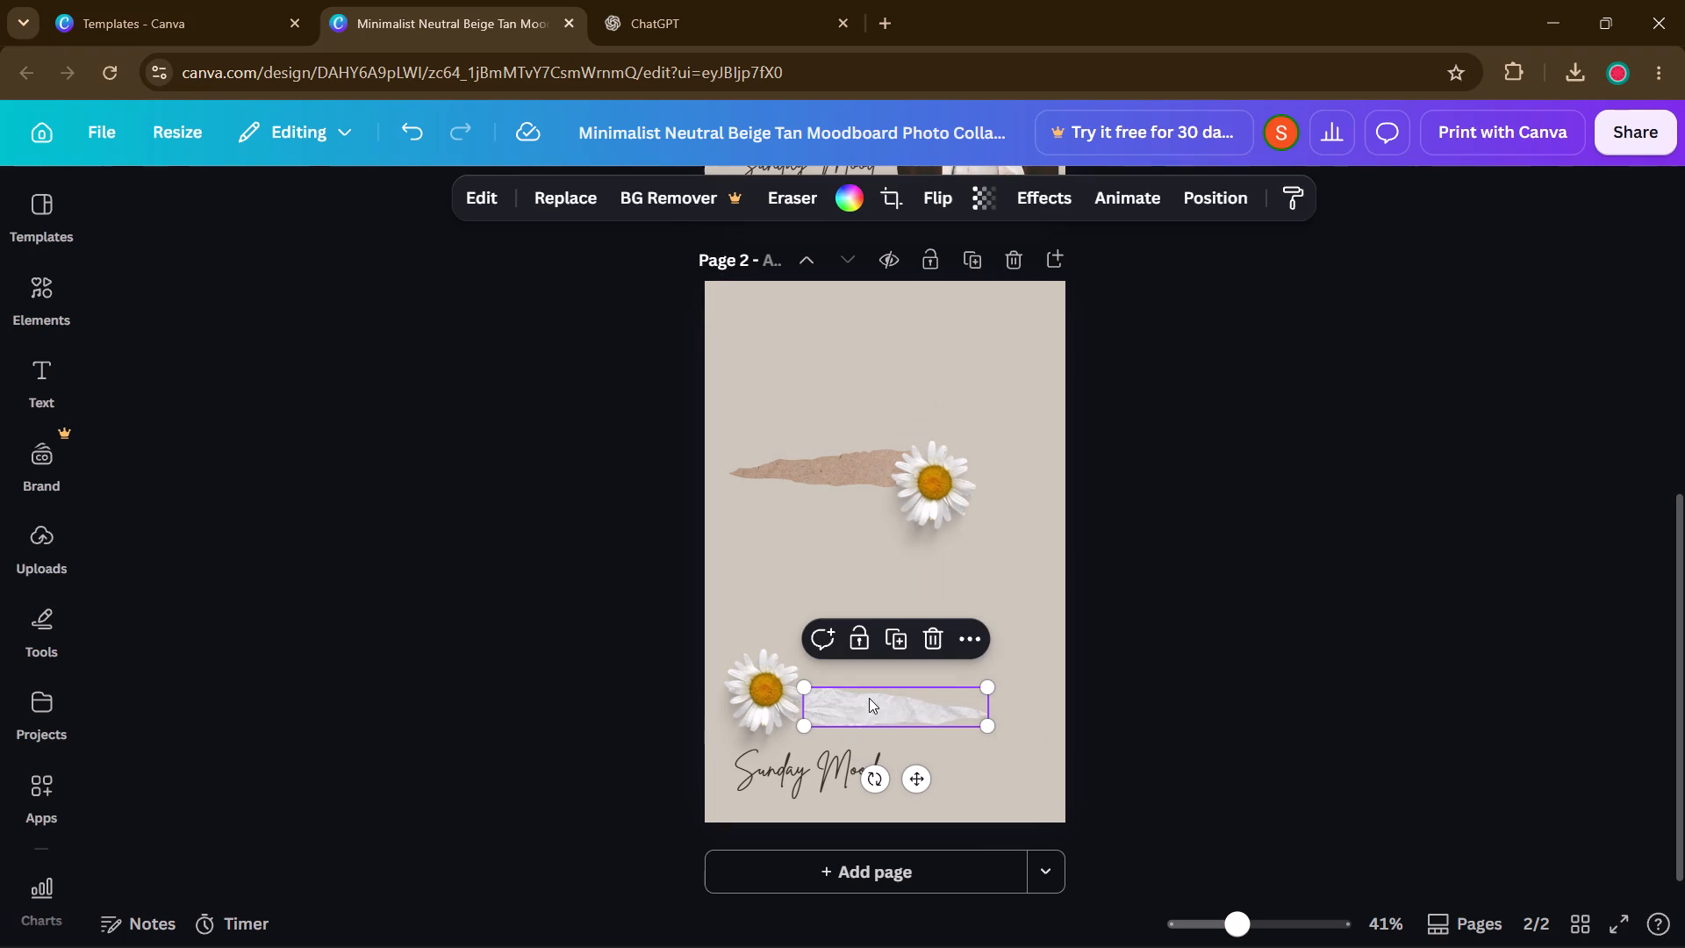
{"action": "key", "text": "Delete"}
{"action": "key", "text": "Delete"}
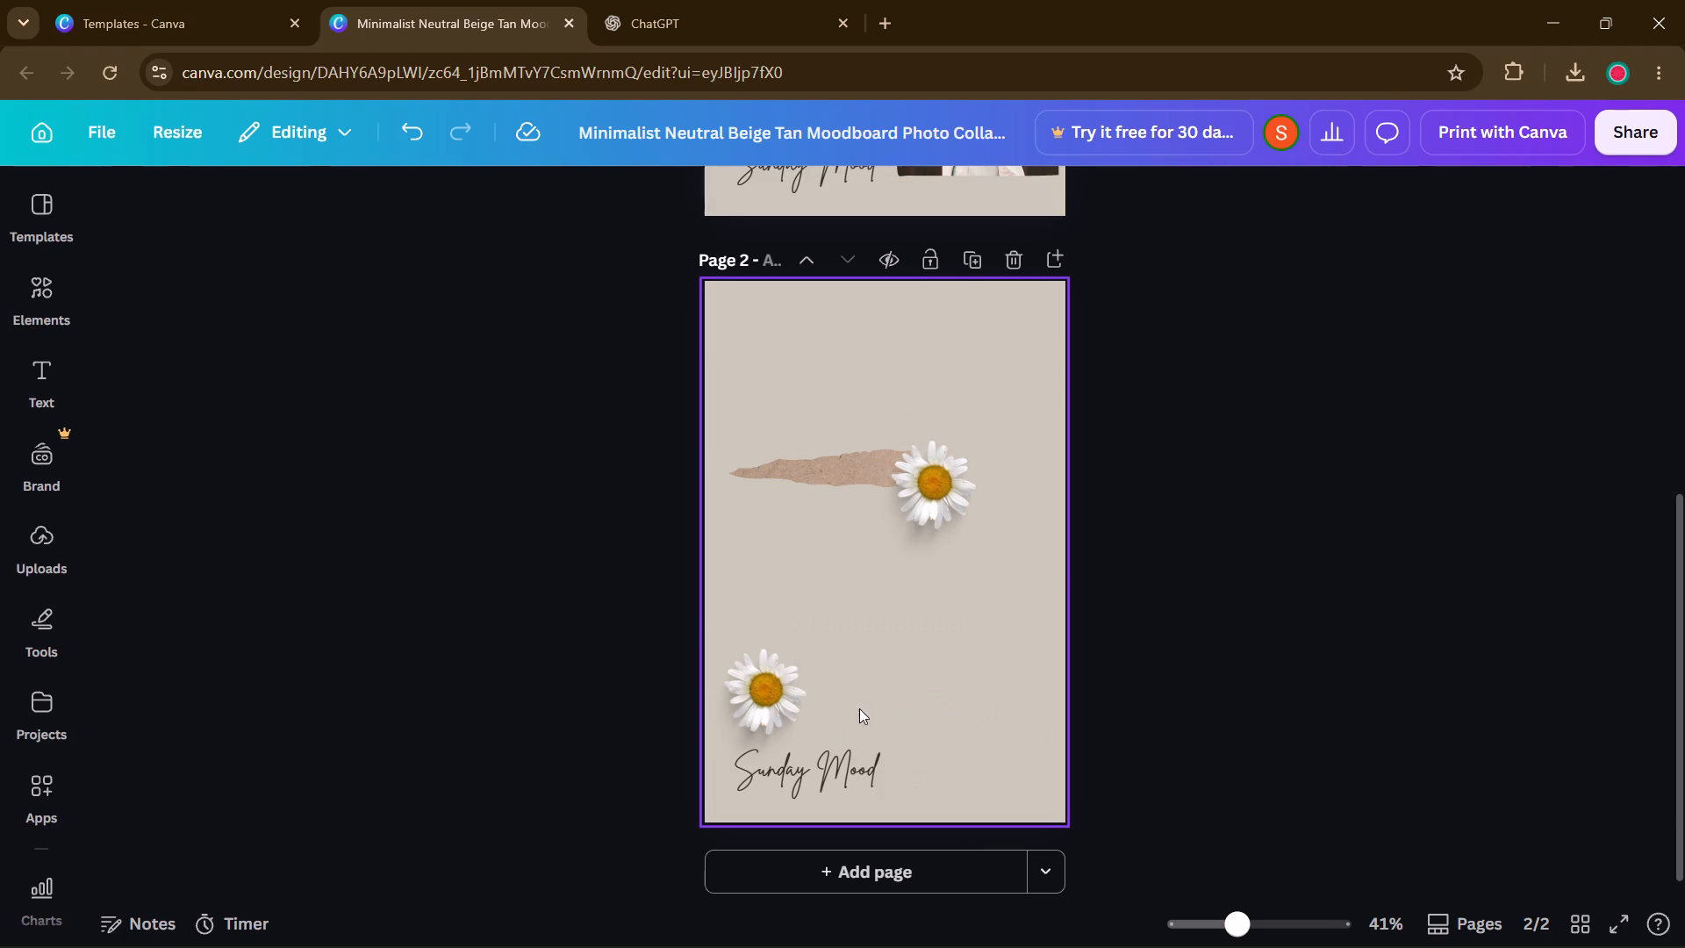
{"action": "key", "text": "Delete"}
{"action": "key", "text": "Delete"}
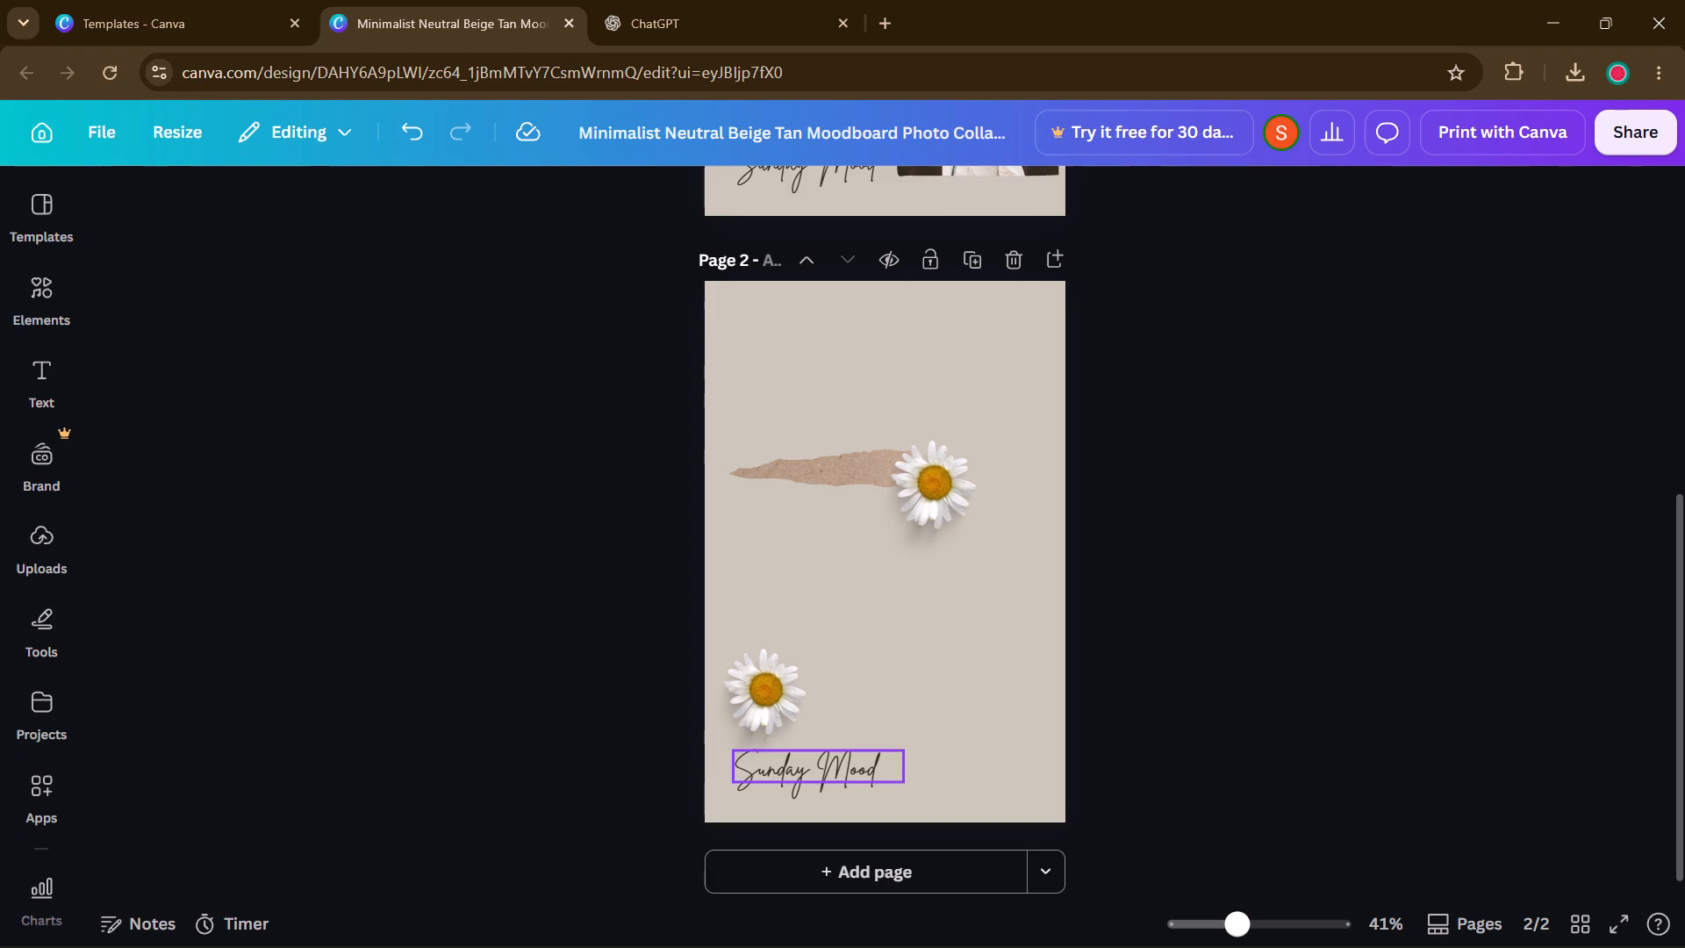
Delete the "Sunday Mood" text from page 2.
{"action": "left_click", "coordinate": [824, 782]}
{"action": "key", "text": "Delete"}
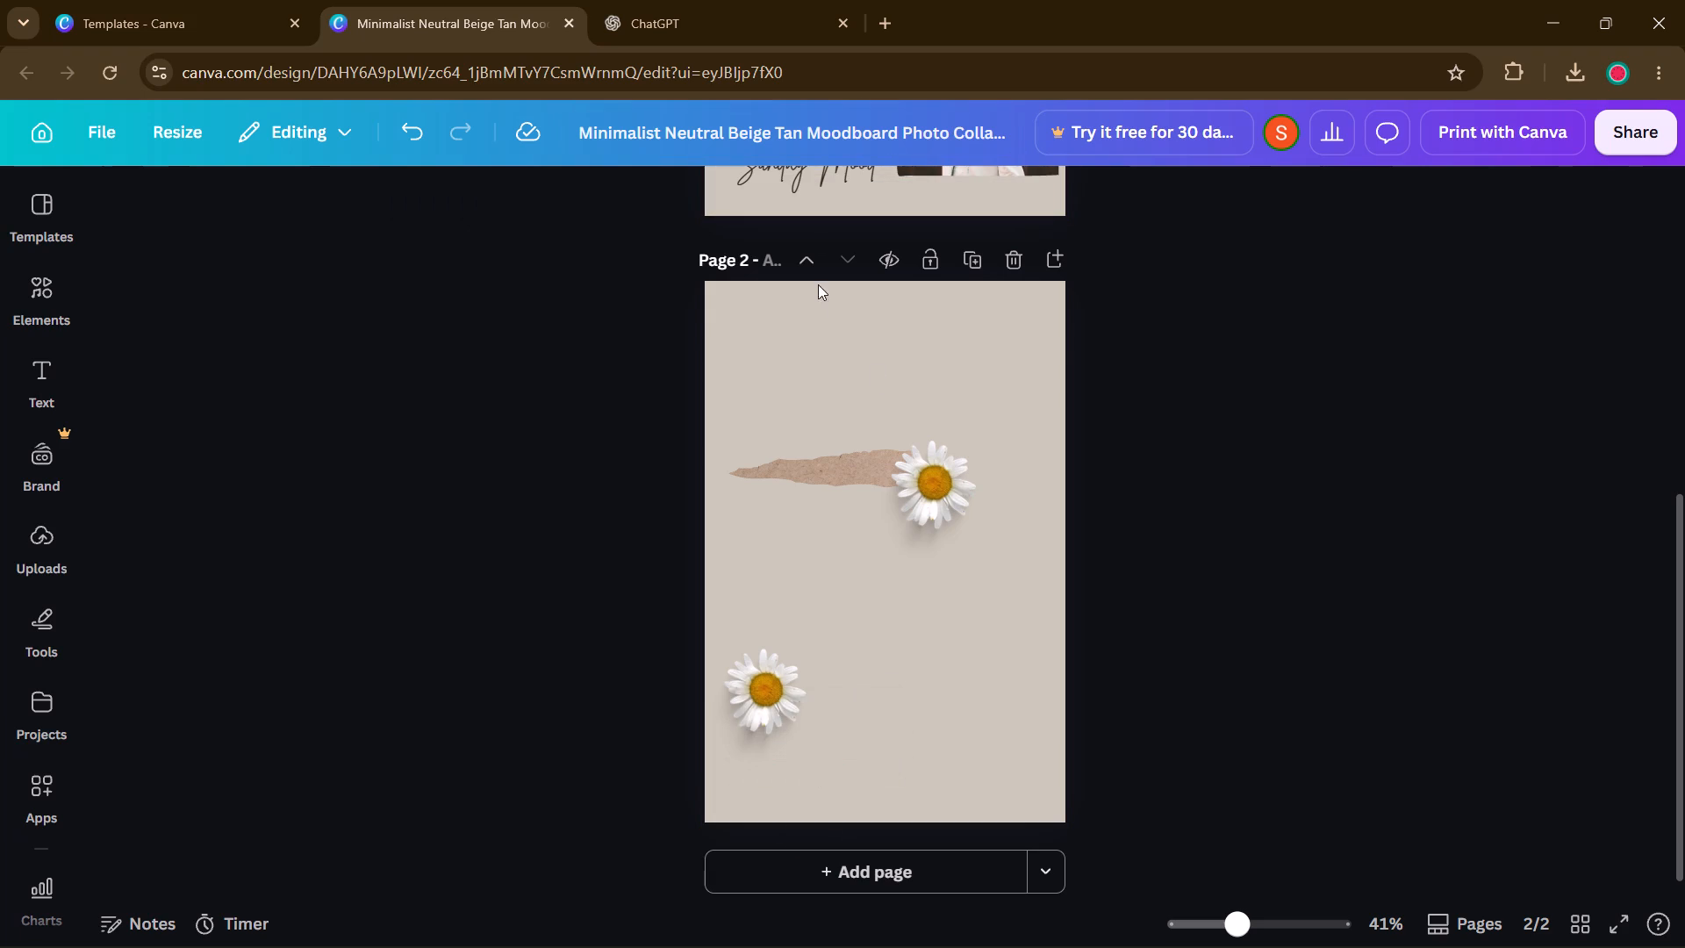
Delete the brown torn-paper strip beside the upper daisy on page 2.
{"action": "left_click", "coordinate": [803, 466]}
{"action": "key", "text": "Delete"}
{"action": "key", "text": "Delete"}
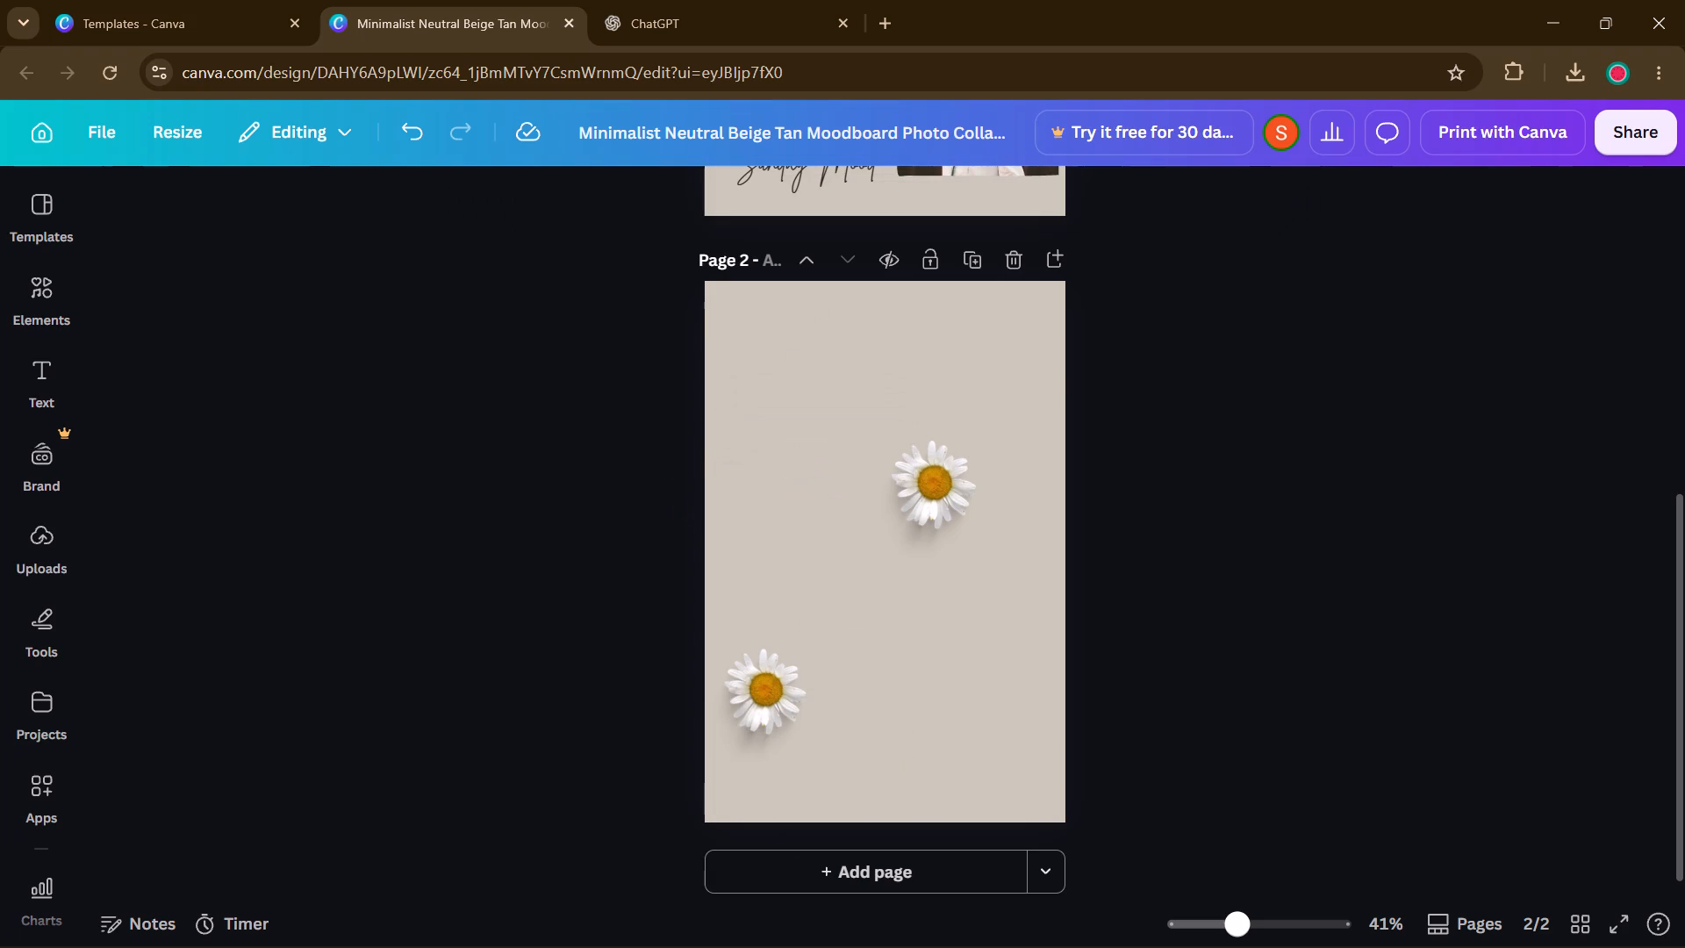
Duplicate the upper daisy on page 2 three times.
{"action": "left_click", "coordinate": [943, 454]}
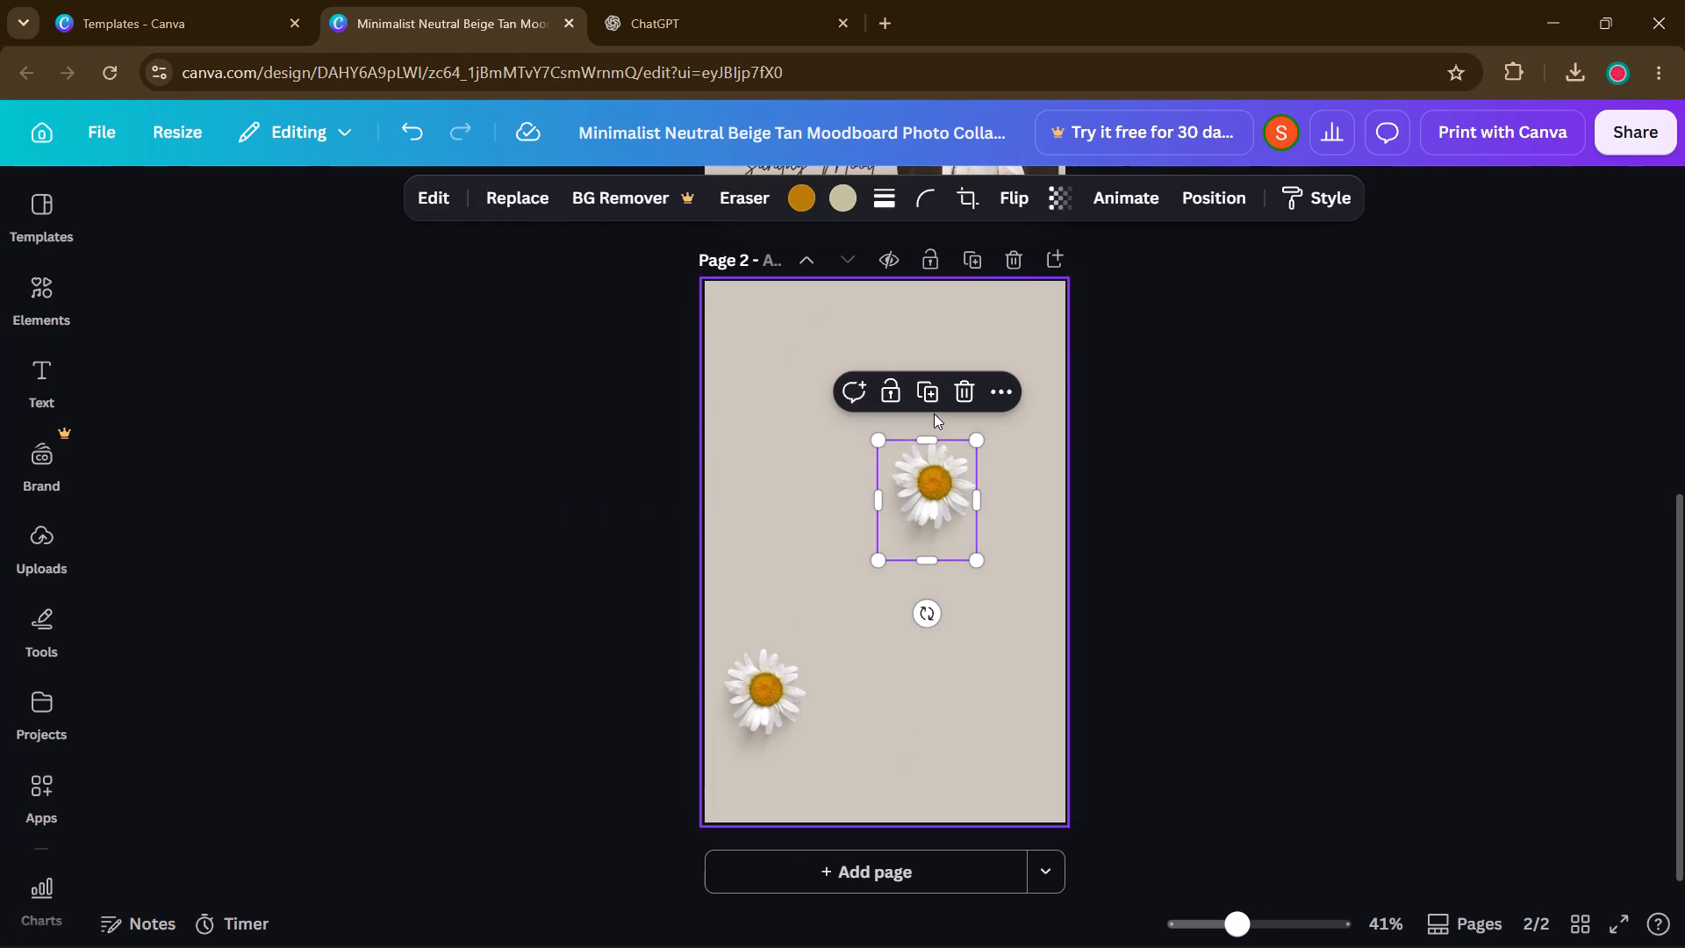
{"action": "left_click", "coordinate": [928, 400]}
{"action": "triple_click", "coordinate": [928, 400]}
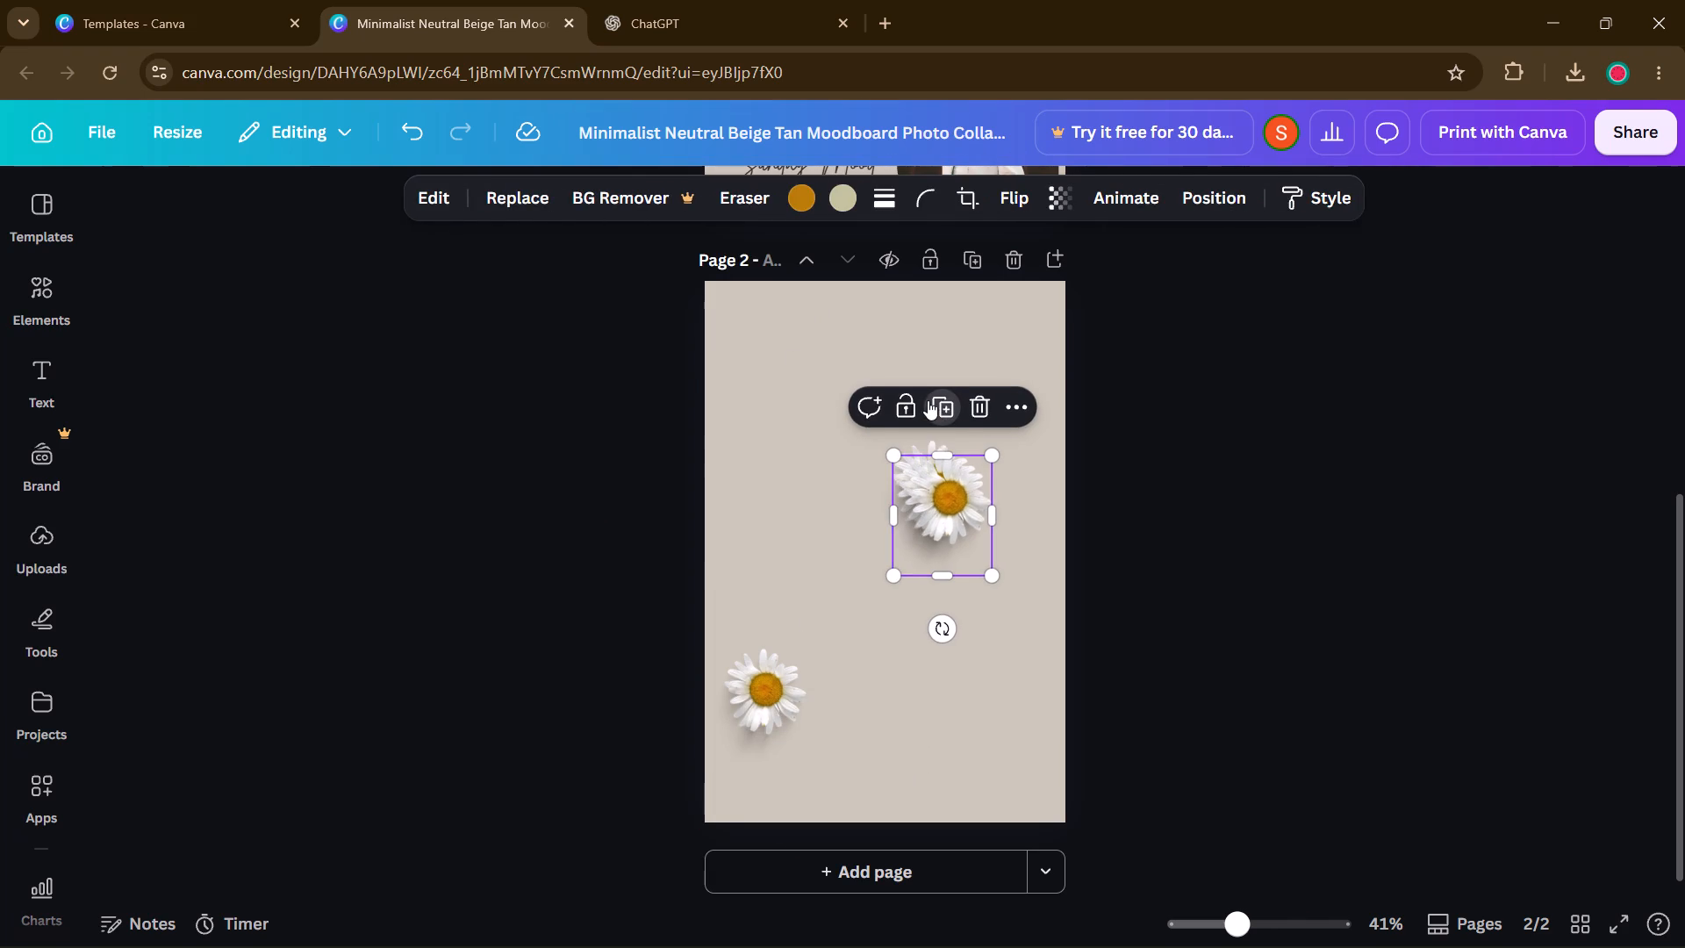
{"action": "left_click", "coordinate": [928, 400]}
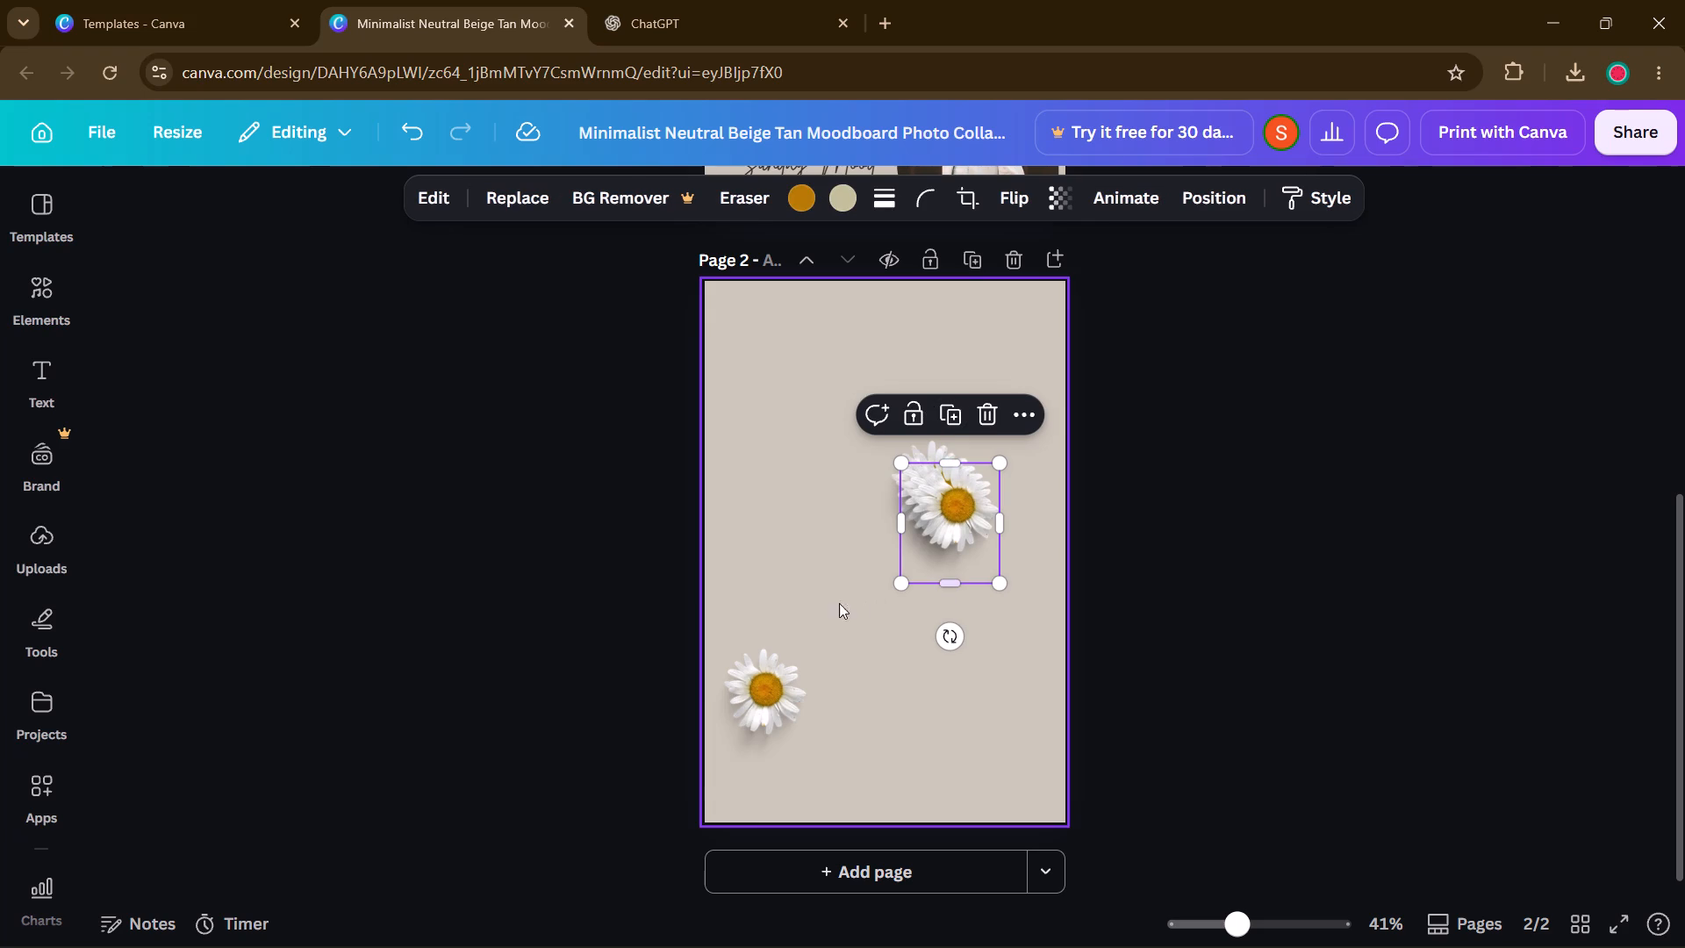
{"action": "left_click", "coordinate": [819, 603]}
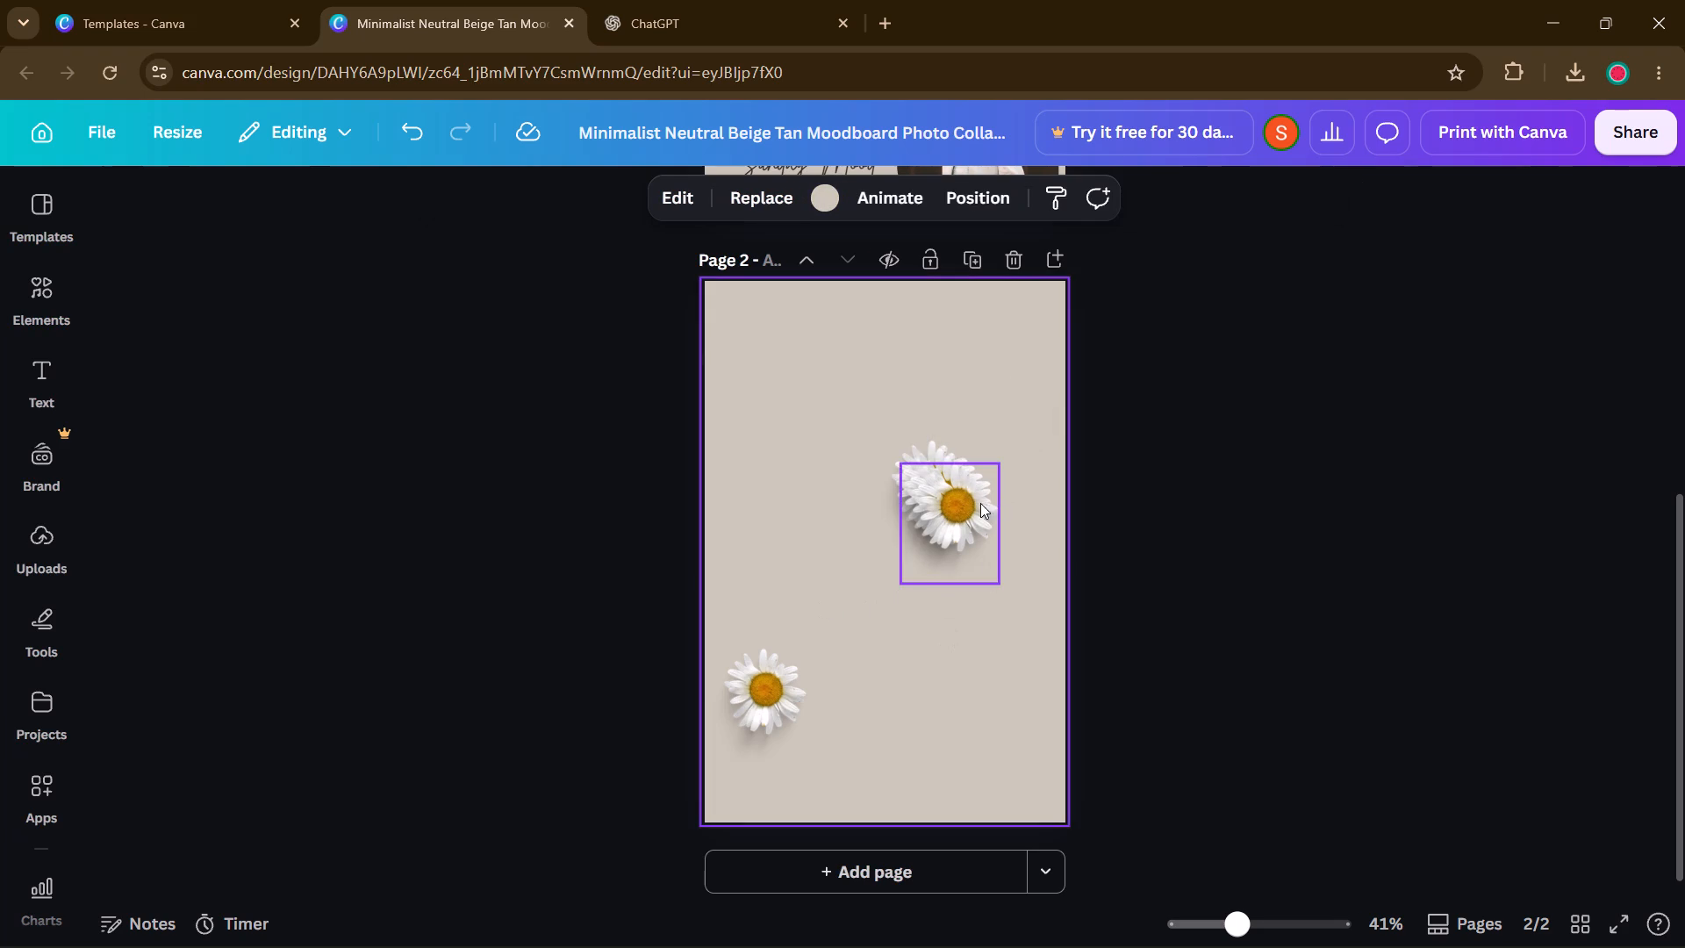
Spread the stacked daisies over page 2: one in the top-left corner, one diagonally below it, one top centre, and one left of centre.
{"action": "left_click_drag", "start_coordinate": [955, 520], "coordinate": [766, 348]}
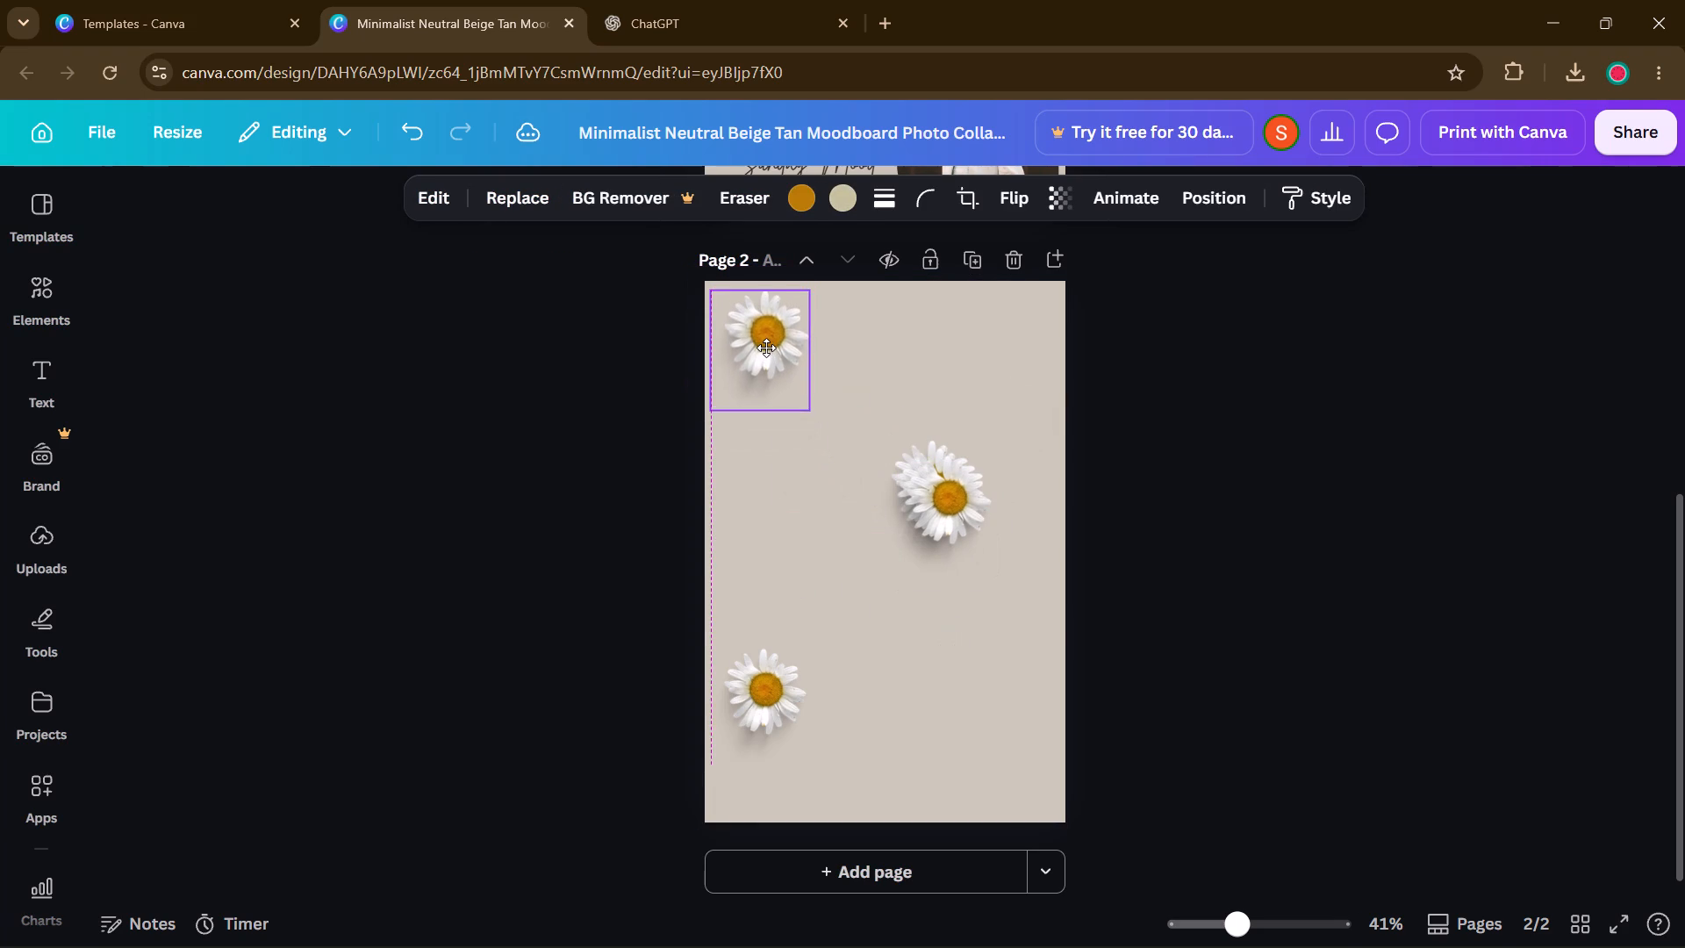
{"action": "left_click_drag", "start_coordinate": [766, 348], "coordinate": [768, 351]}
{"action": "left_click_drag", "start_coordinate": [949, 499], "coordinate": [799, 405]}
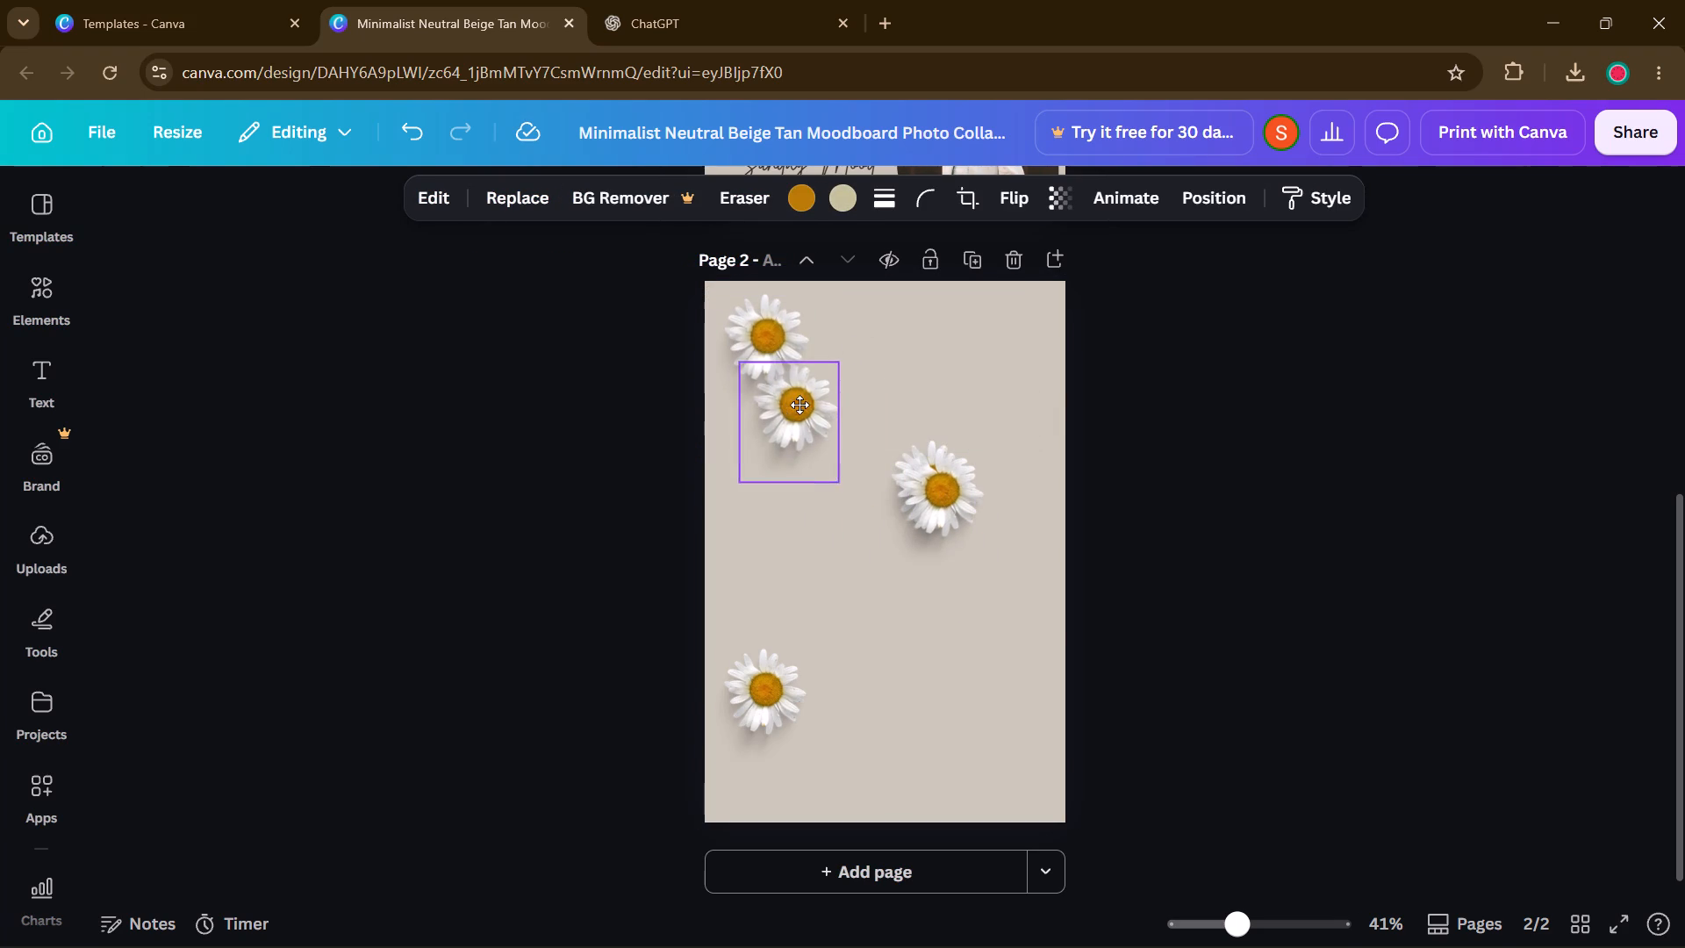
{"action": "left_click_drag", "start_coordinate": [799, 405], "coordinate": [809, 408]}
{"action": "left_click_drag", "start_coordinate": [954, 475], "coordinate": [931, 384]}
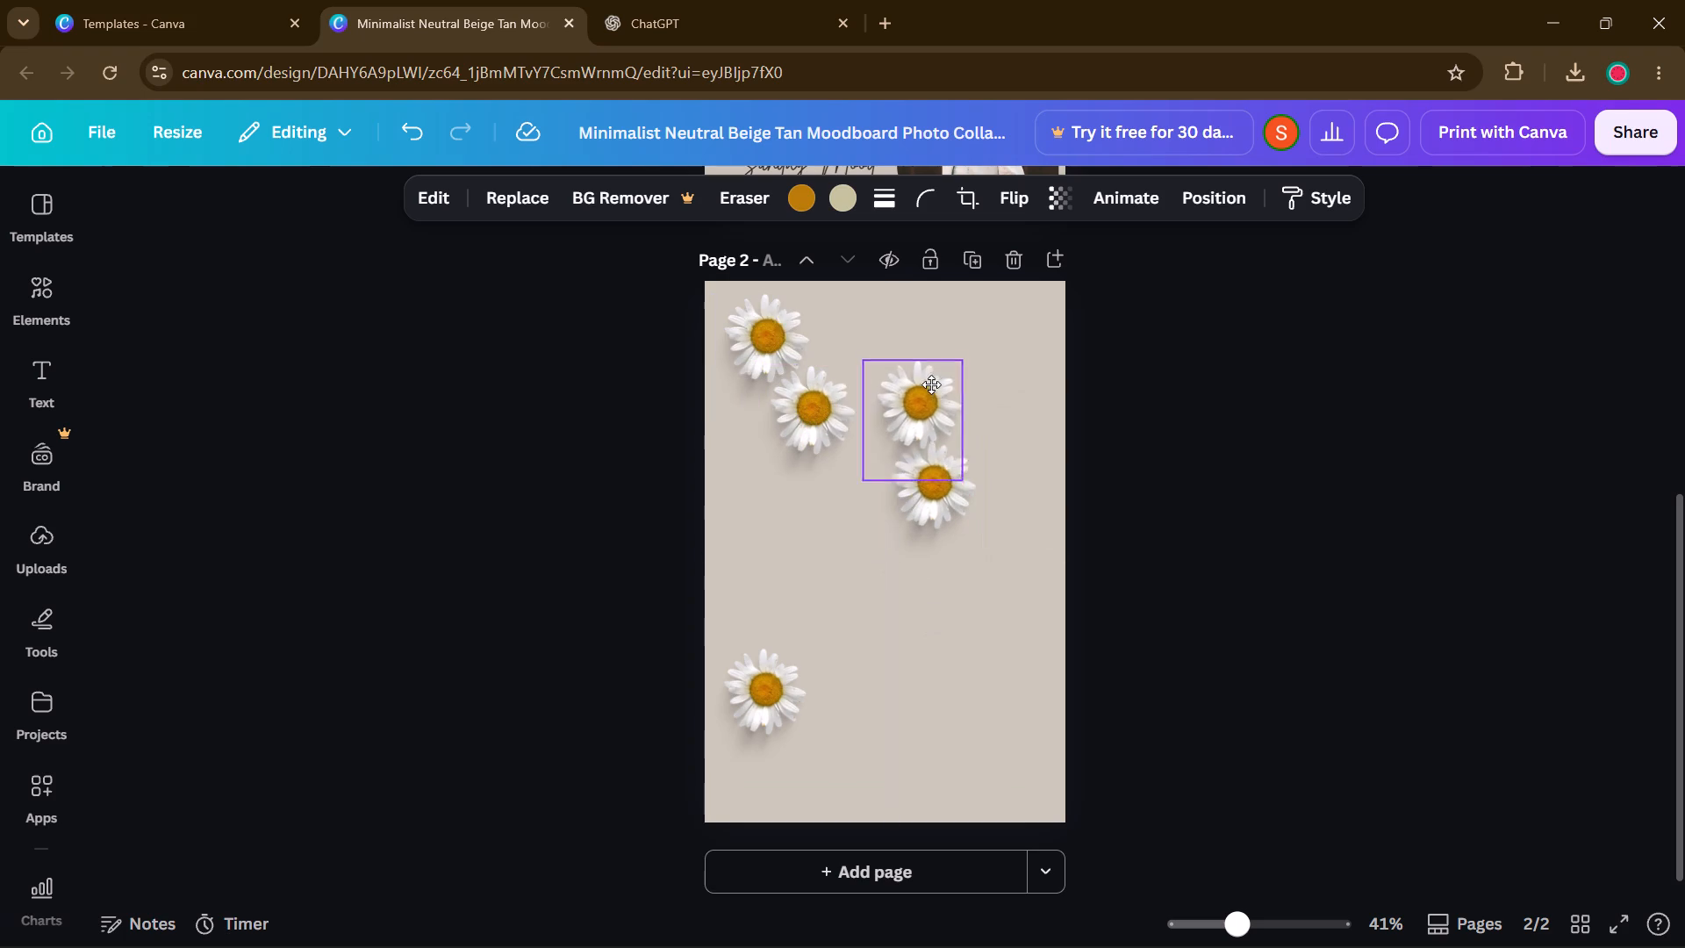
{"action": "left_click_drag", "start_coordinate": [931, 384], "coordinate": [895, 334]}
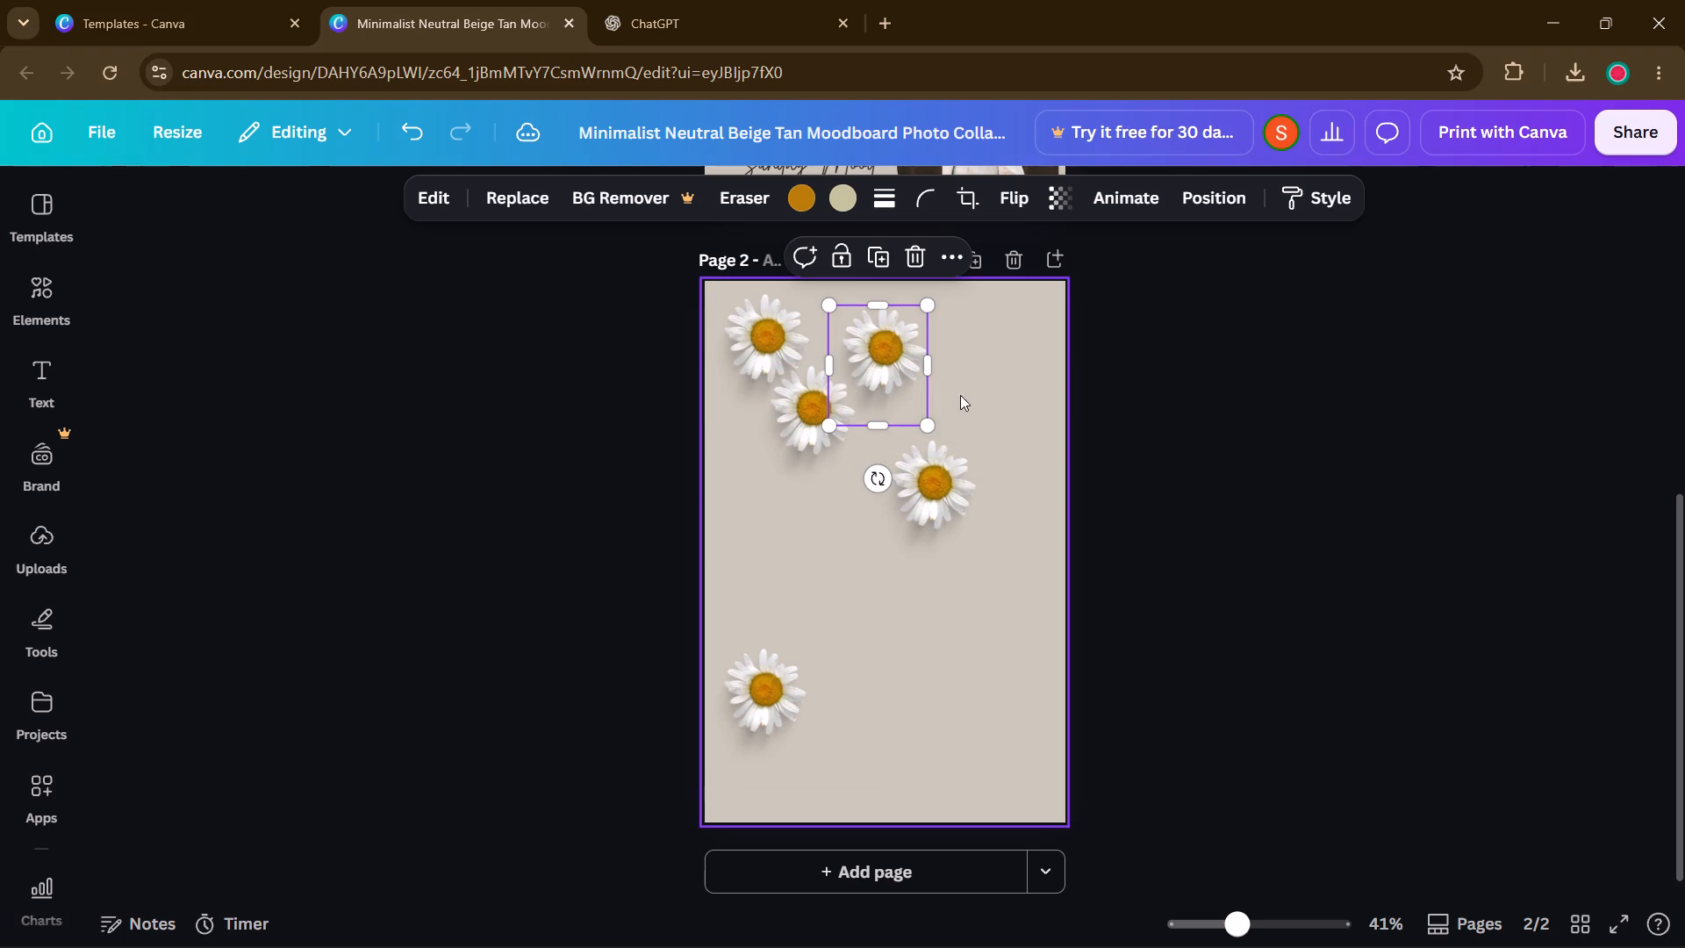
{"action": "left_click_drag", "start_coordinate": [965, 471], "coordinate": [825, 488]}
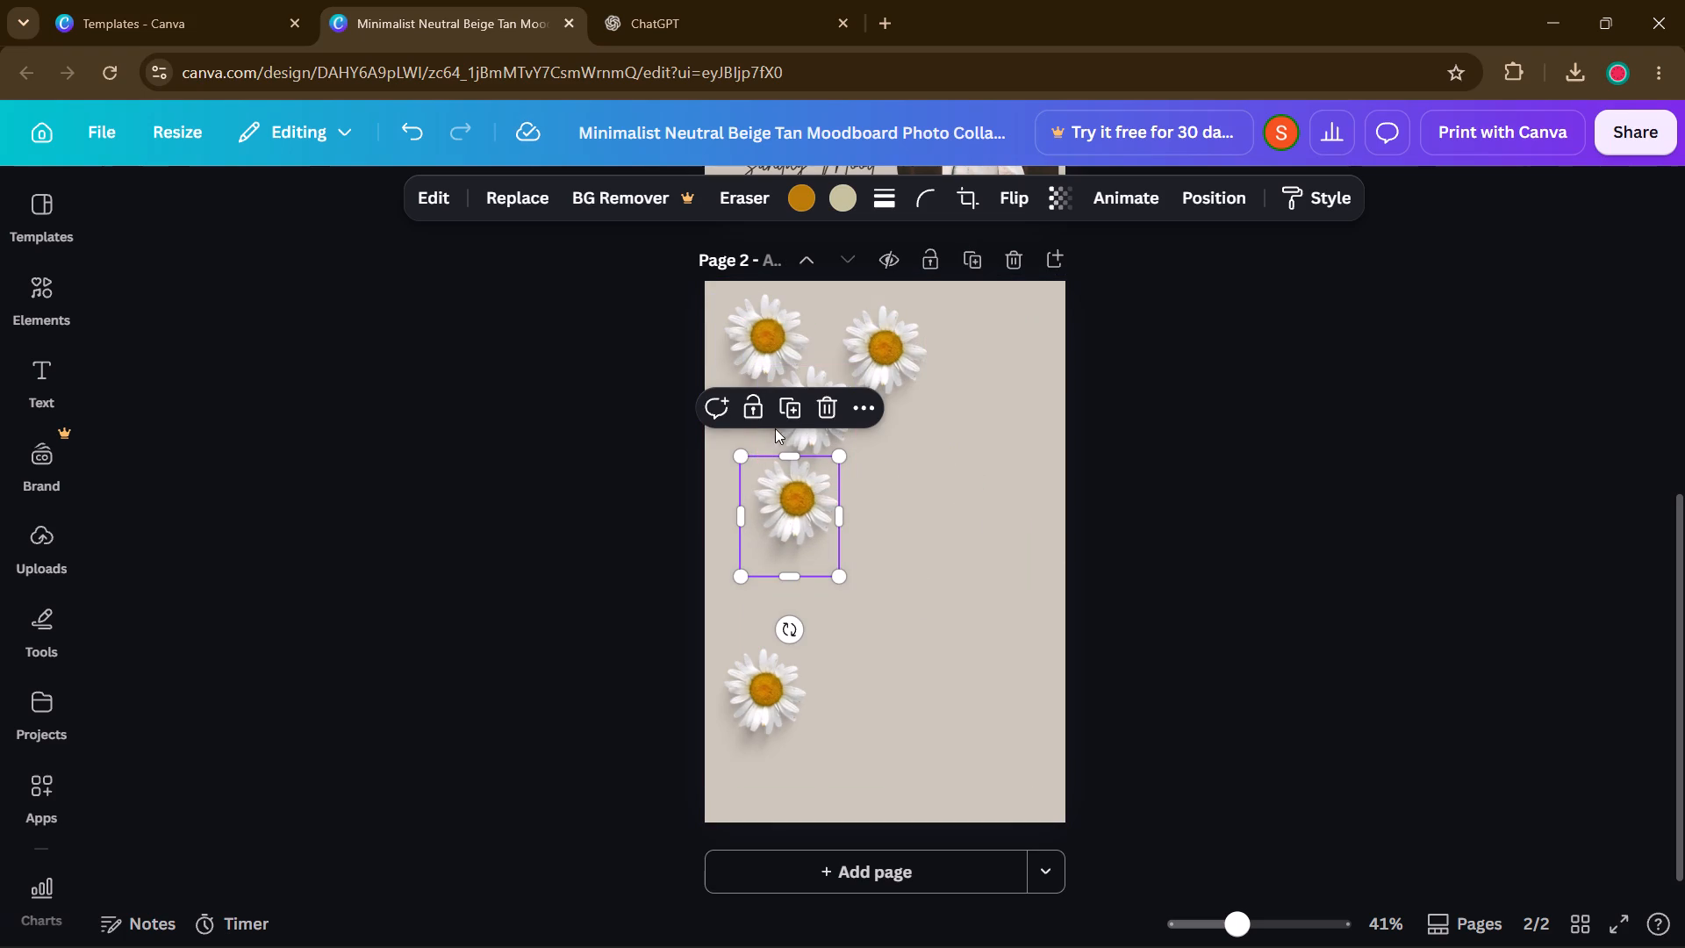
Duplicate the daisy left of the page's centre eight times.
{"action": "triple_click", "coordinate": [792, 420]}
{"action": "triple_click", "coordinate": [792, 420]}
{"action": "left_click", "coordinate": [792, 420]}
{"action": "left_click_drag", "start_coordinate": [792, 420], "coordinate": [808, 432]}
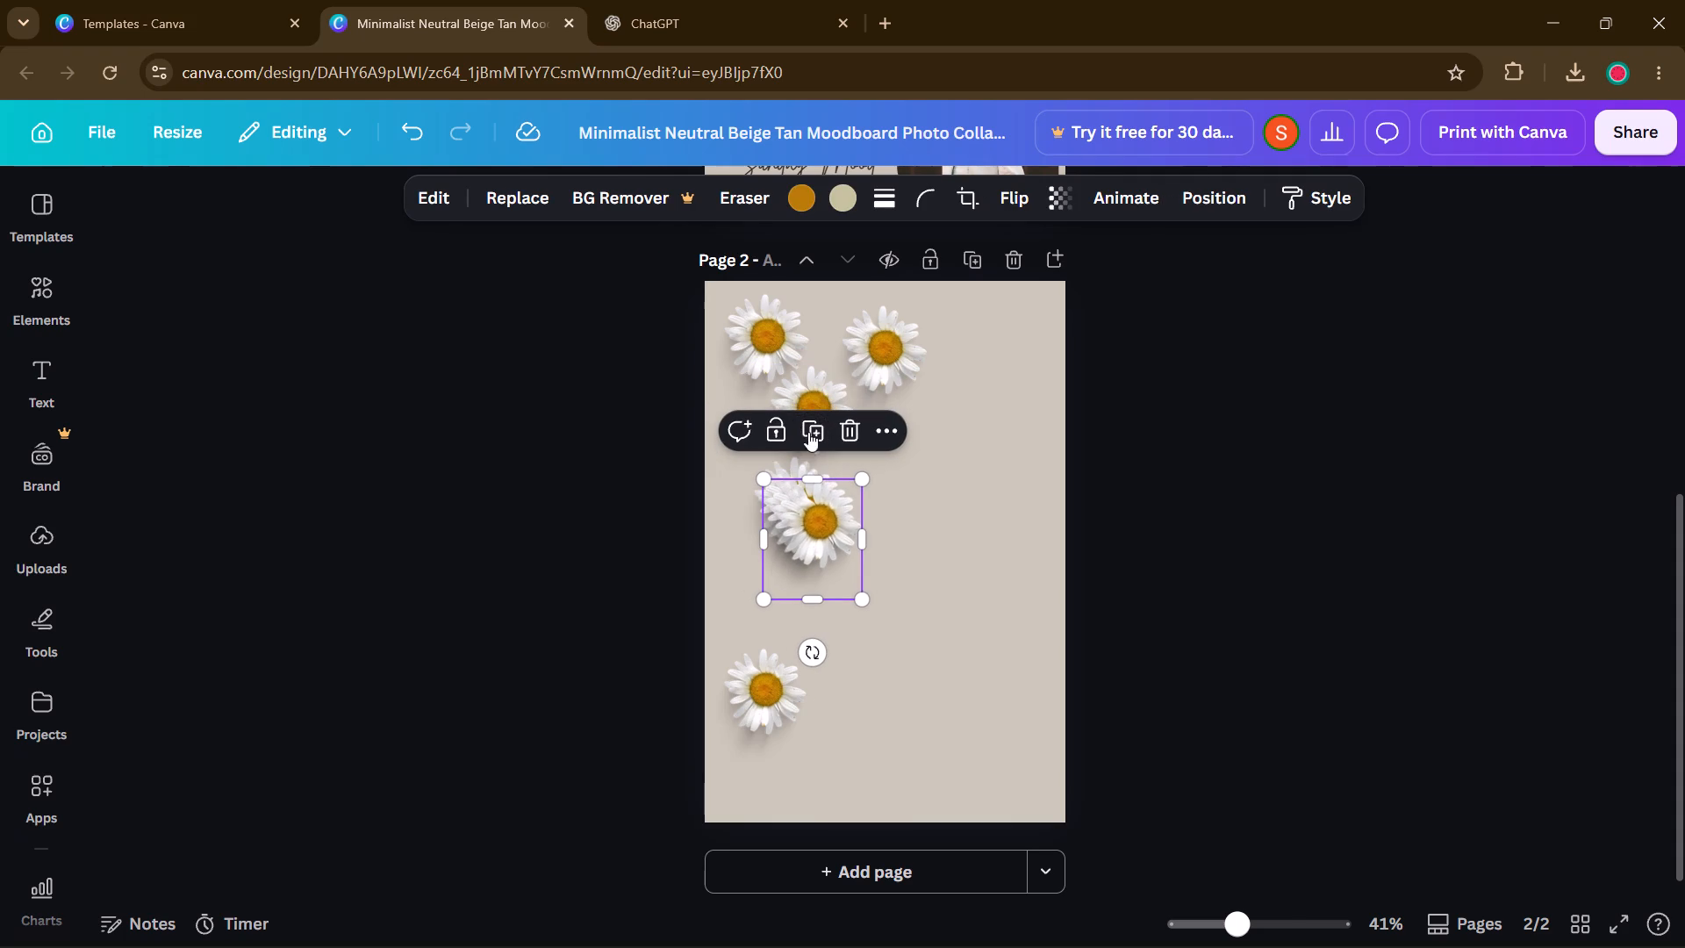
{"action": "left_click_drag", "start_coordinate": [808, 432], "coordinate": [816, 437]}
{"action": "triple_click", "coordinate": [816, 437]}
{"action": "left_click", "coordinate": [816, 437]}
{"action": "triple_click", "coordinate": [836, 453]}
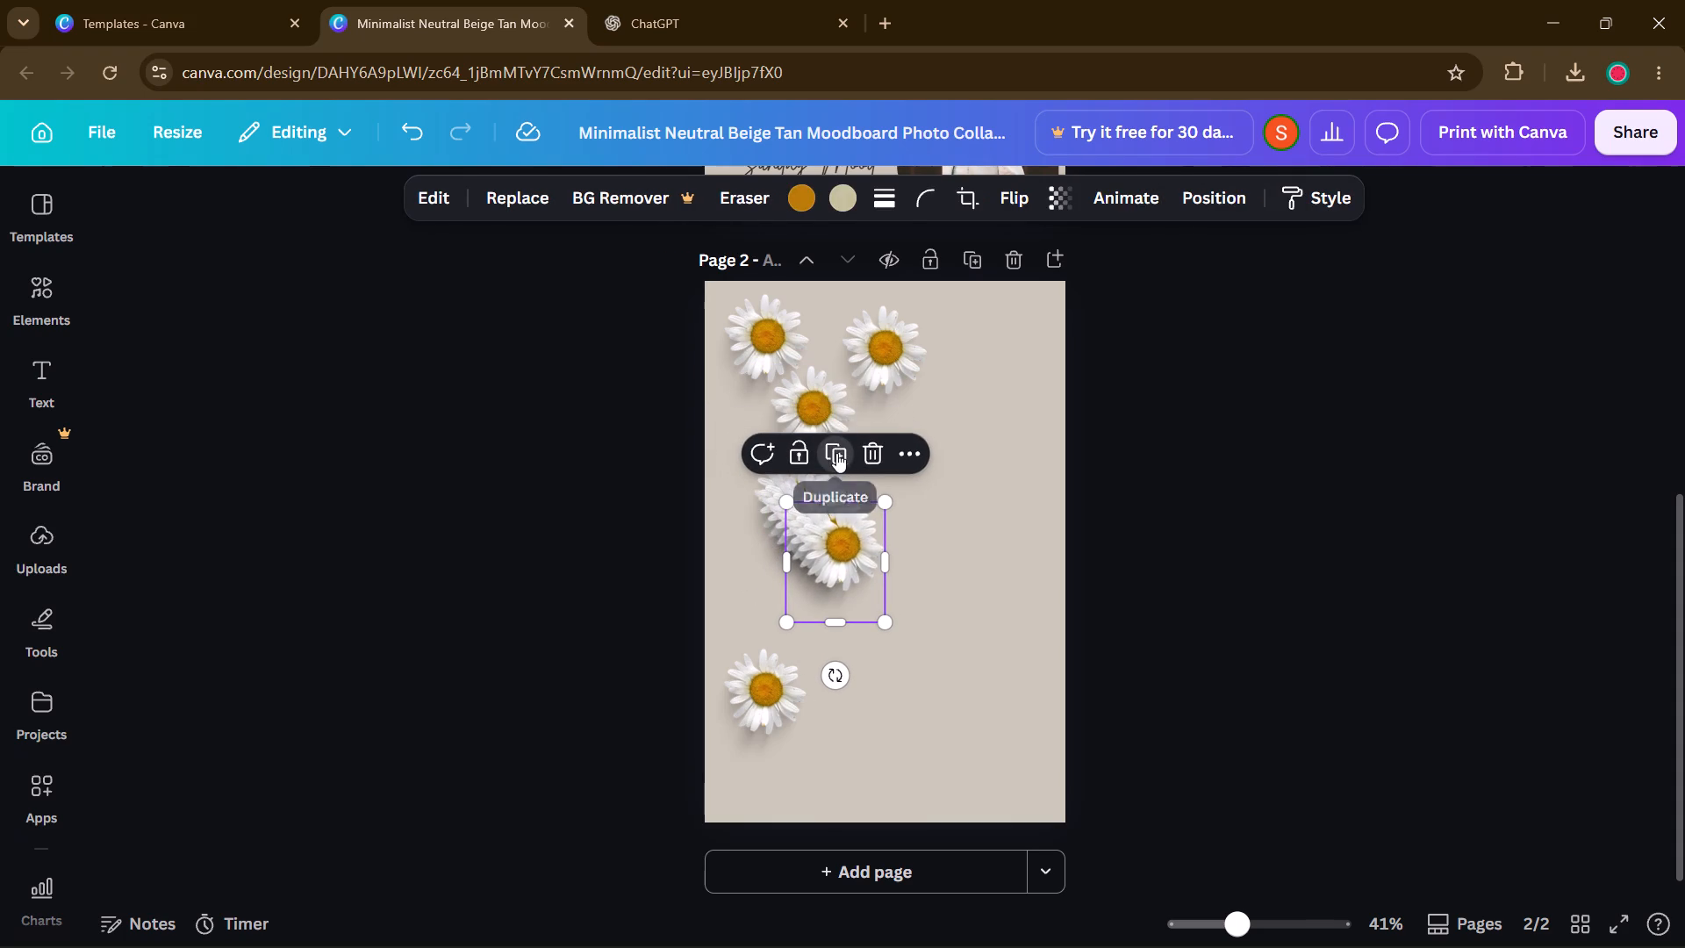
{"action": "left_click", "coordinate": [836, 453]}
{"action": "left_click", "coordinate": [1194, 538]}
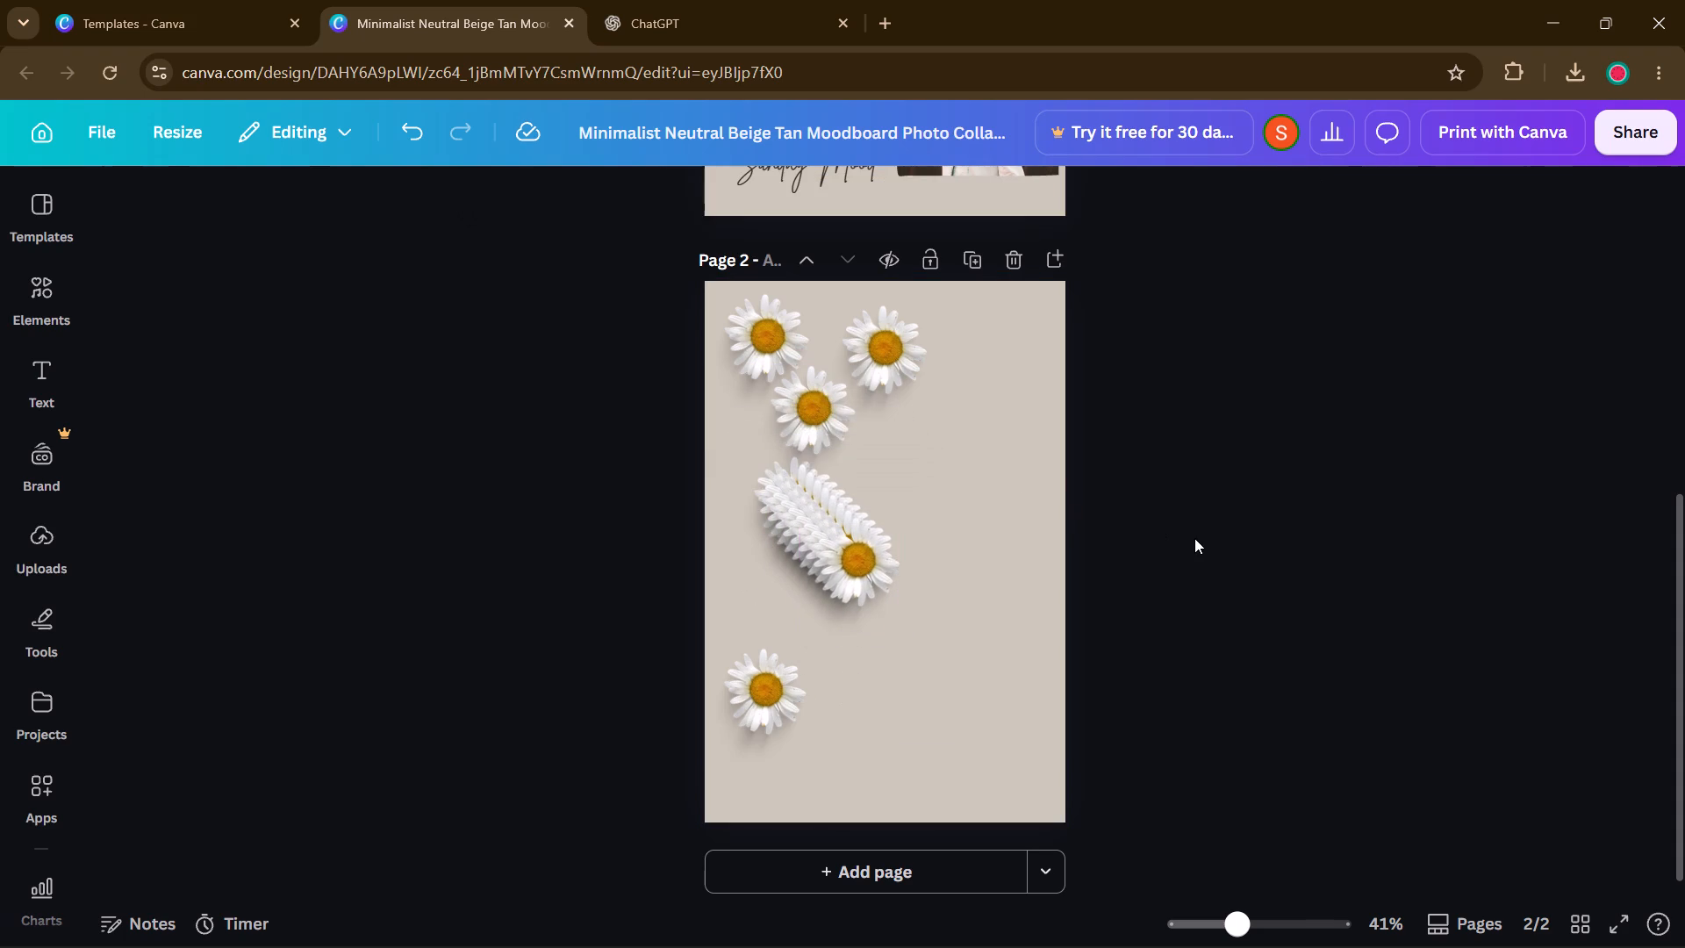
Move one stacked daisy copy into the page's top-right corner so it runs partly off the edges.
{"action": "left_click_drag", "start_coordinate": [859, 553], "coordinate": [1015, 305]}
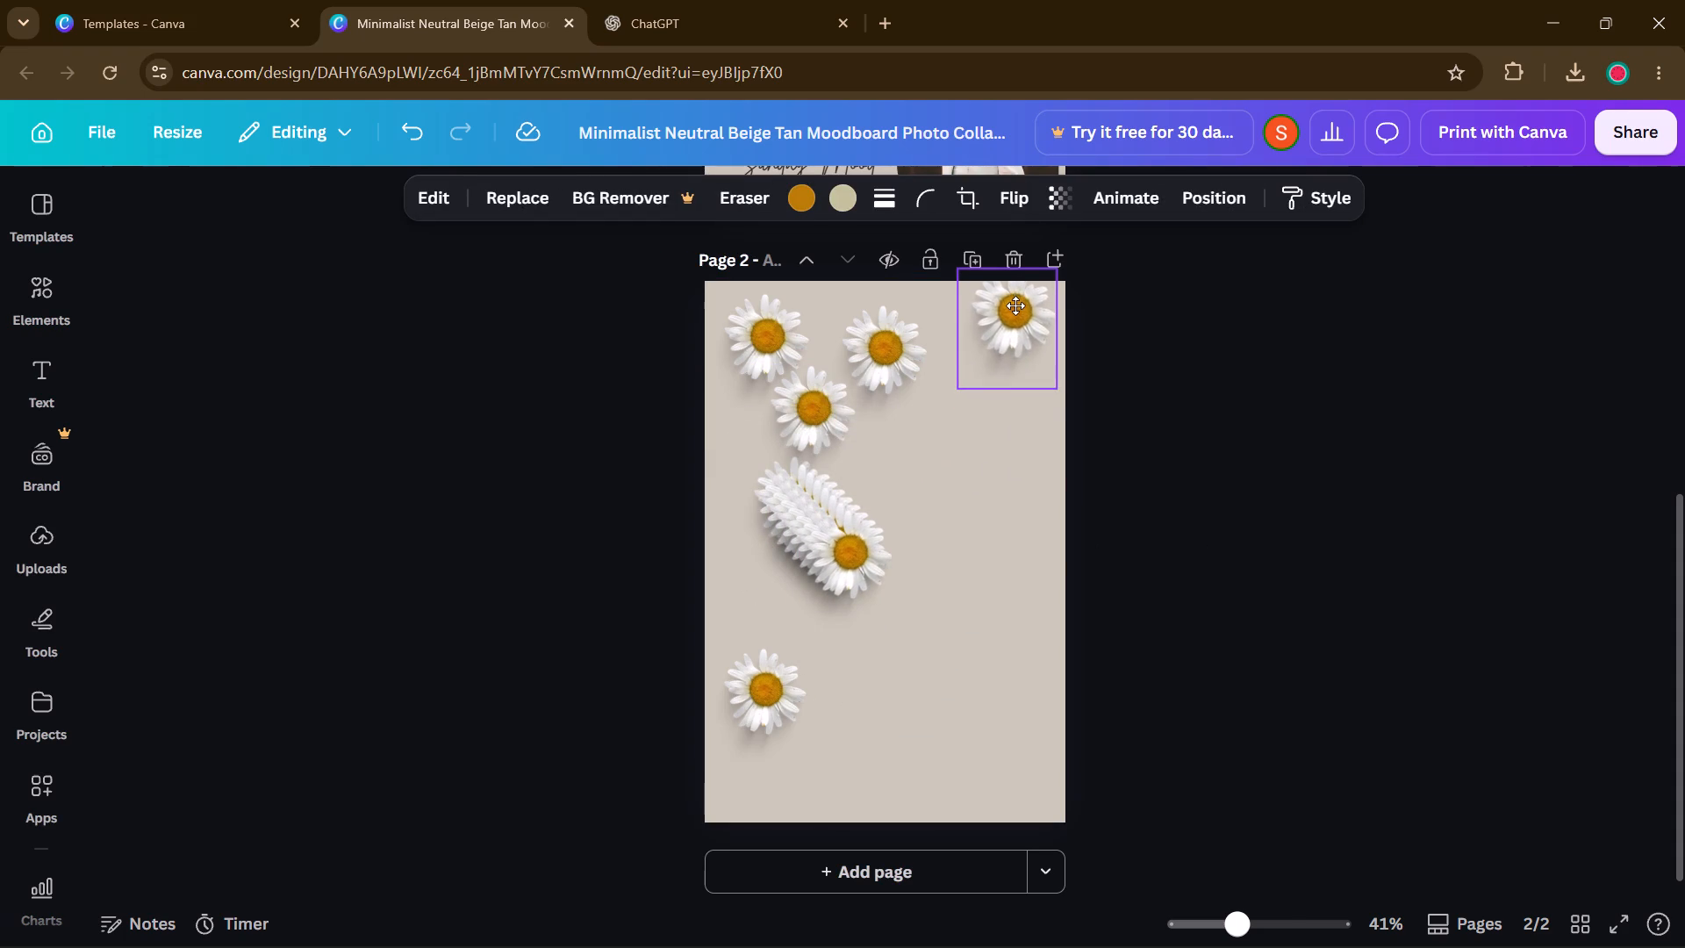
{"action": "left_click_drag", "start_coordinate": [1015, 305], "coordinate": [1040, 293]}
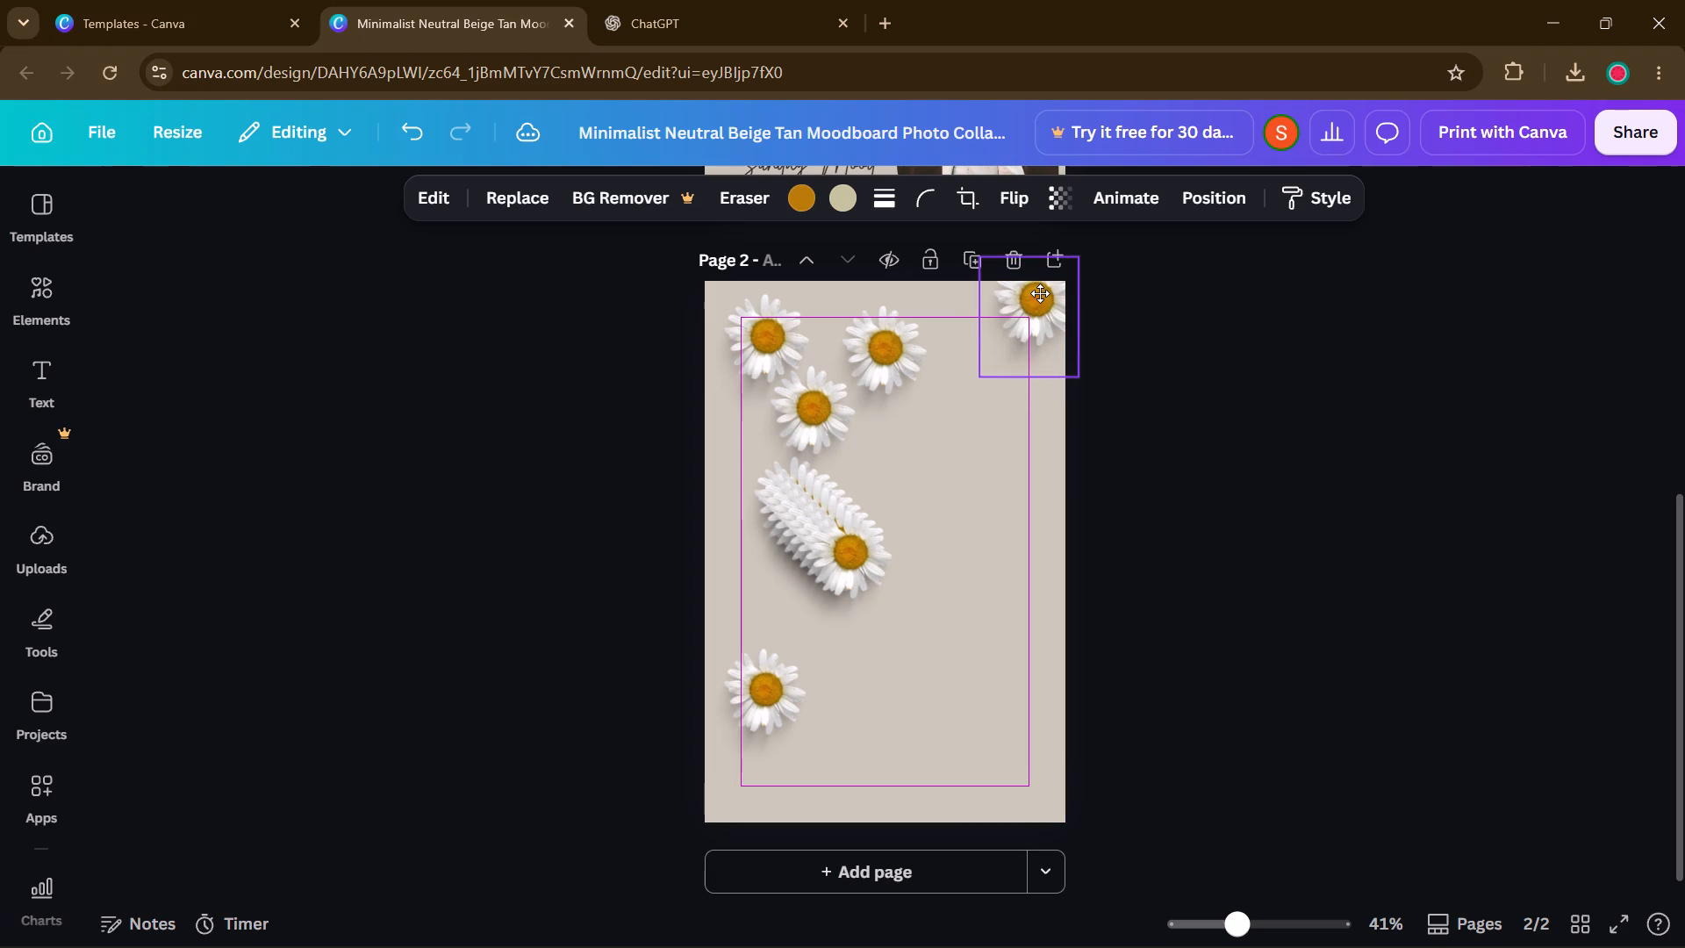
{"action": "left_click_drag", "start_coordinate": [1040, 293], "coordinate": [1056, 282]}
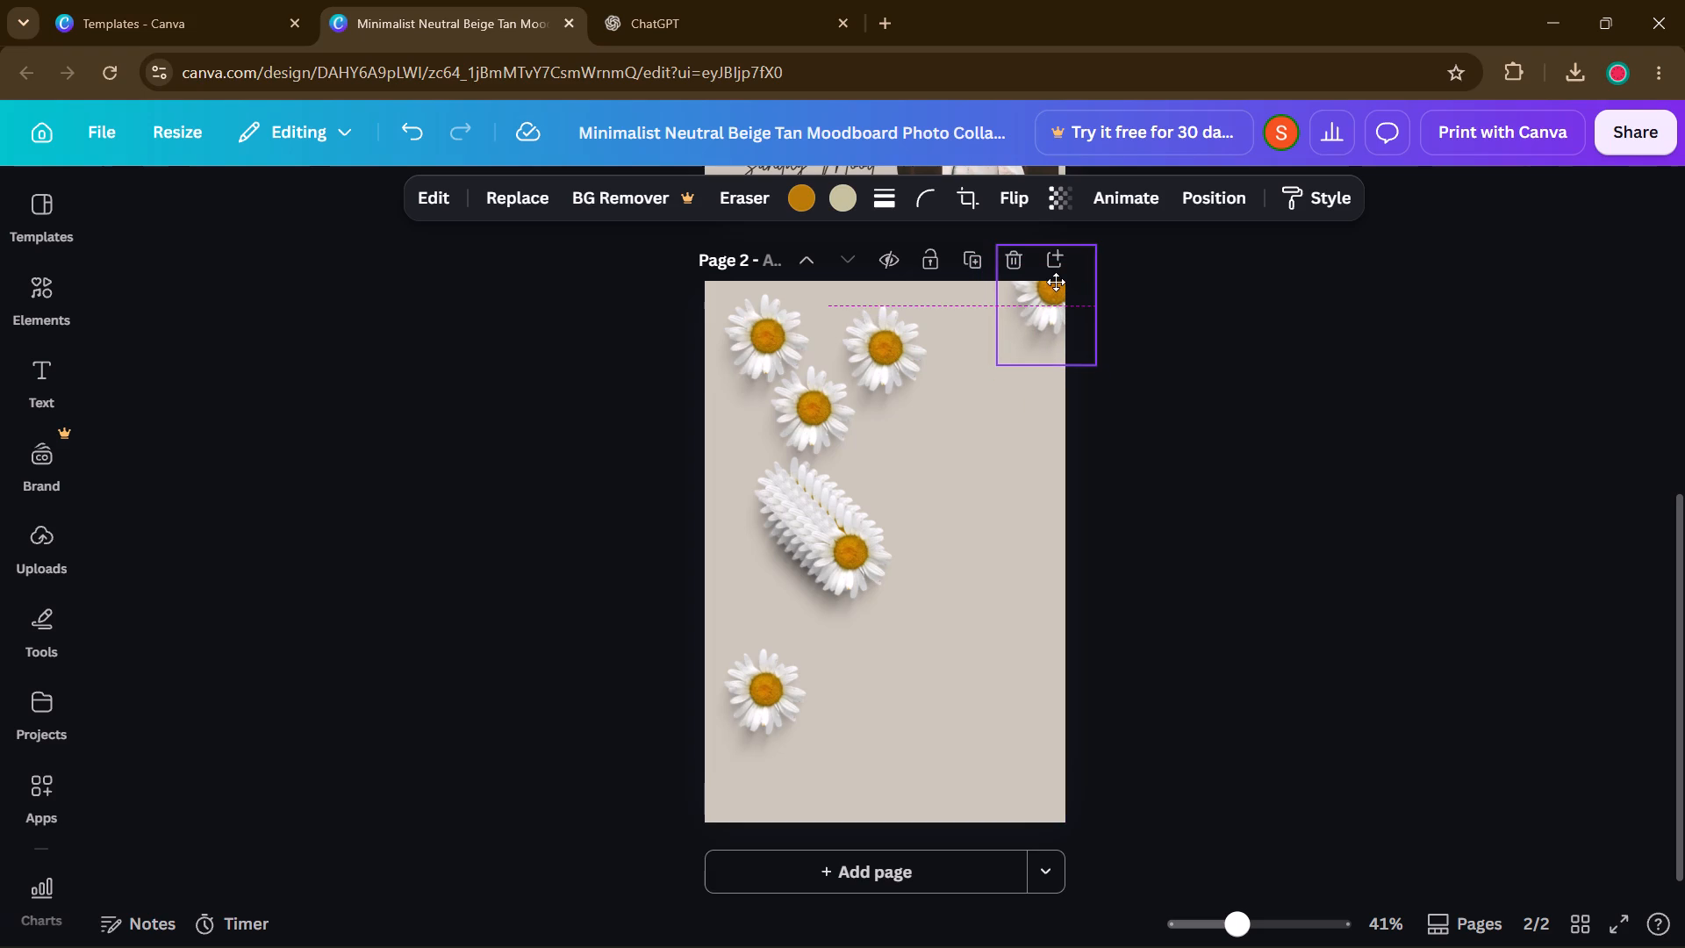
{"action": "left_click_drag", "start_coordinate": [1056, 282], "coordinate": [1053, 282]}
{"action": "left_click", "coordinate": [1259, 626]}
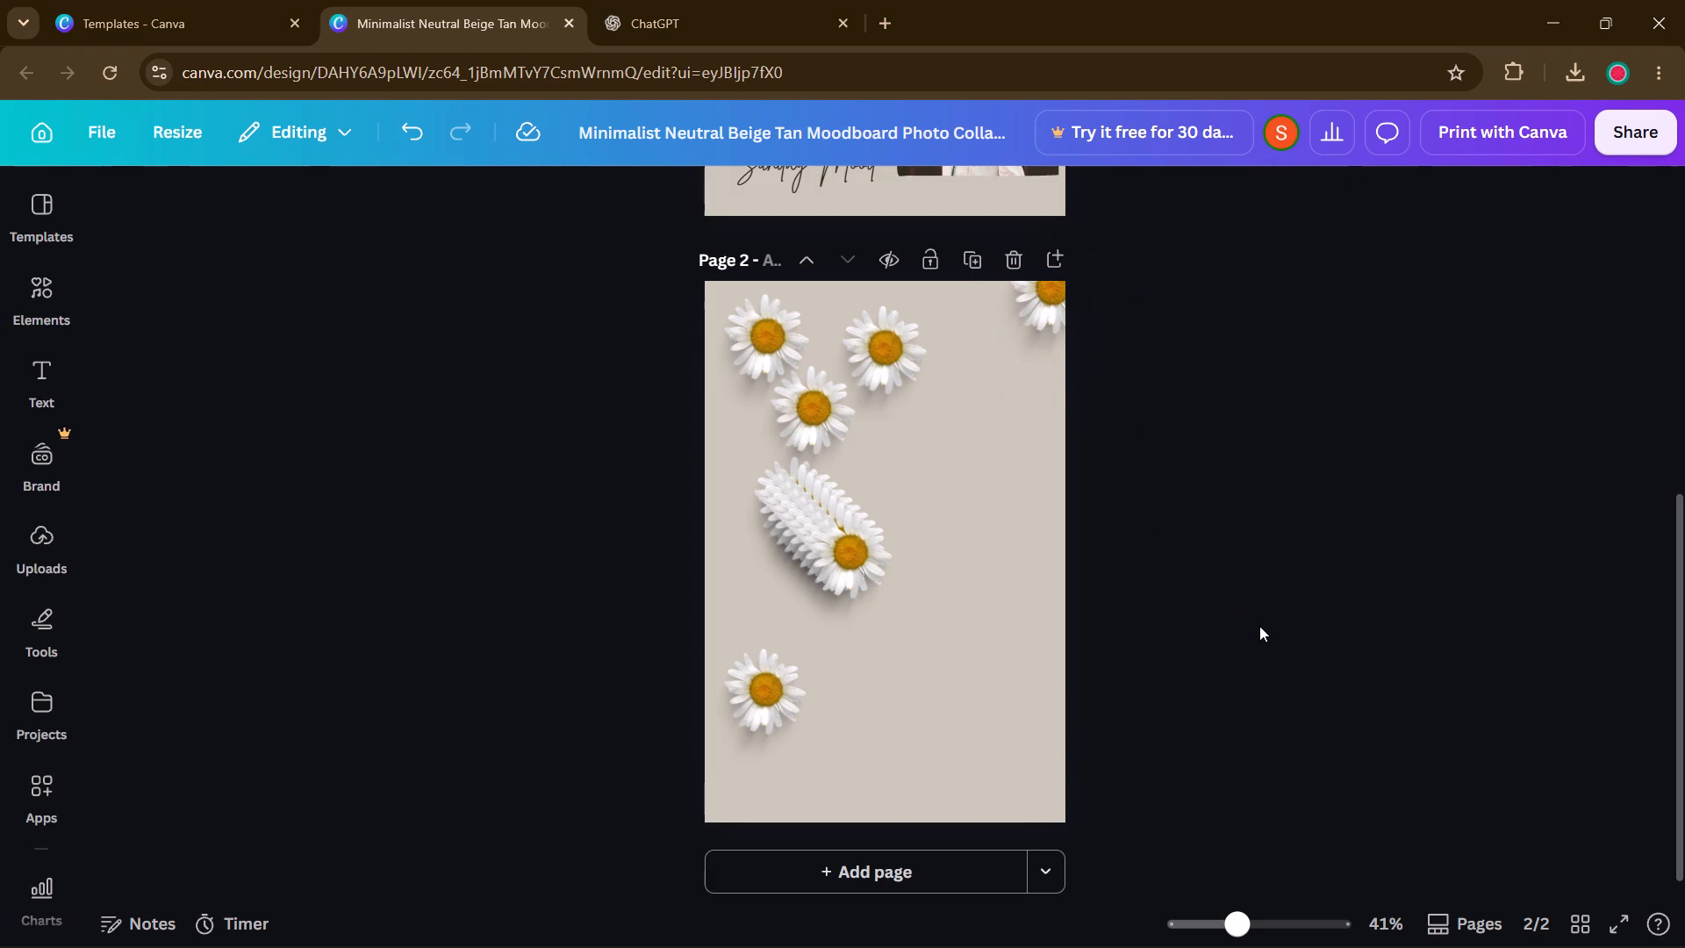
Place three more copies across the page's upper centre and right, shifting the top-centre daisy up against the top edge.
{"action": "left_click_drag", "start_coordinate": [854, 586], "coordinate": [1028, 429]}
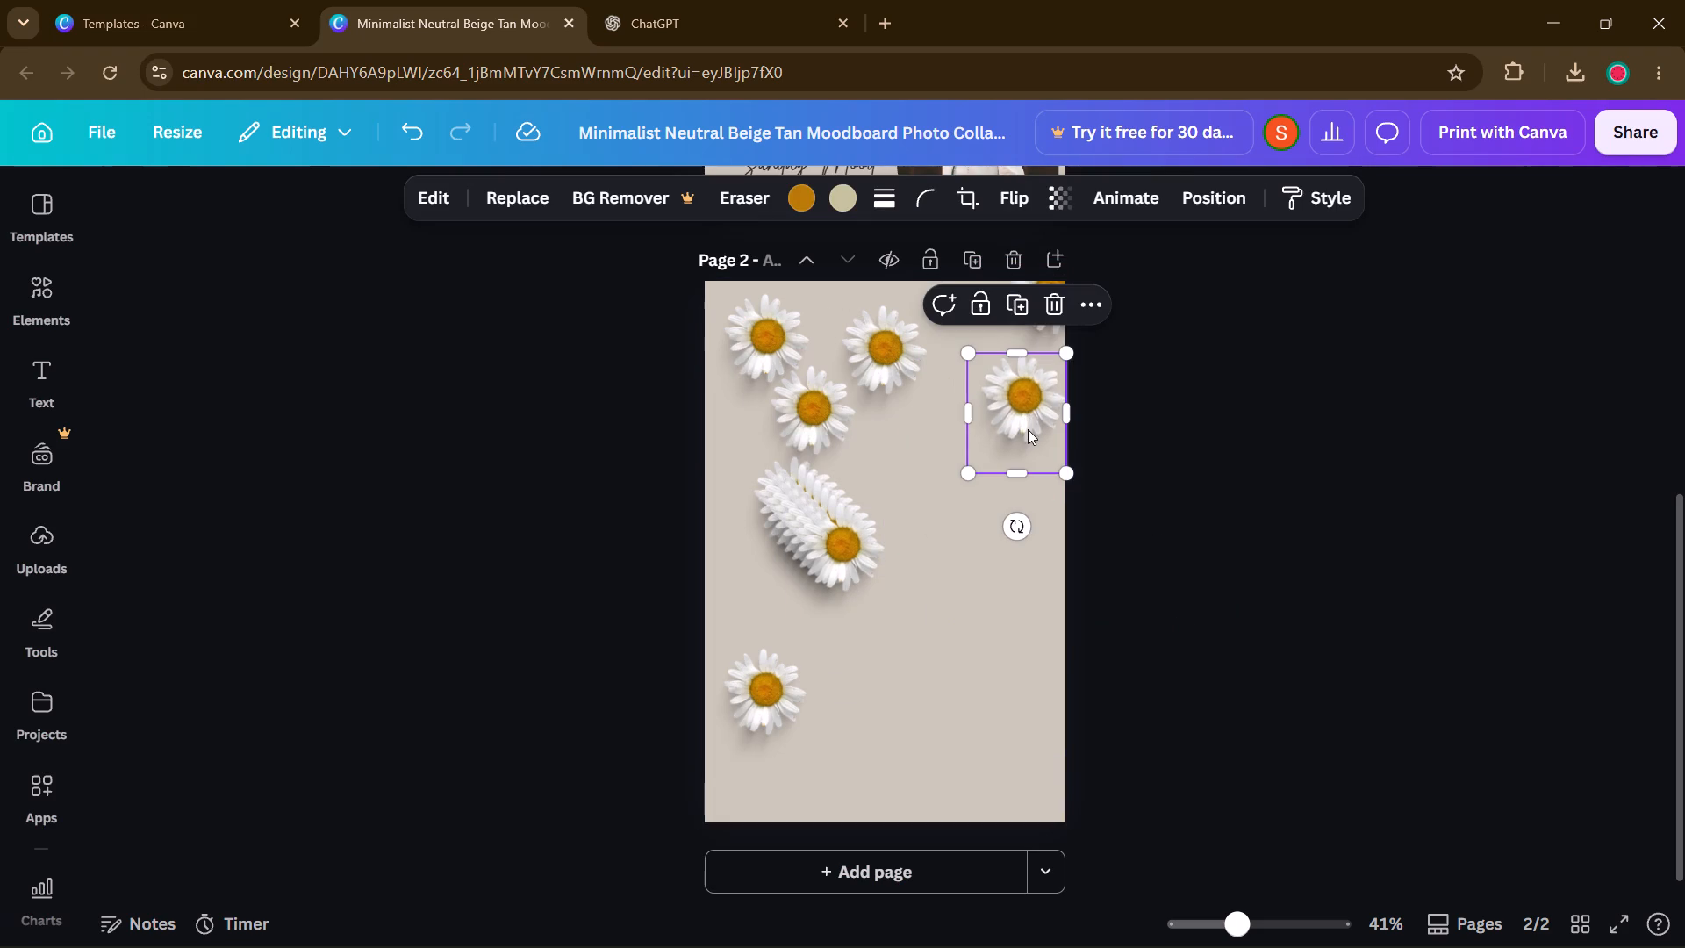
{"action": "left_click_drag", "start_coordinate": [872, 342], "coordinate": [819, 293]}
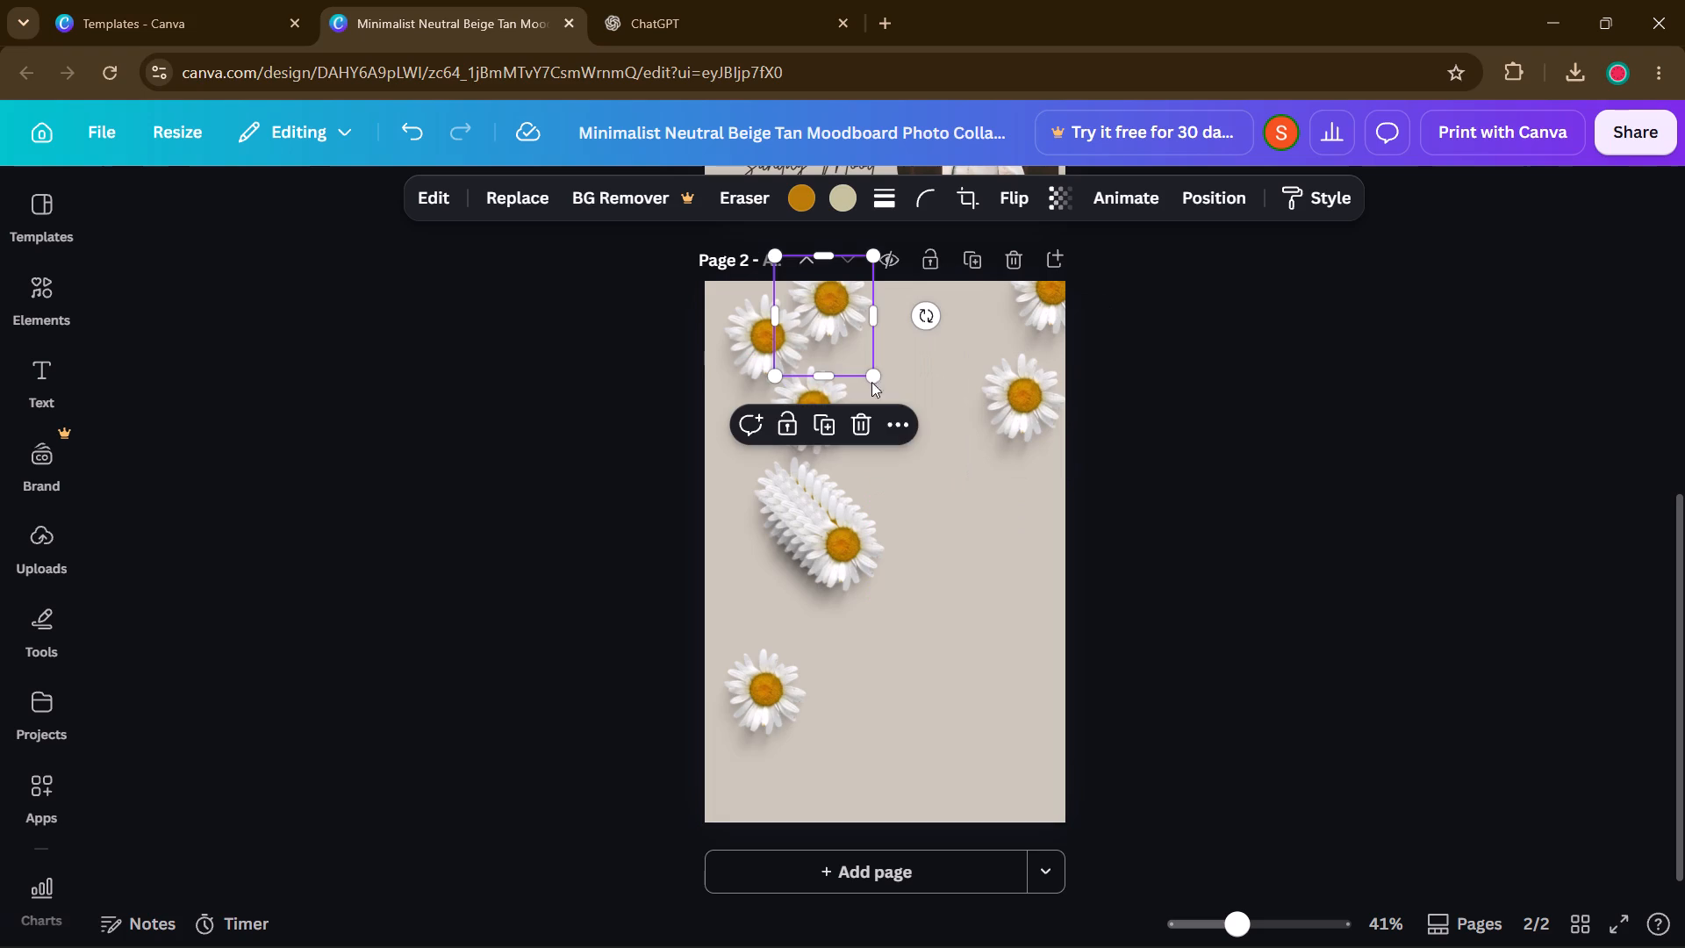
{"action": "left_click_drag", "start_coordinate": [835, 565], "coordinate": [943, 354]}
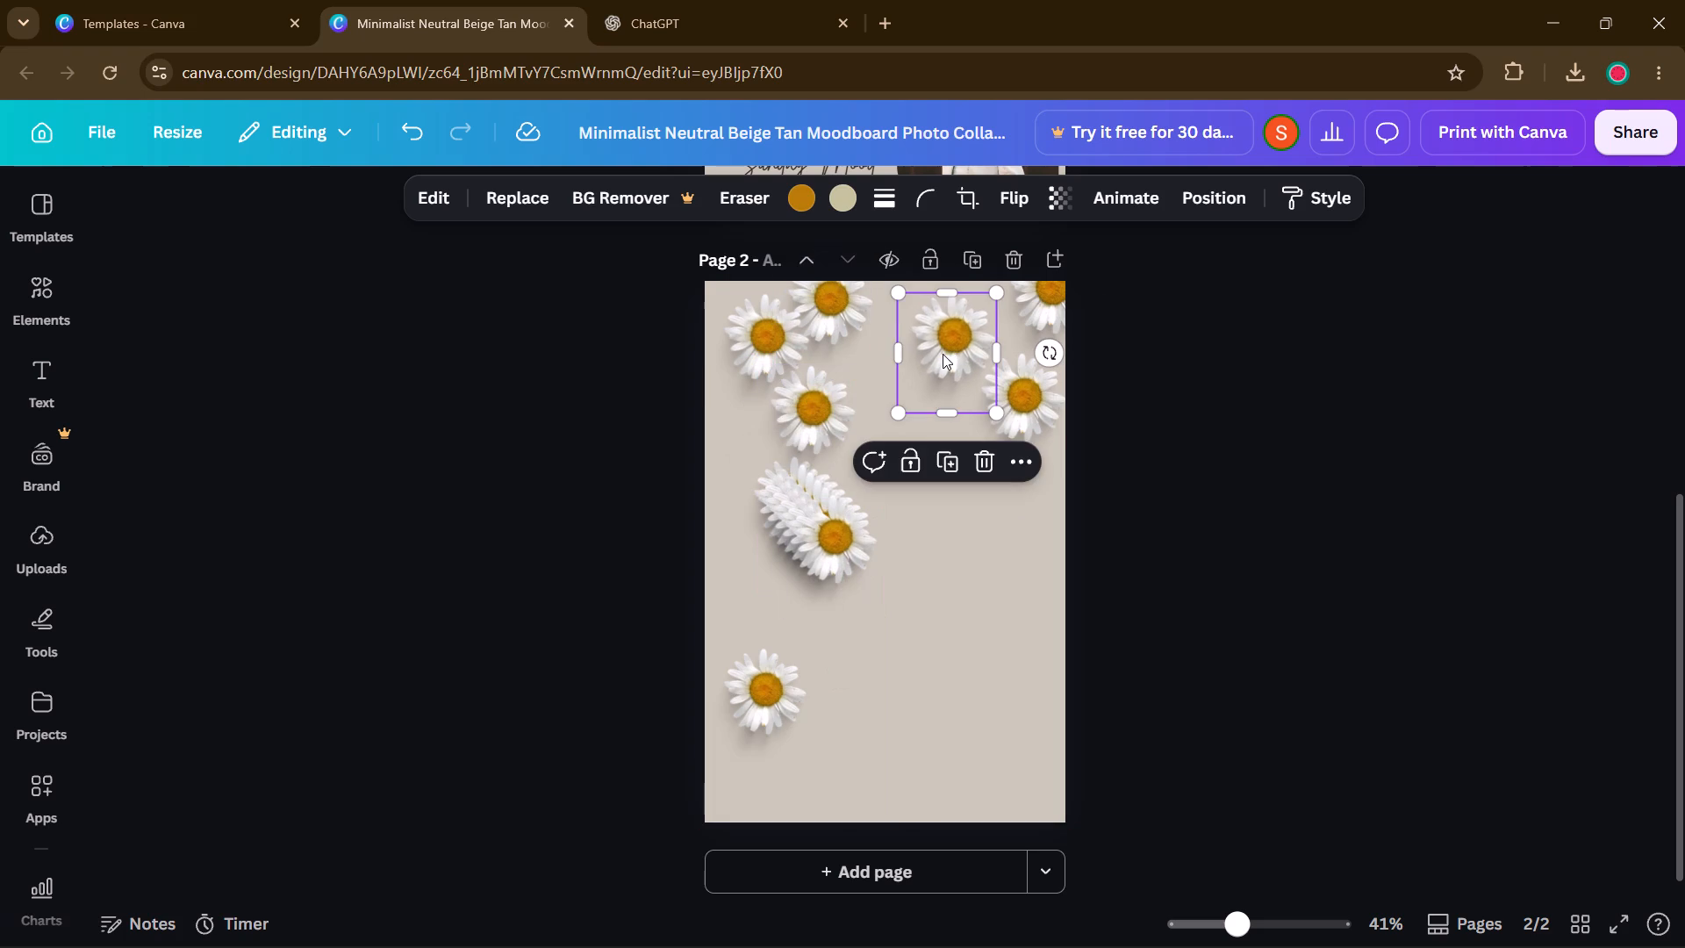
{"action": "left_click_drag", "start_coordinate": [842, 517], "coordinate": [877, 348]}
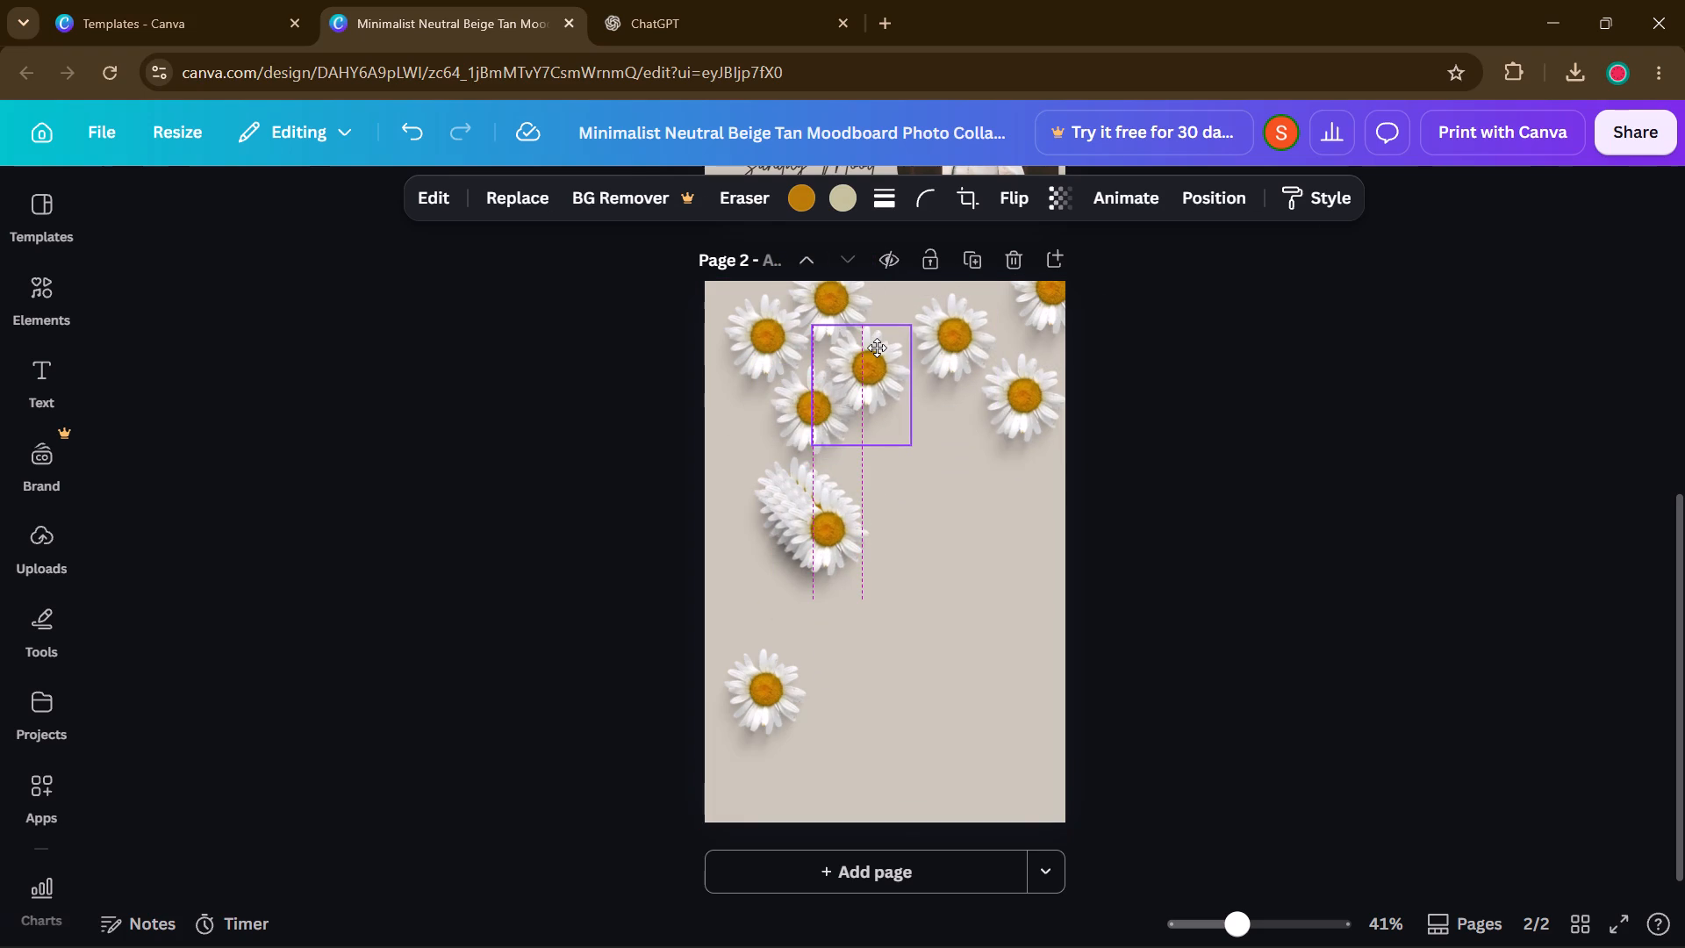
{"action": "left_click_drag", "start_coordinate": [877, 348], "coordinate": [886, 343]}
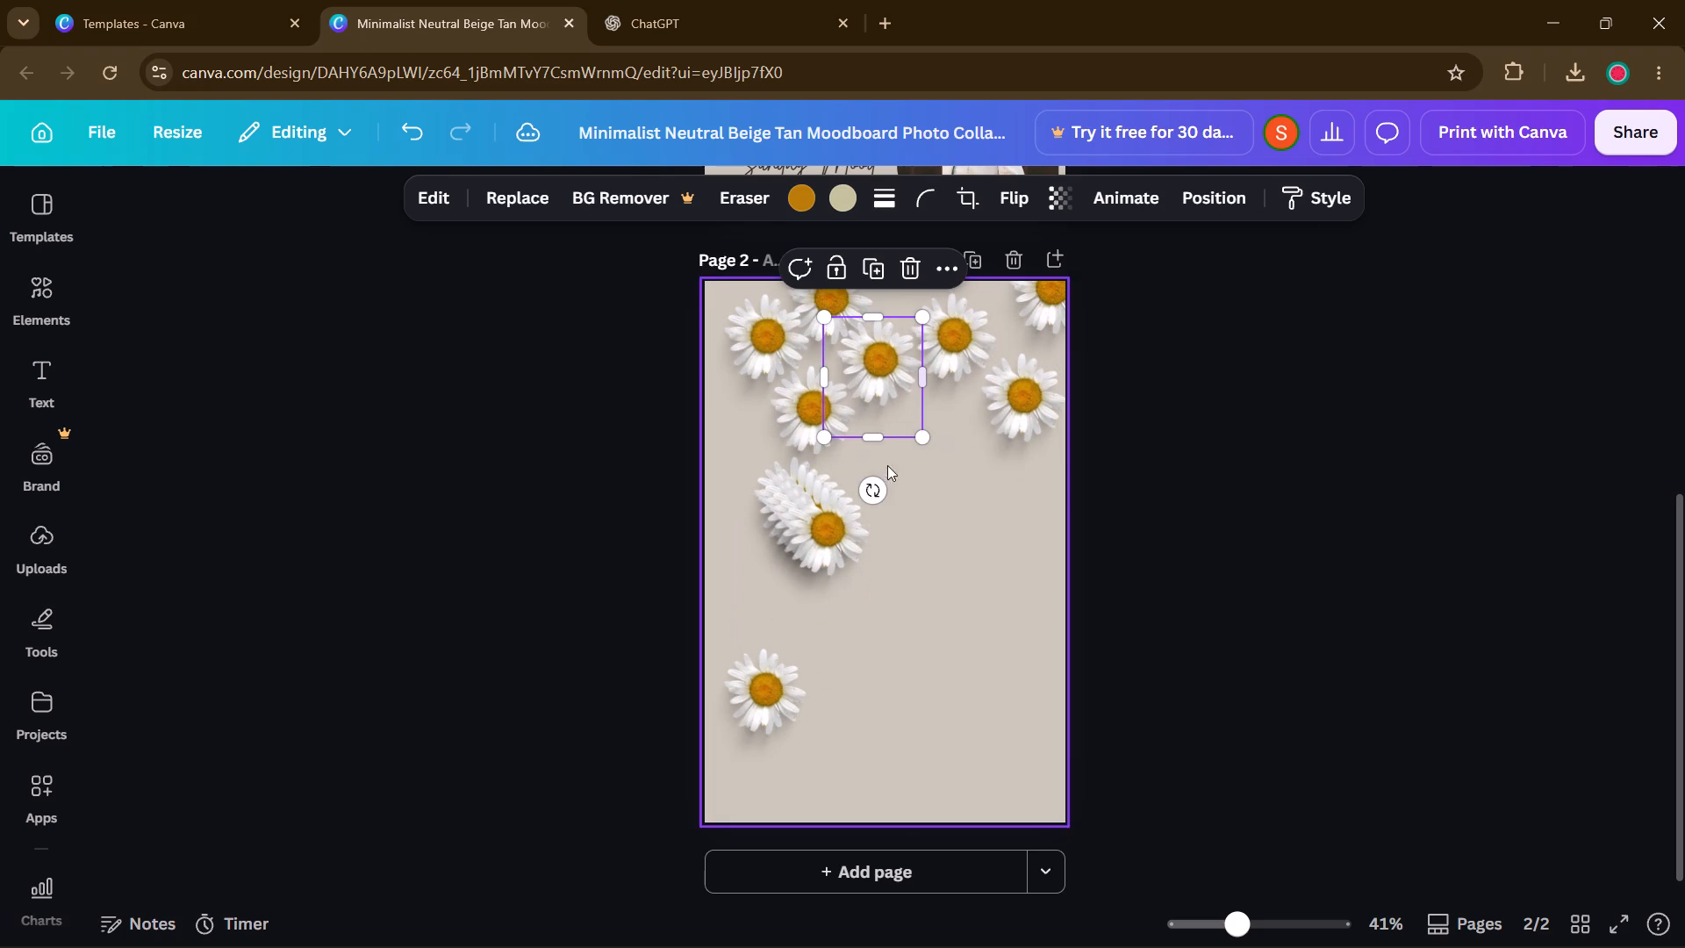
Place one daisy copy partly off the page's left edge and another partly off its right edge, below the existing flowers.
{"action": "left_click_drag", "start_coordinate": [827, 512], "coordinate": [742, 394]}
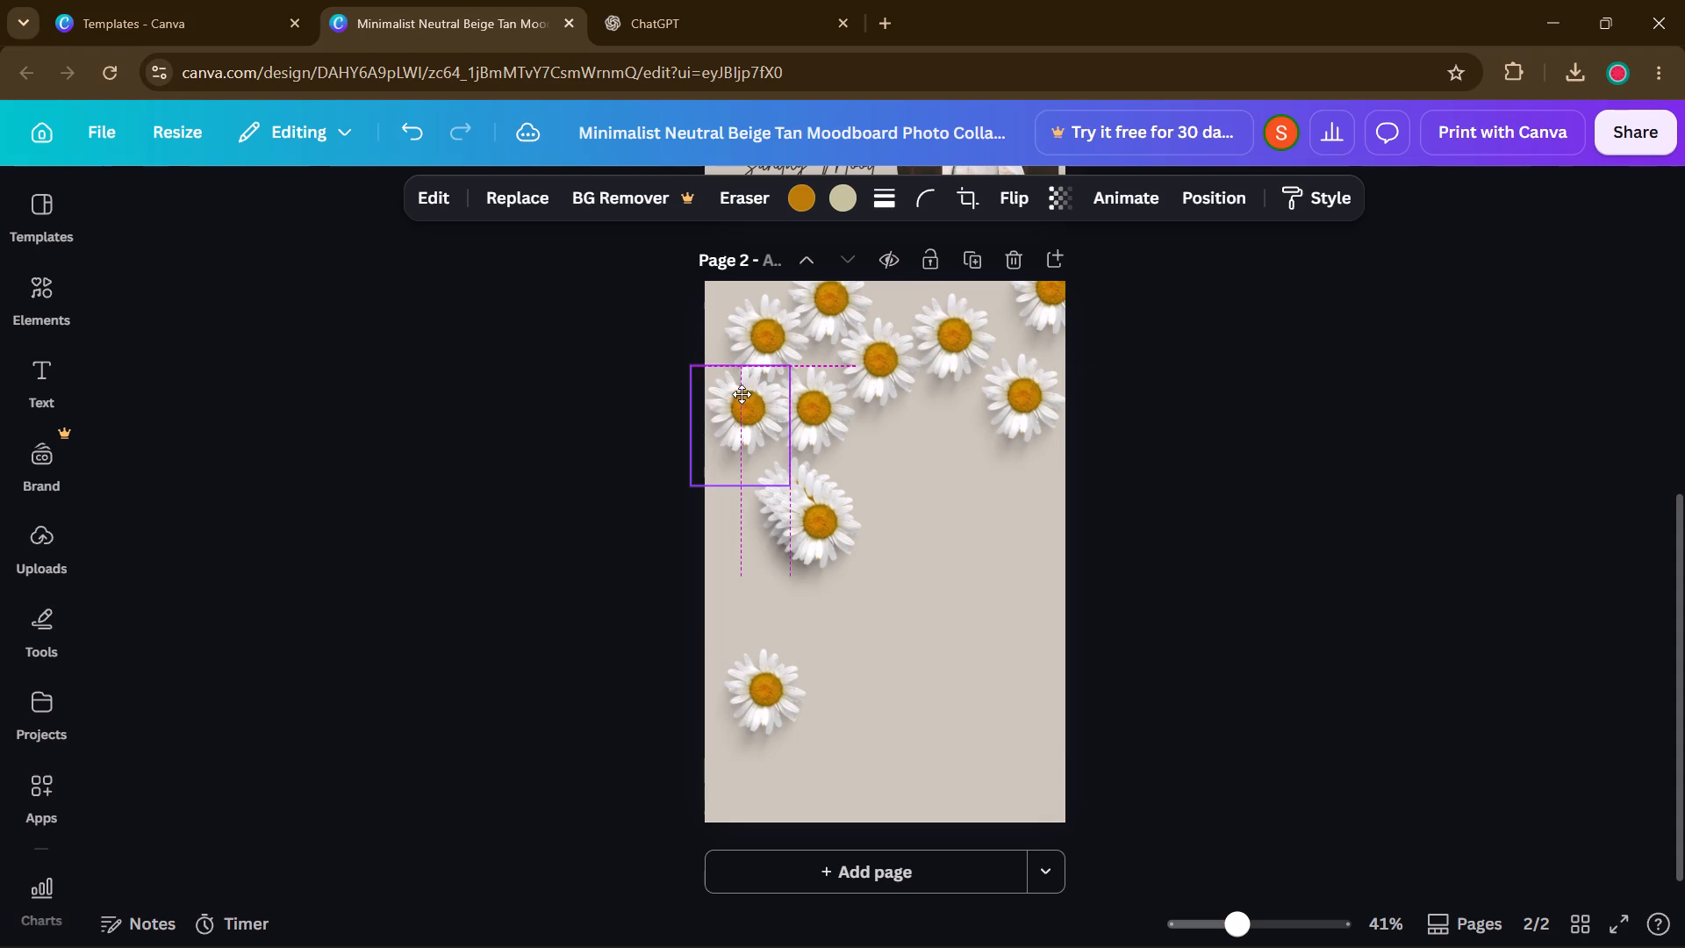
{"action": "left_click_drag", "start_coordinate": [742, 394], "coordinate": [734, 398]}
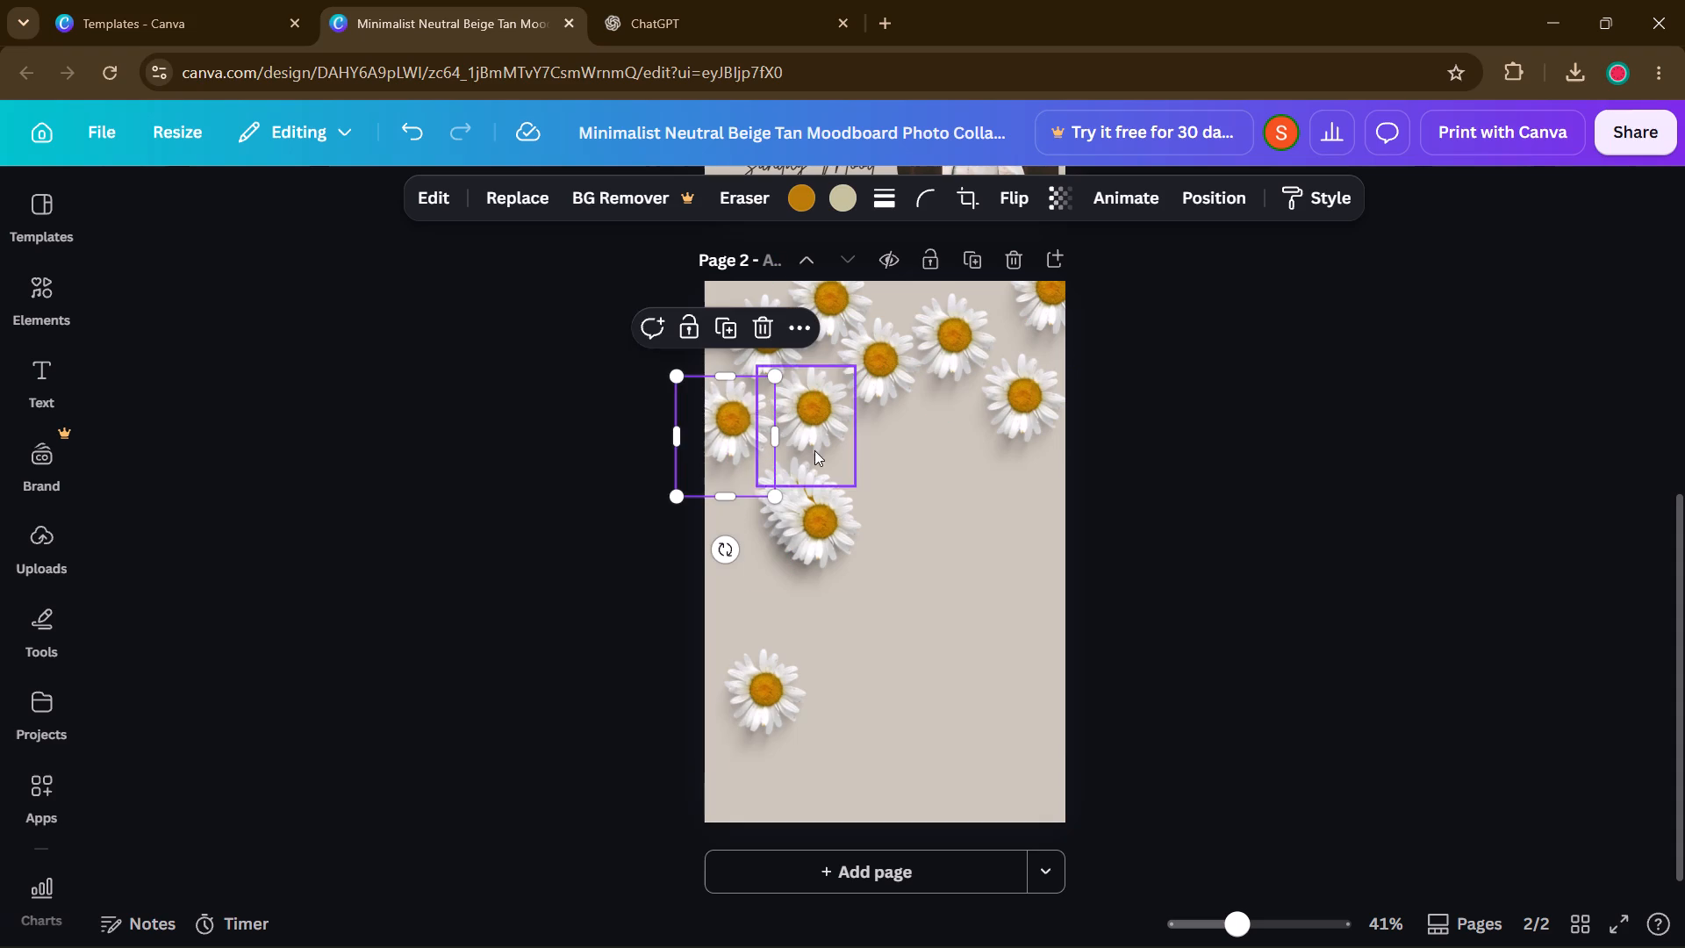
{"action": "left_click_drag", "start_coordinate": [842, 539], "coordinate": [1071, 508]}
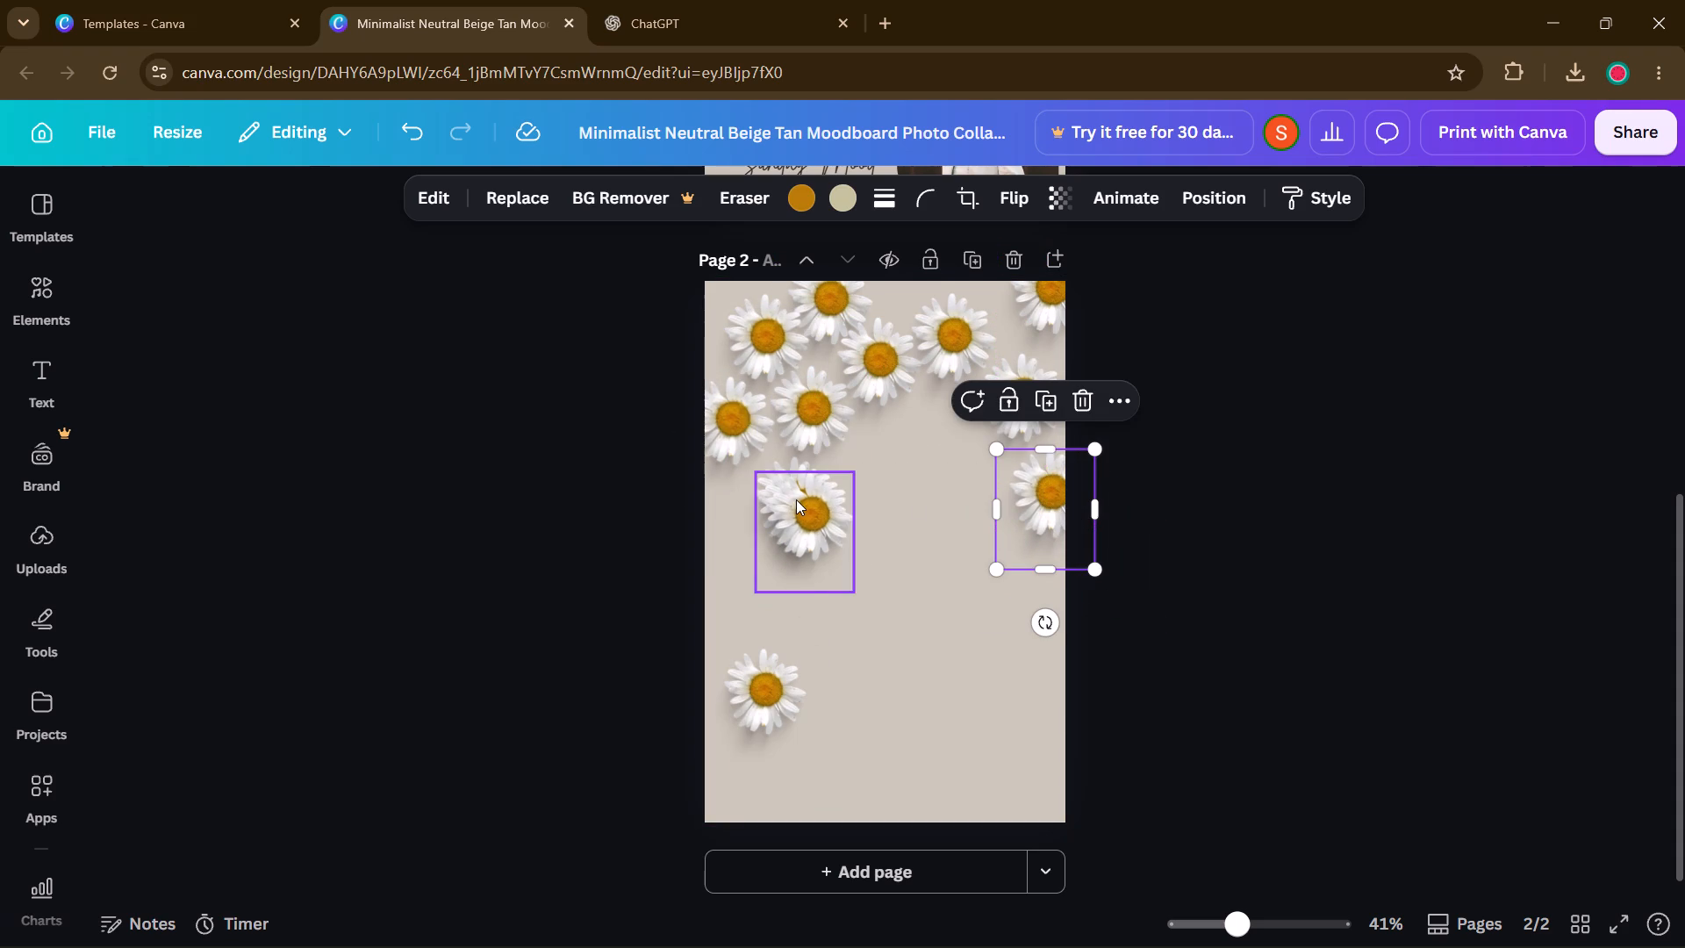
Fill the middle of the cluster with two daisy copies and move the last stacked daisy to the left edge beneath it.
{"action": "left_click_drag", "start_coordinate": [797, 499], "coordinate": [945, 413]}
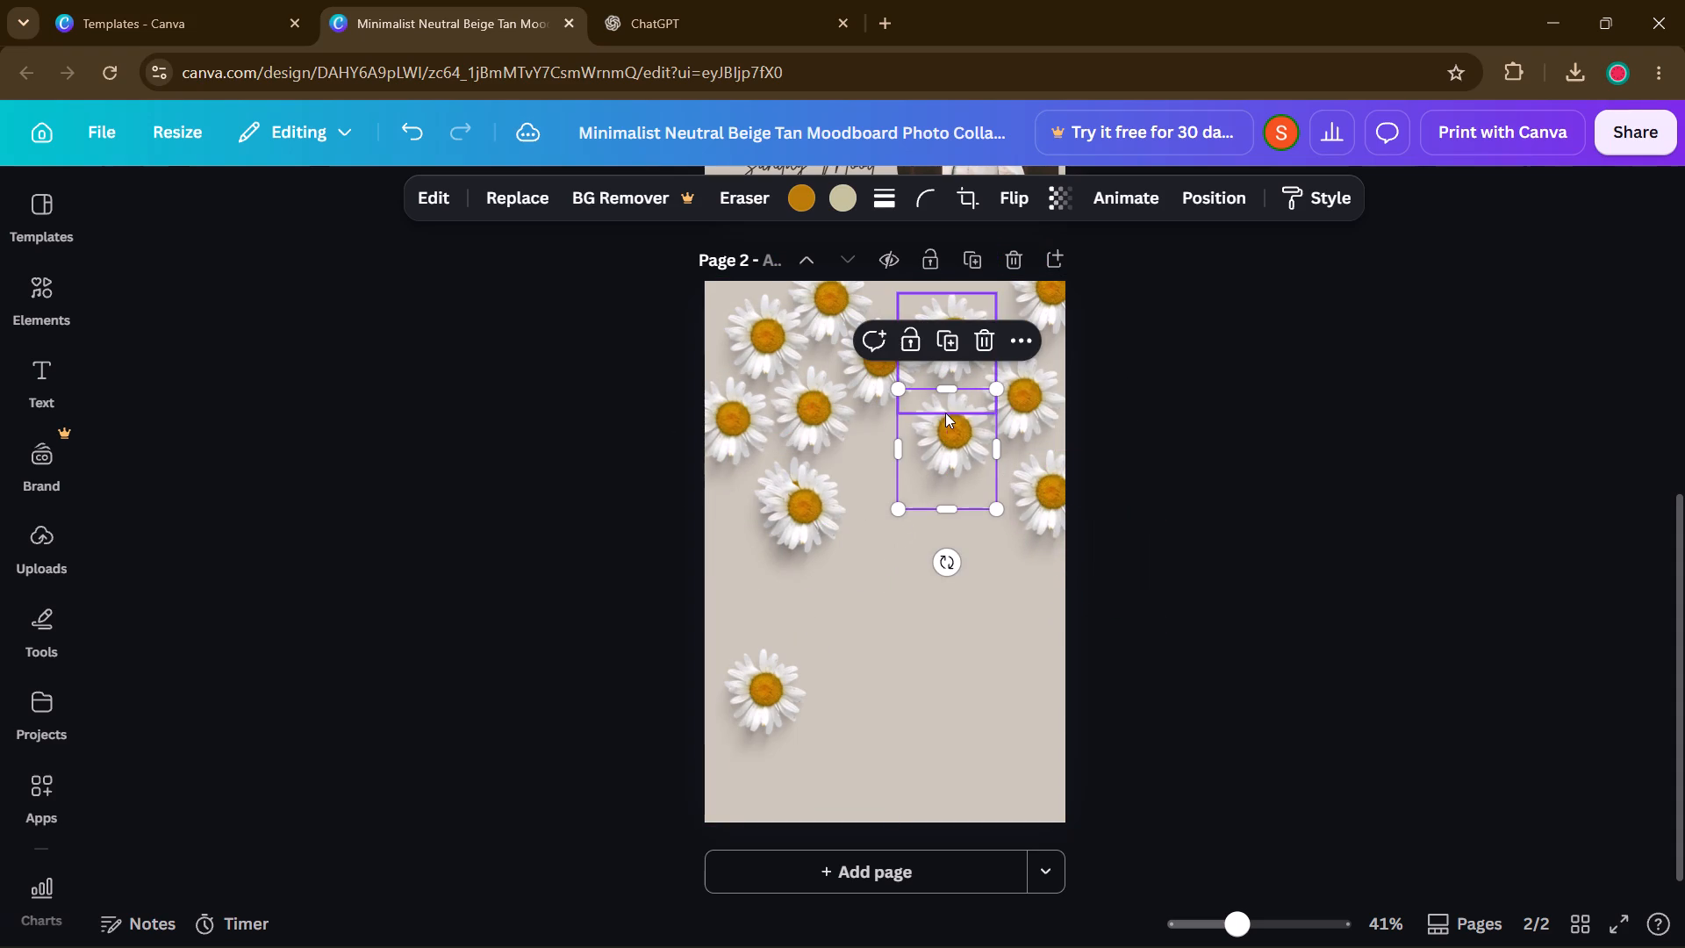
{"action": "left_click_drag", "start_coordinate": [822, 487], "coordinate": [900, 407]}
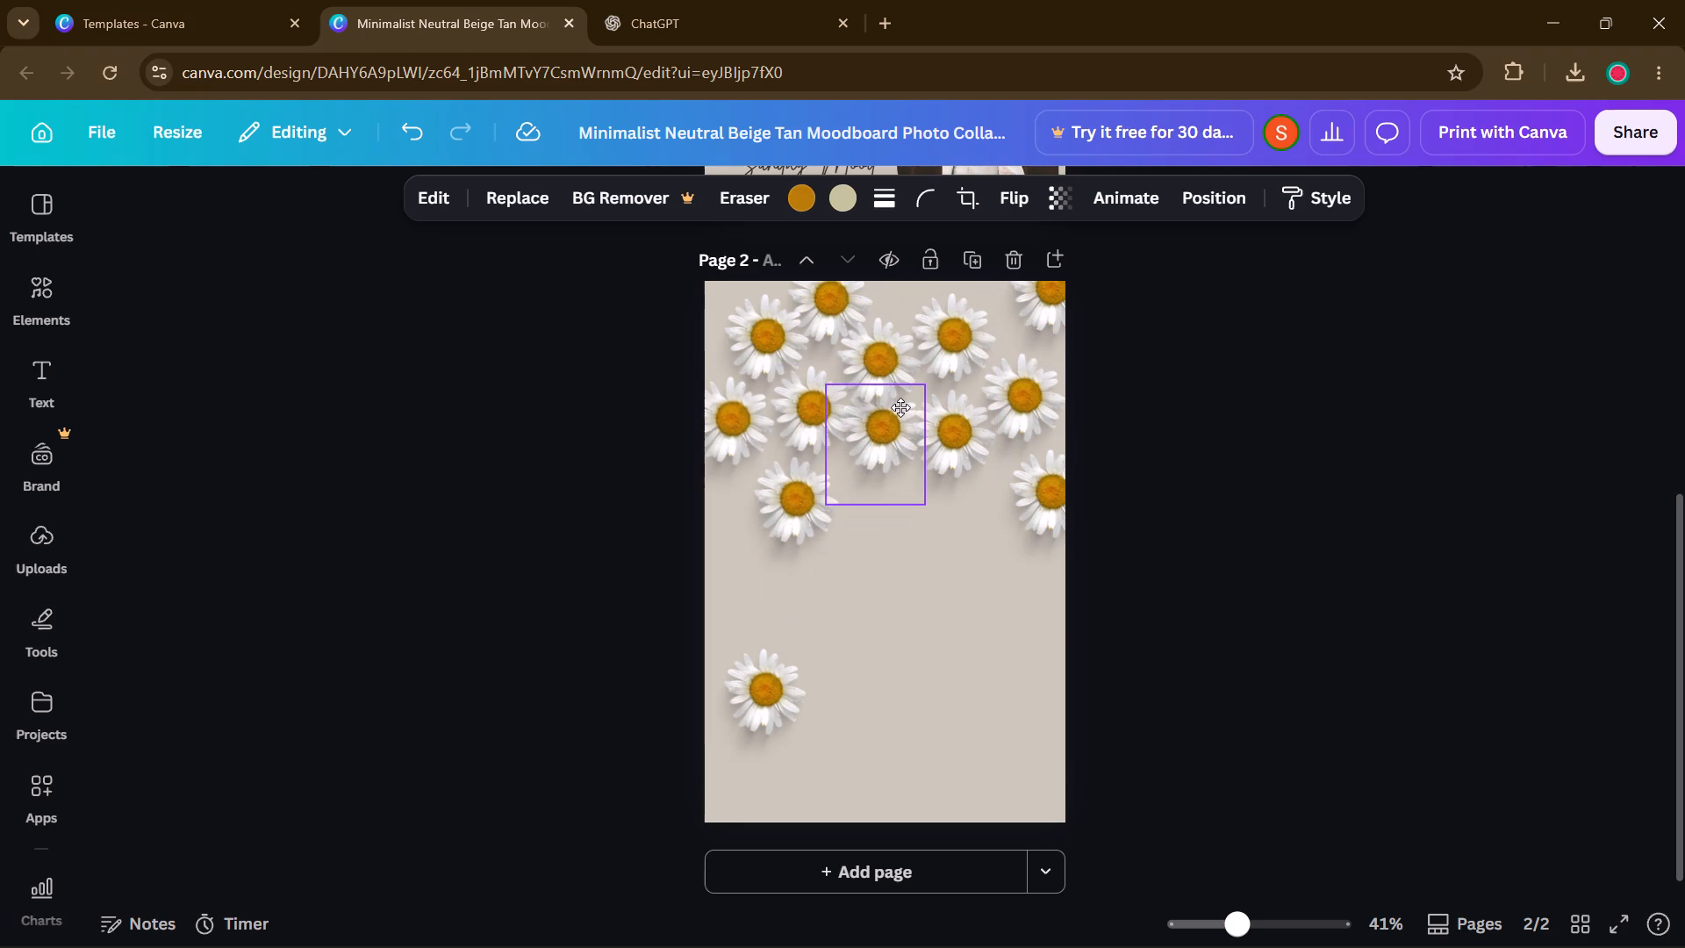
{"action": "left_click_drag", "start_coordinate": [900, 407], "coordinate": [898, 419]}
{"action": "left_click_drag", "start_coordinate": [823, 528], "coordinate": [778, 528]}
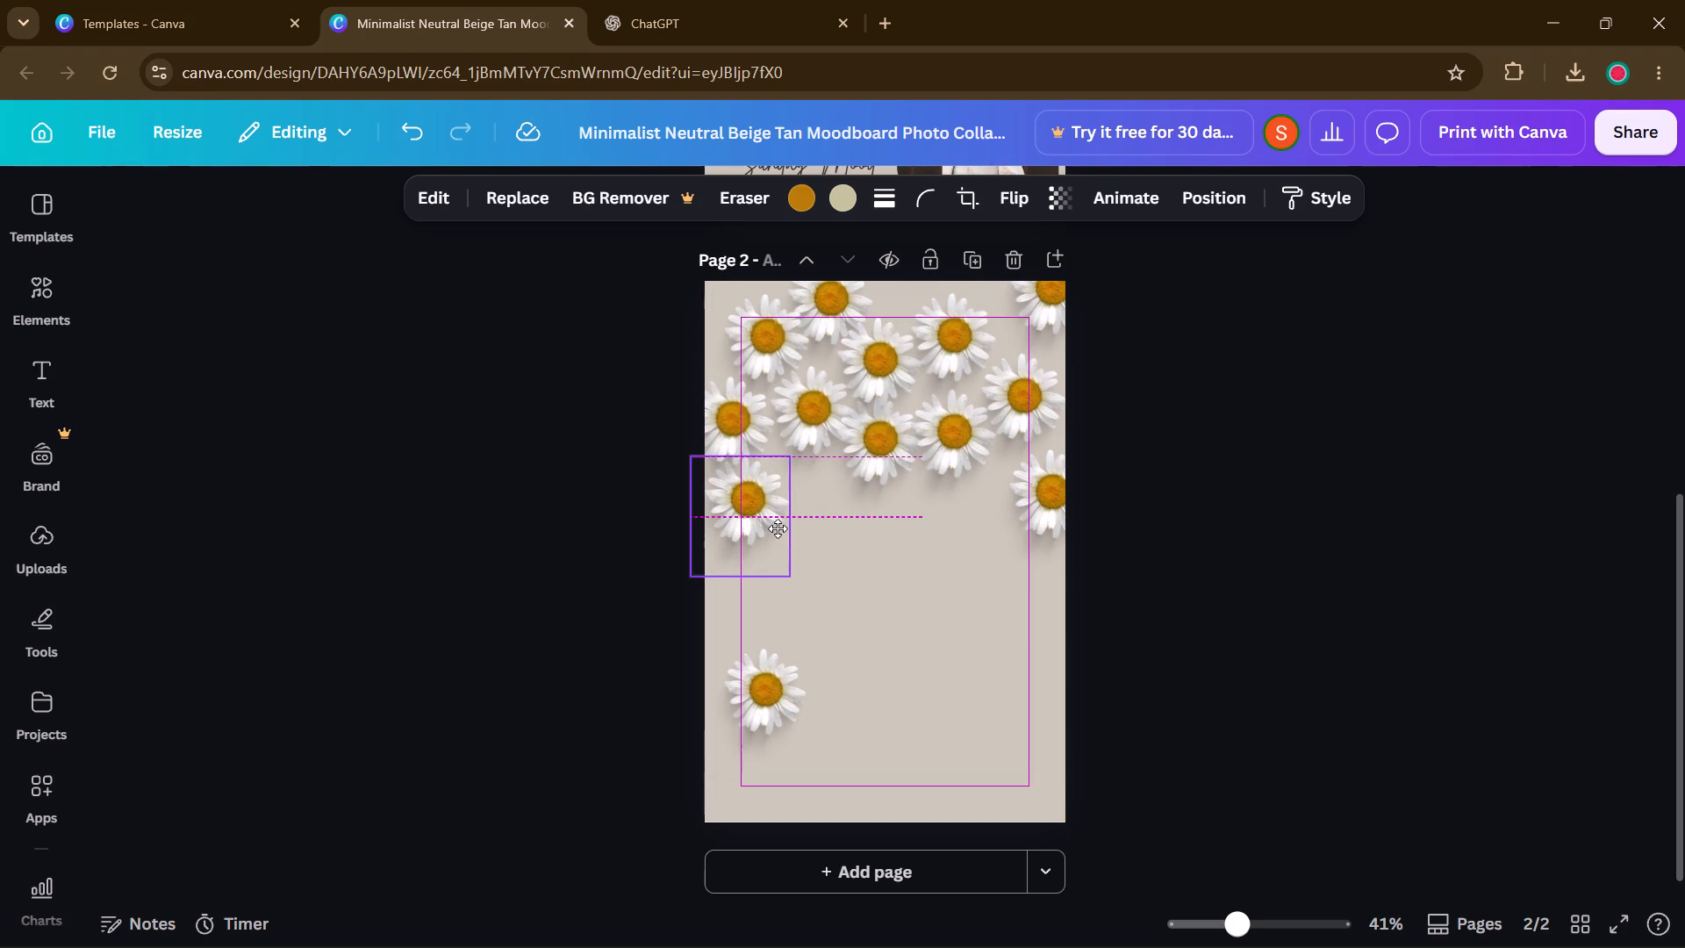
{"action": "left_click_drag", "start_coordinate": [778, 528], "coordinate": [776, 528]}
Move the lone lower-left daisy up to the page's top edge near the centre, partly cropped.
{"action": "left_click_drag", "start_coordinate": [764, 685], "coordinate": [754, 341]}
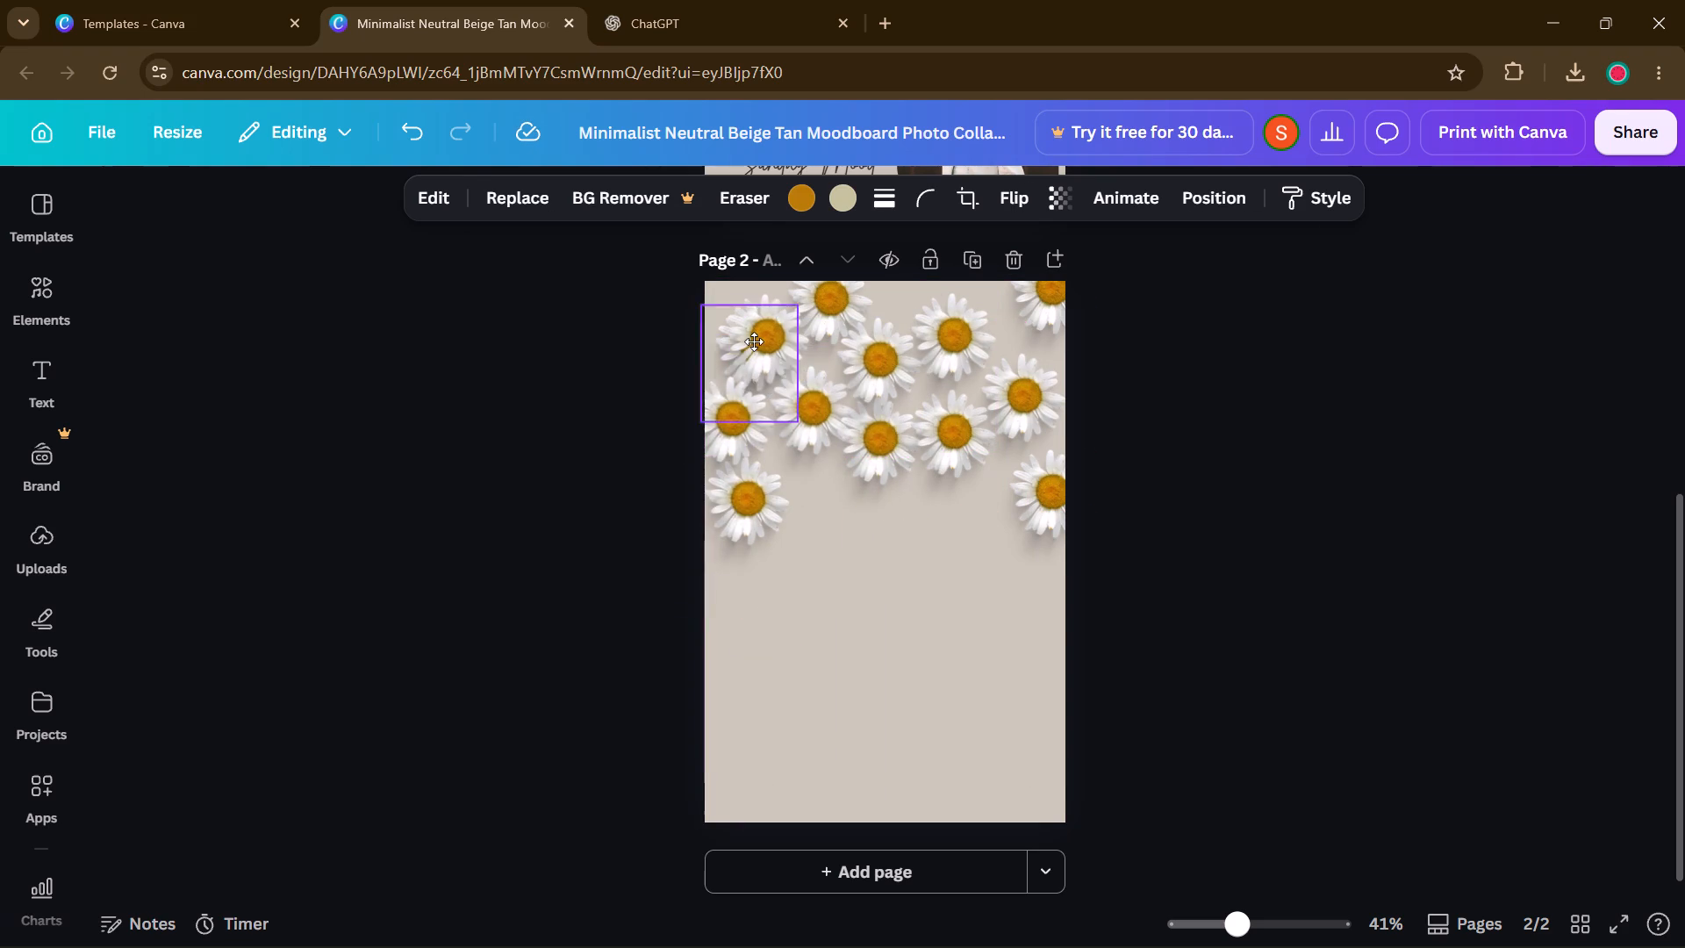
{"action": "left_click_drag", "start_coordinate": [754, 341], "coordinate": [731, 286]}
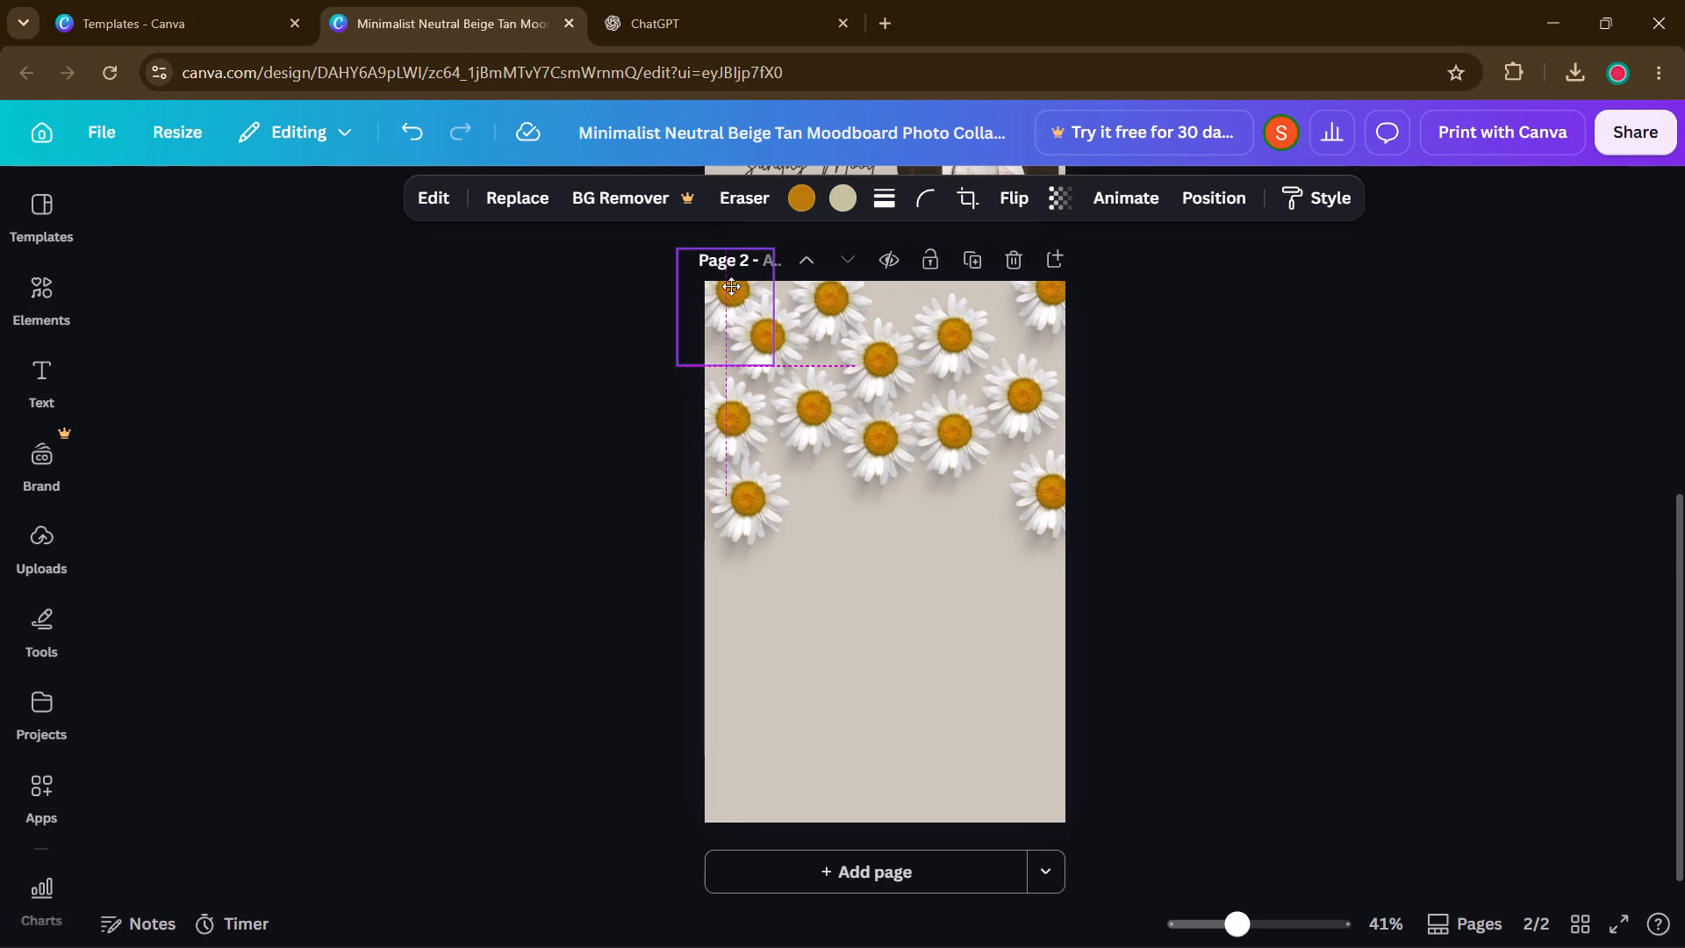
{"action": "left_click_drag", "start_coordinate": [731, 286], "coordinate": [899, 262]}
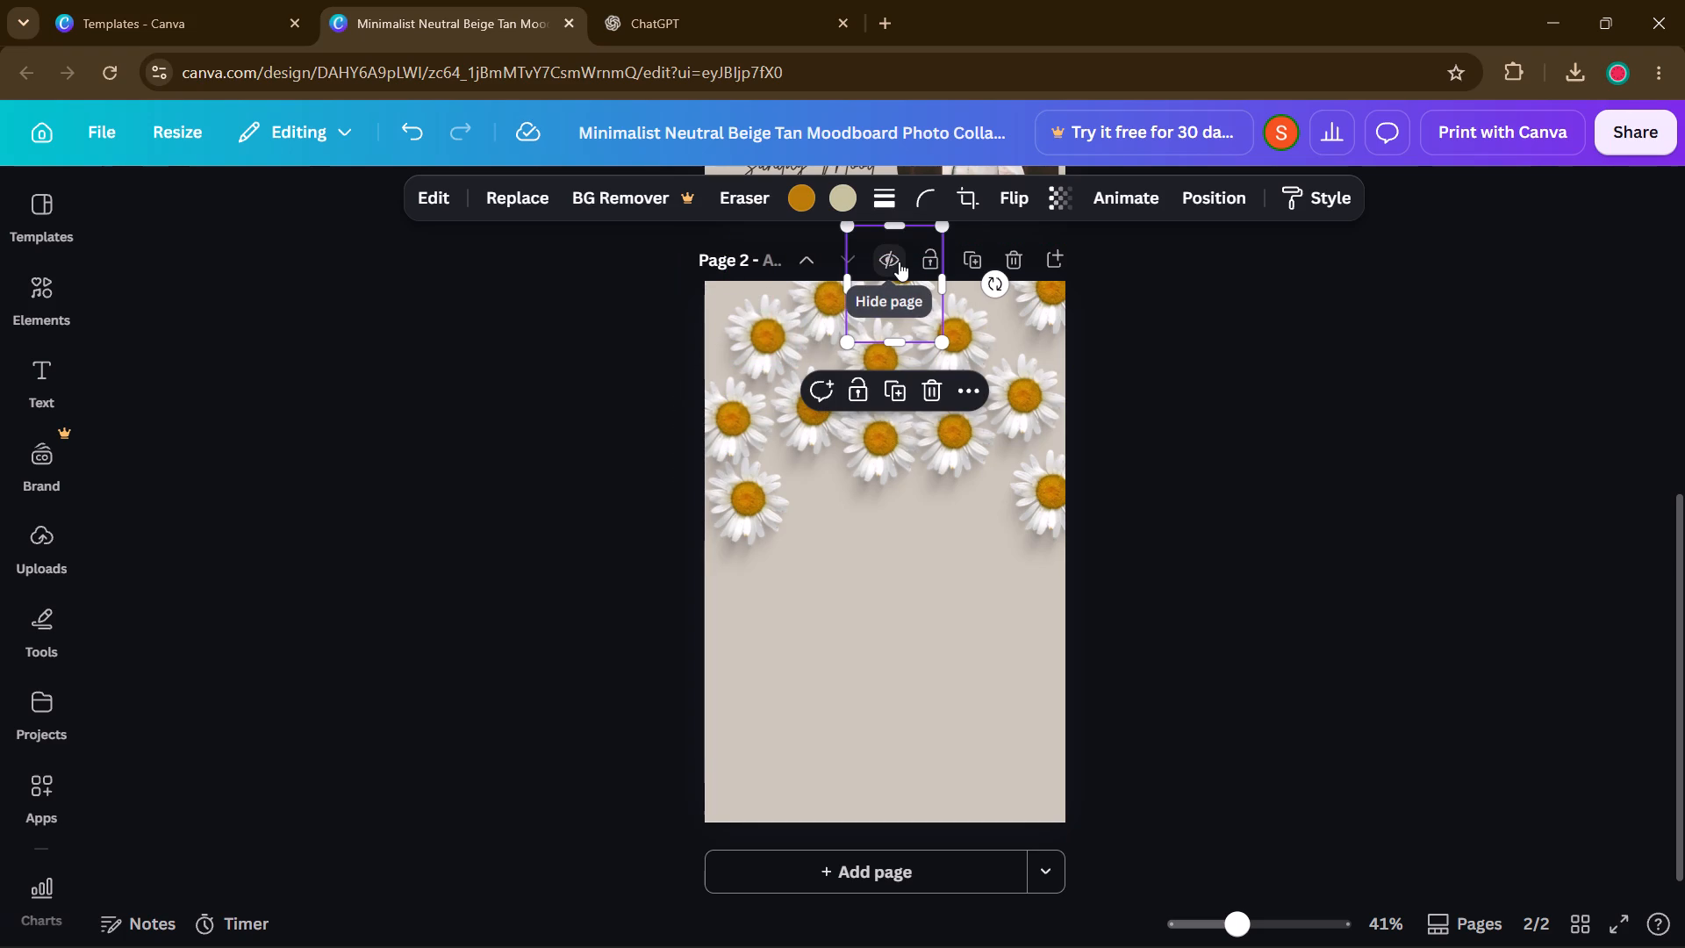
{"action": "left_click", "coordinate": [1176, 467]}
Spread the middle daisies upward and to the right, and move the lower-centre daisy left beneath the middle-left one.
{"action": "left_click_drag", "start_coordinate": [985, 338], "coordinate": [1015, 320]}
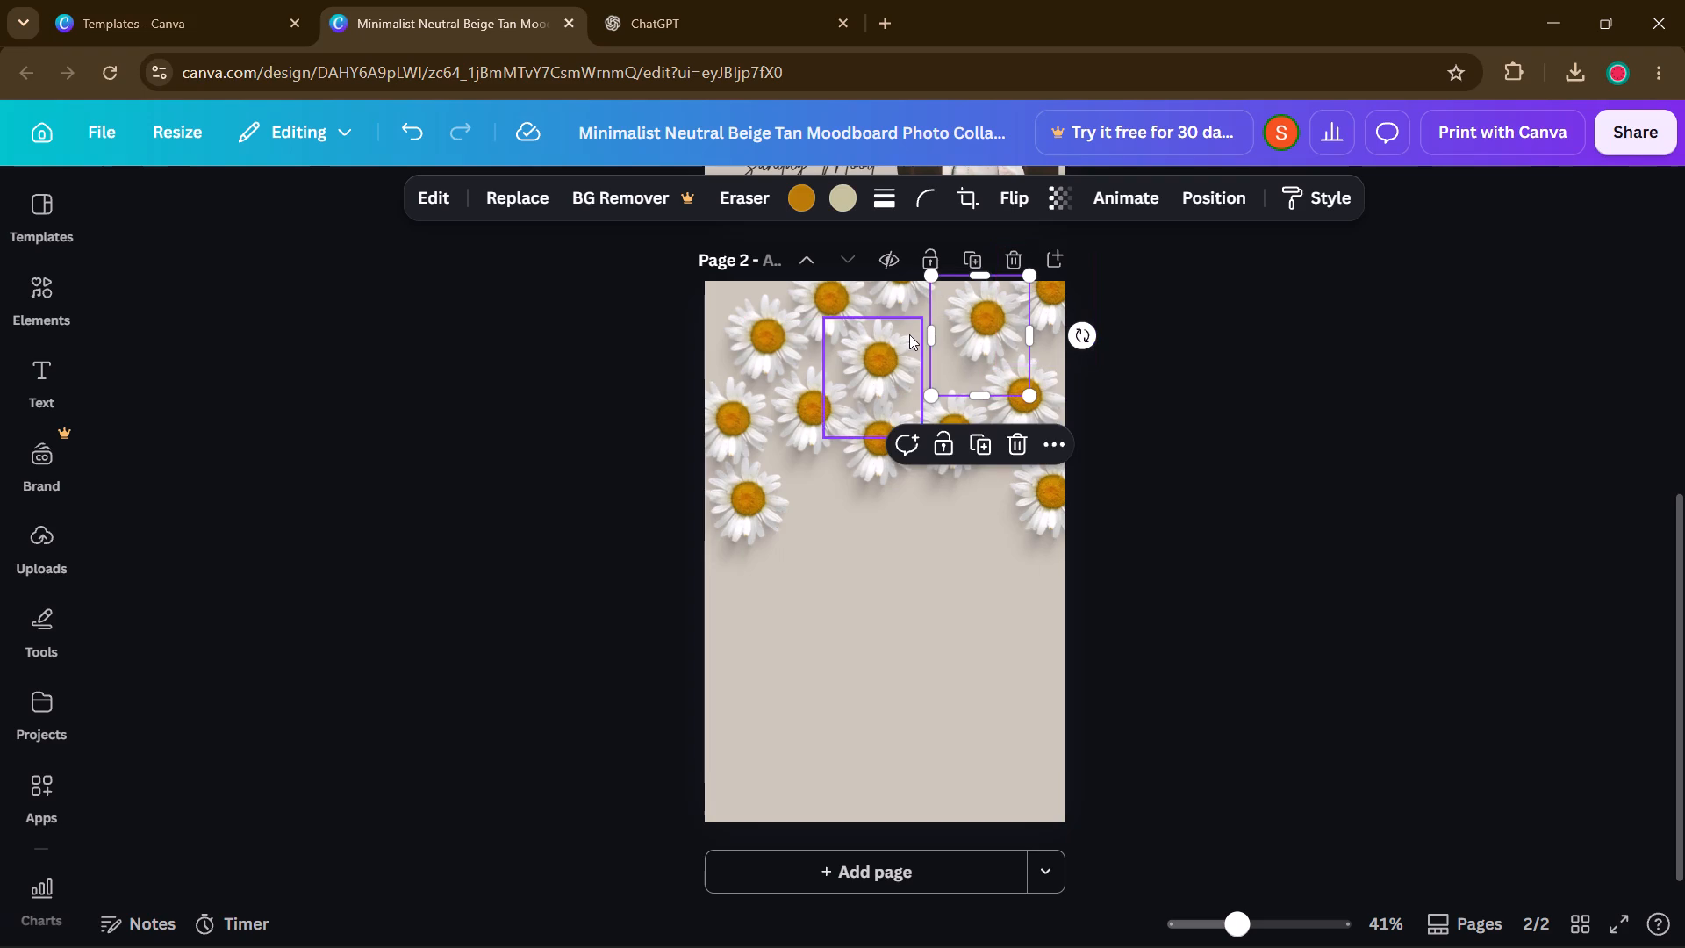
{"action": "left_click_drag", "start_coordinate": [905, 334], "coordinate": [932, 321]}
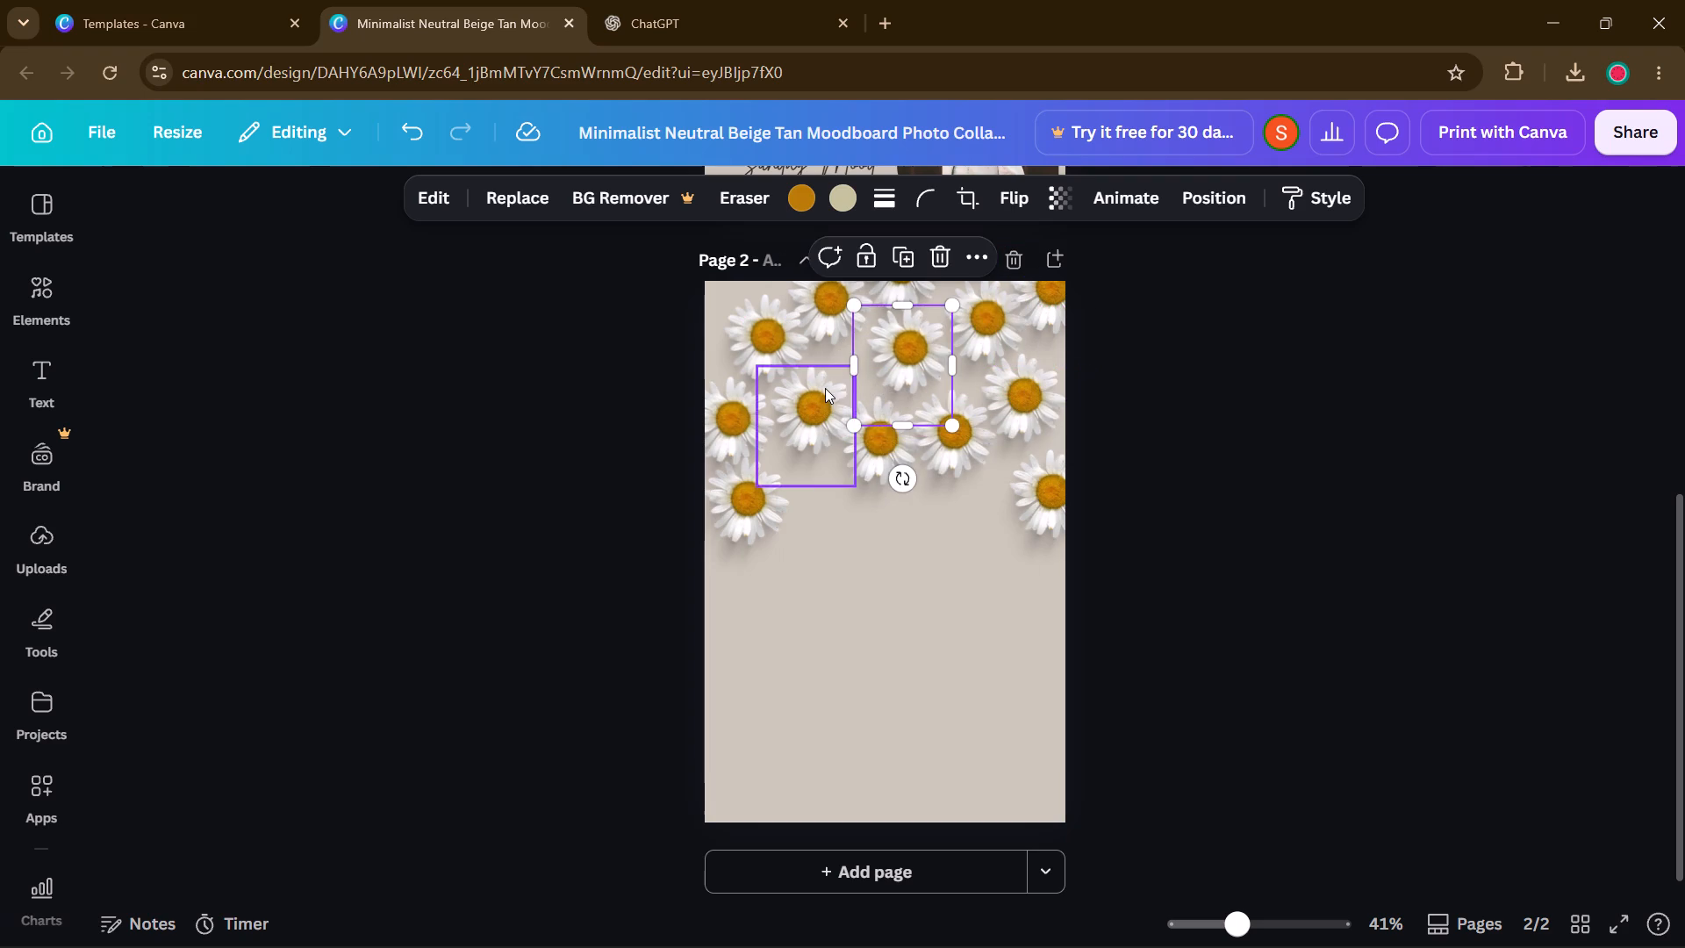
{"action": "left_click_drag", "start_coordinate": [825, 388], "coordinate": [850, 364]}
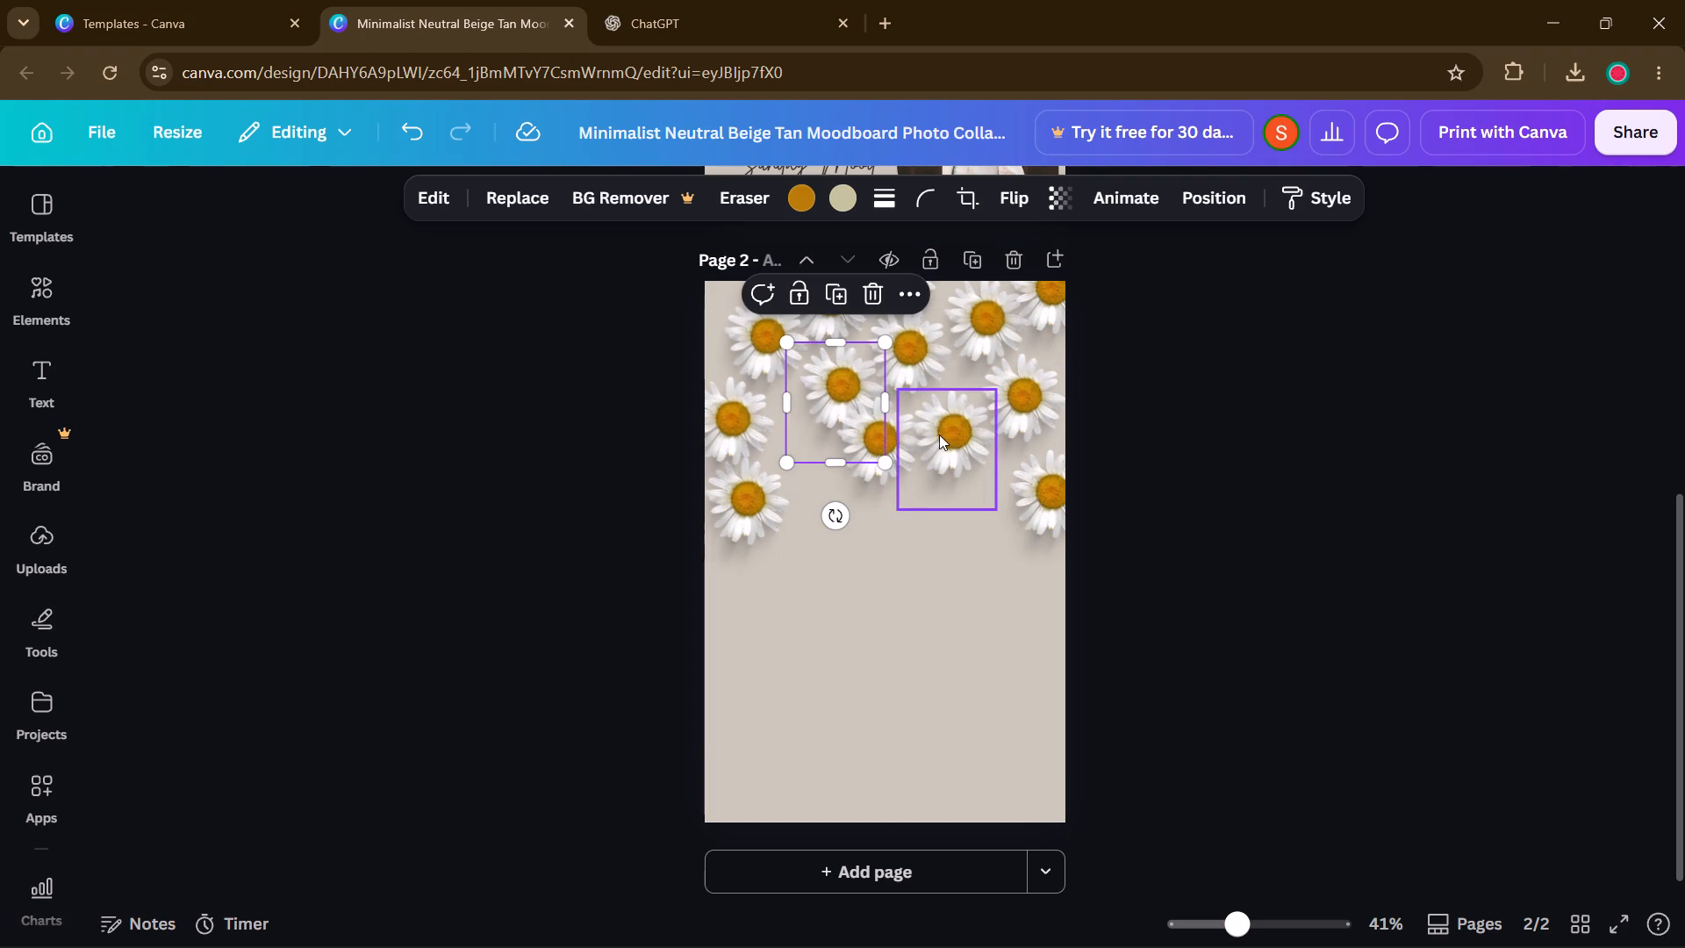
{"action": "left_click_drag", "start_coordinate": [943, 434], "coordinate": [943, 415]}
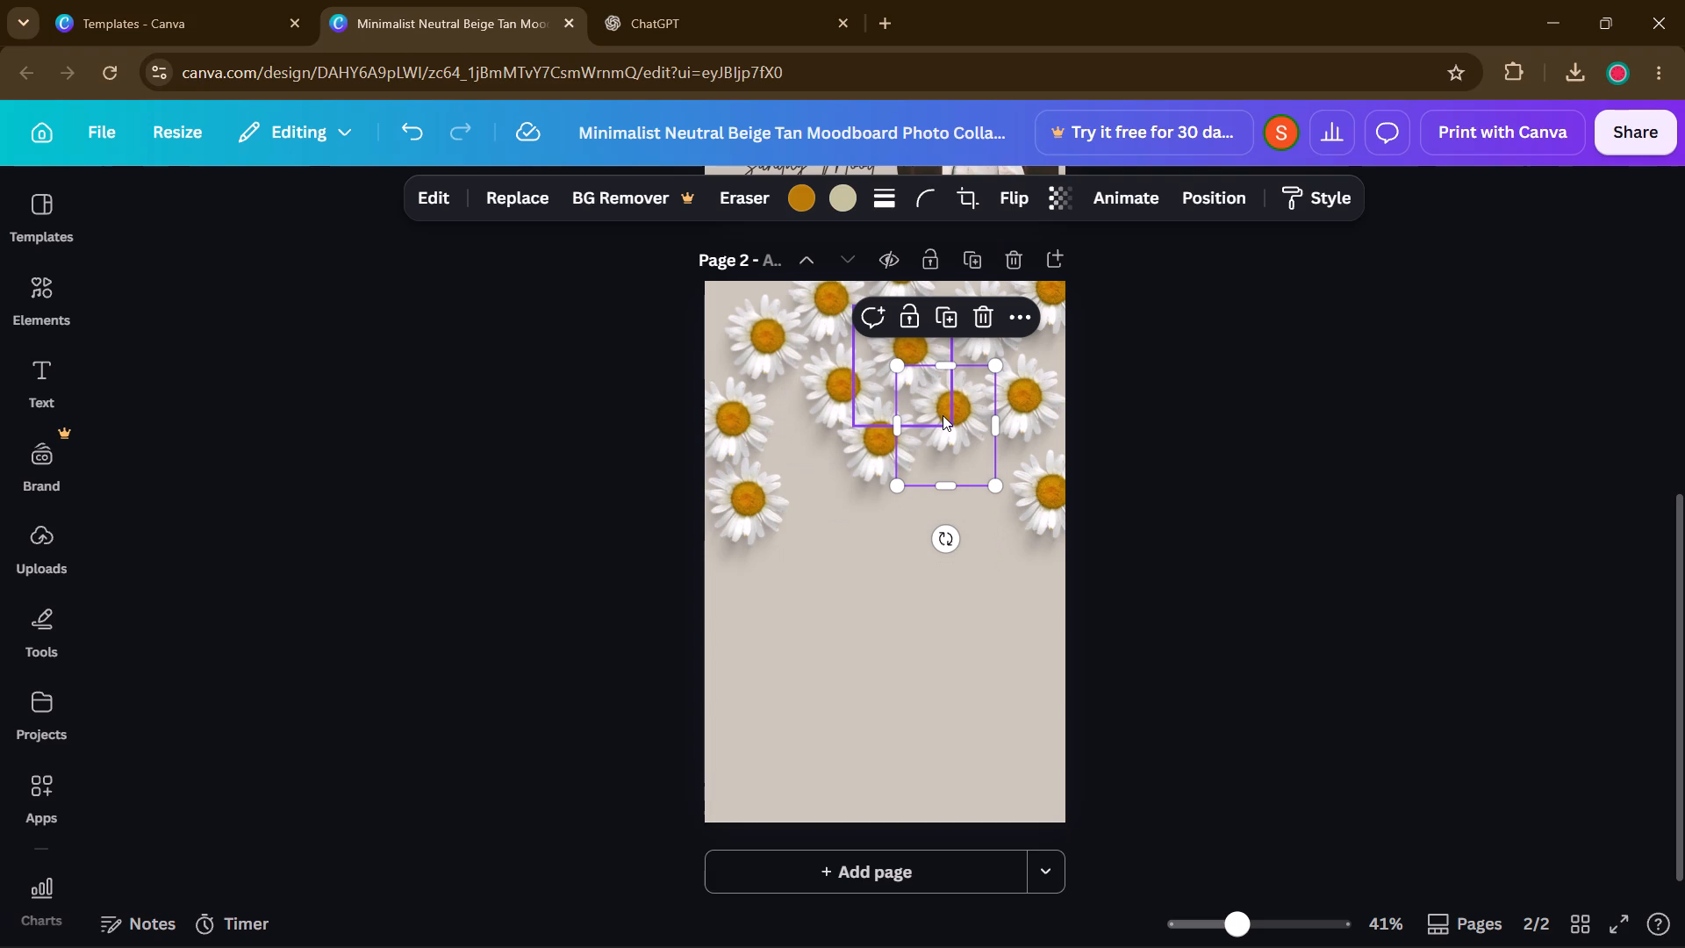
{"action": "left_click_drag", "start_coordinate": [865, 478], "coordinate": [801, 468]}
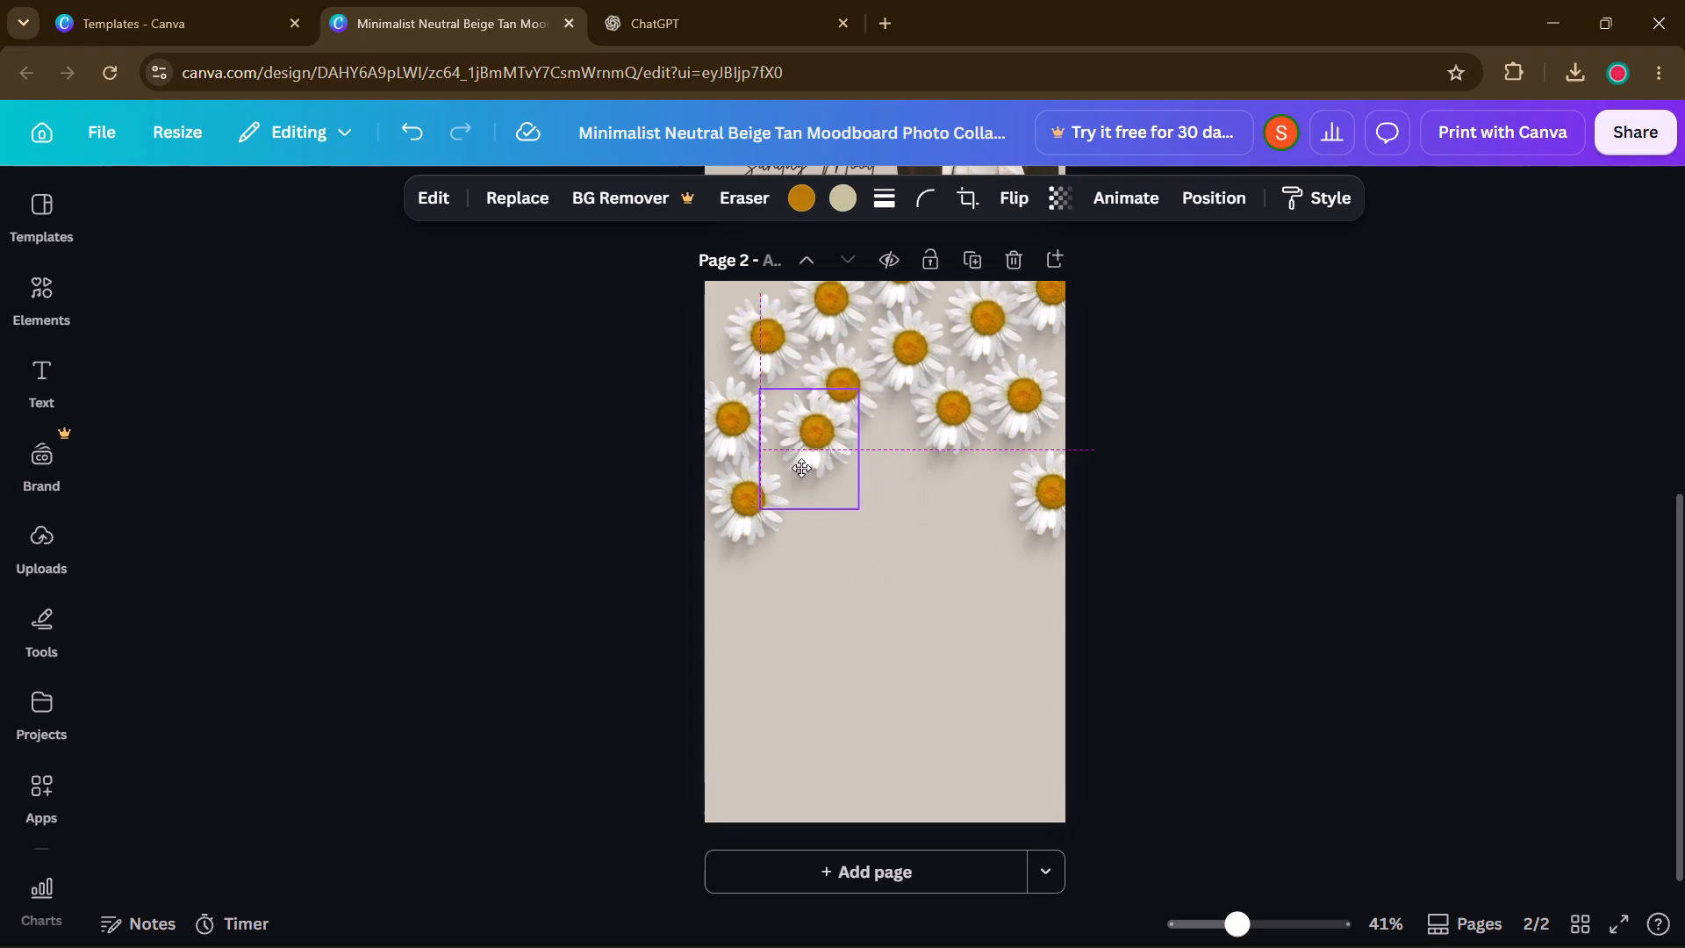
{"action": "left_click_drag", "start_coordinate": [801, 468], "coordinate": [804, 489]}
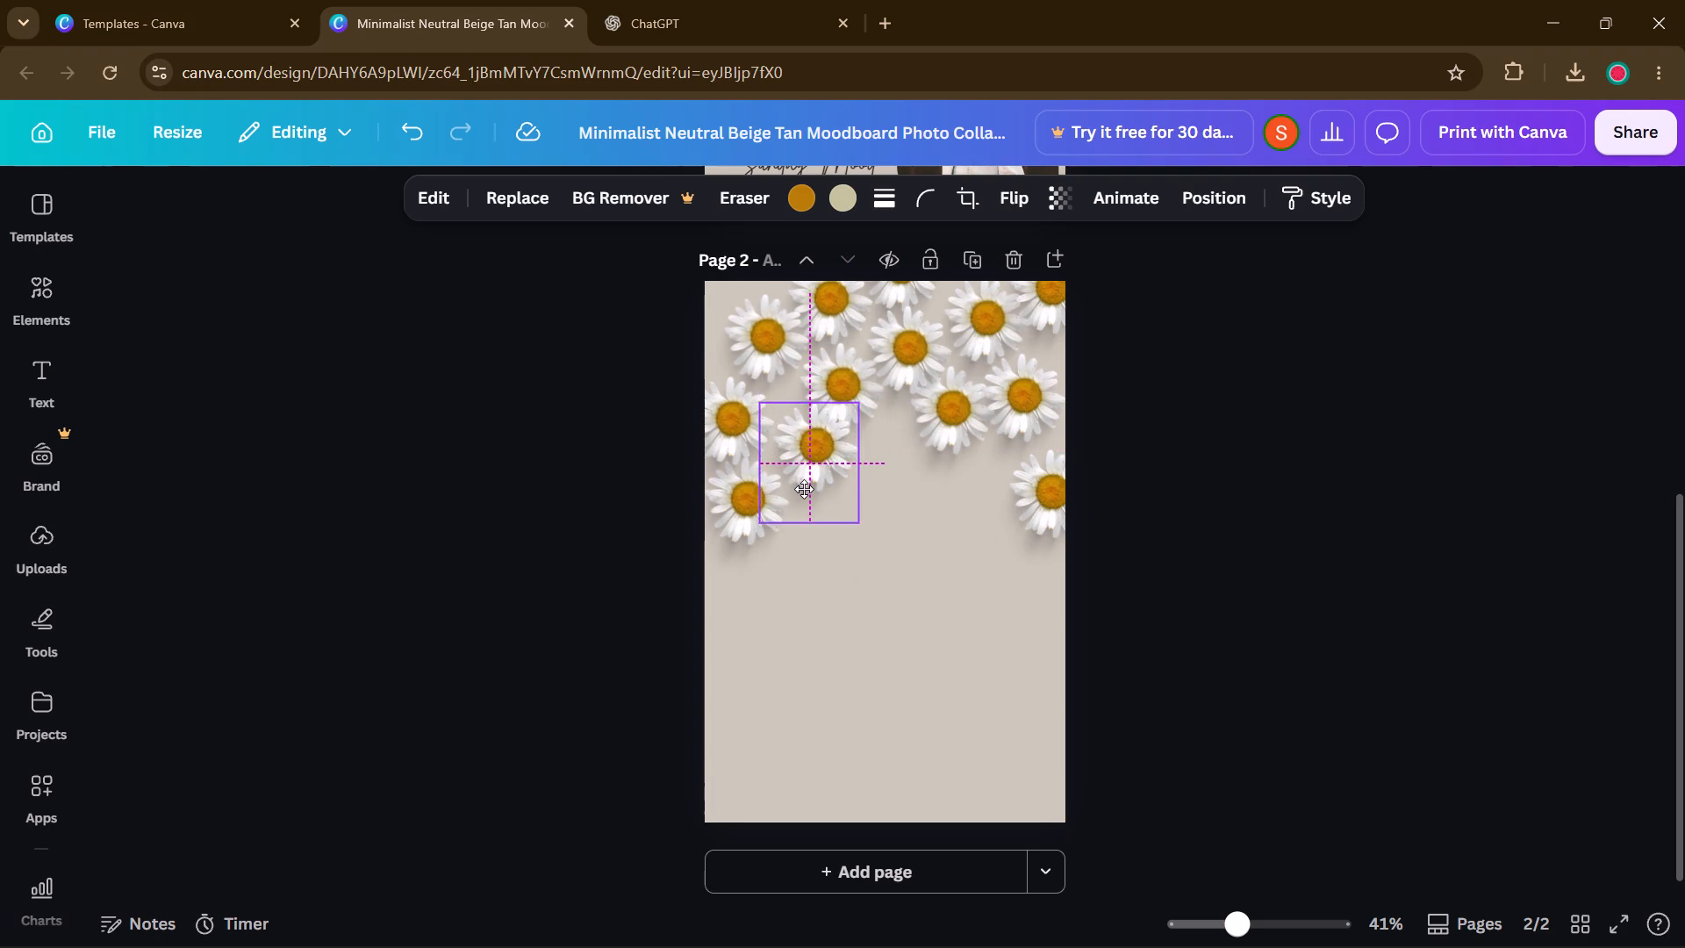
{"action": "left_click_drag", "start_coordinate": [804, 489], "coordinate": [812, 492]}
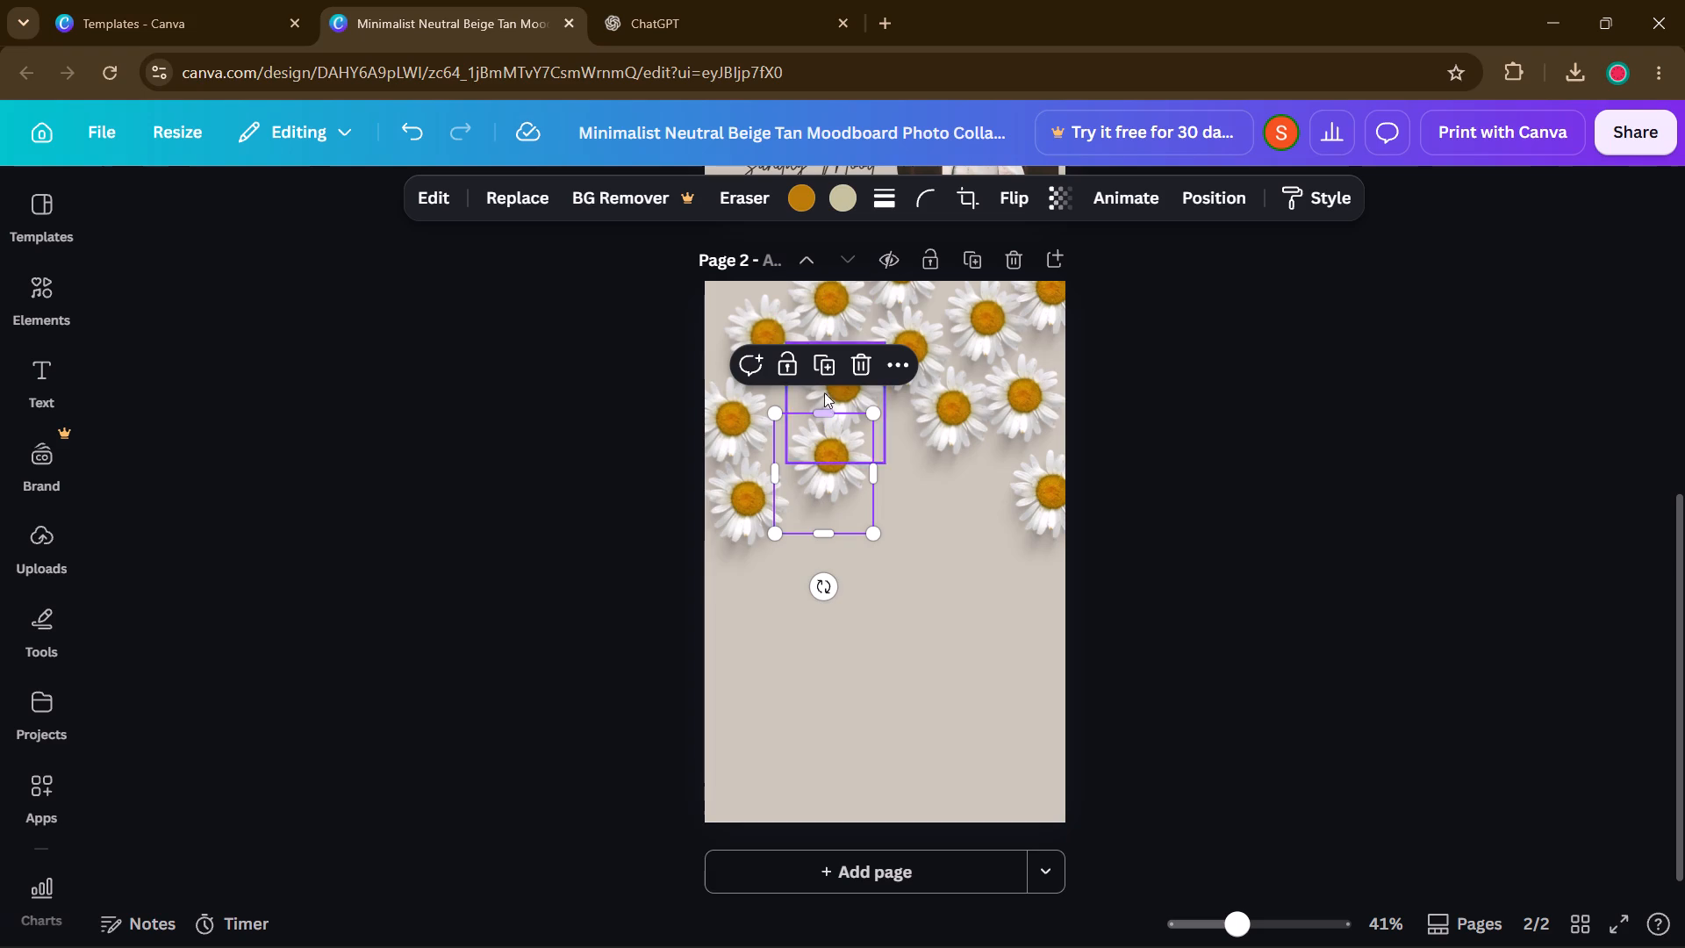
{"action": "left_click", "coordinate": [660, 348]}
Move the upper-left daisy into the page's top-left corner and shift the left-edge daisy inward just below it.
{"action": "left_click_drag", "start_coordinate": [758, 331], "coordinate": [752, 327]}
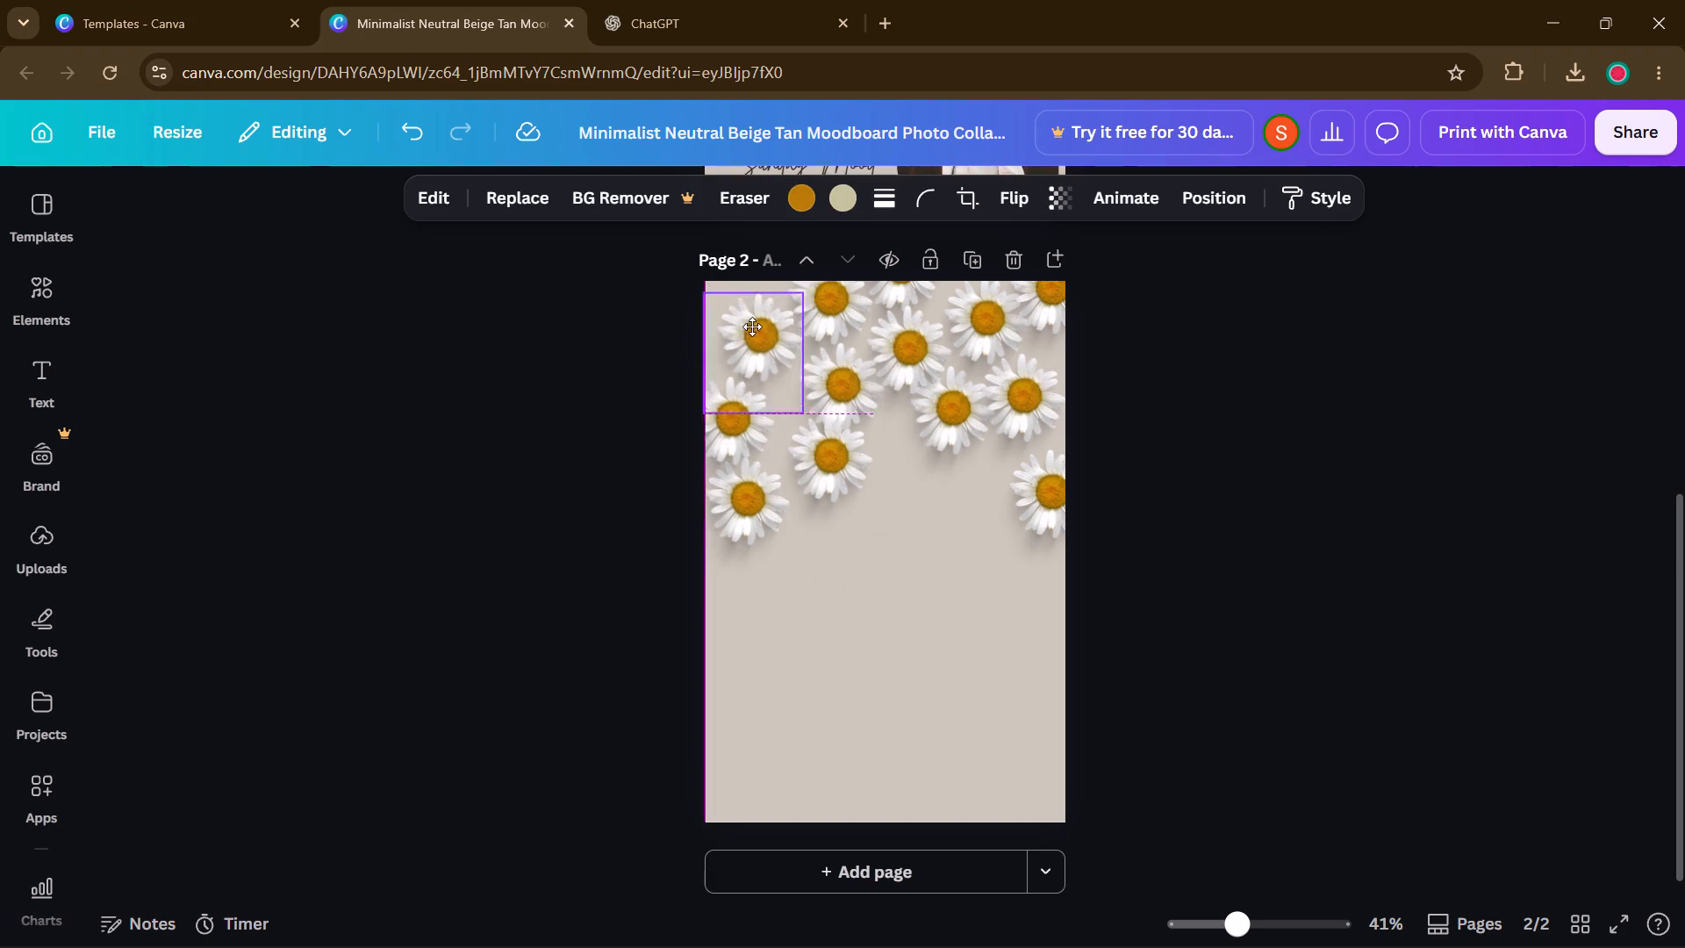
{"action": "left_click_drag", "start_coordinate": [752, 327], "coordinate": [733, 317]}
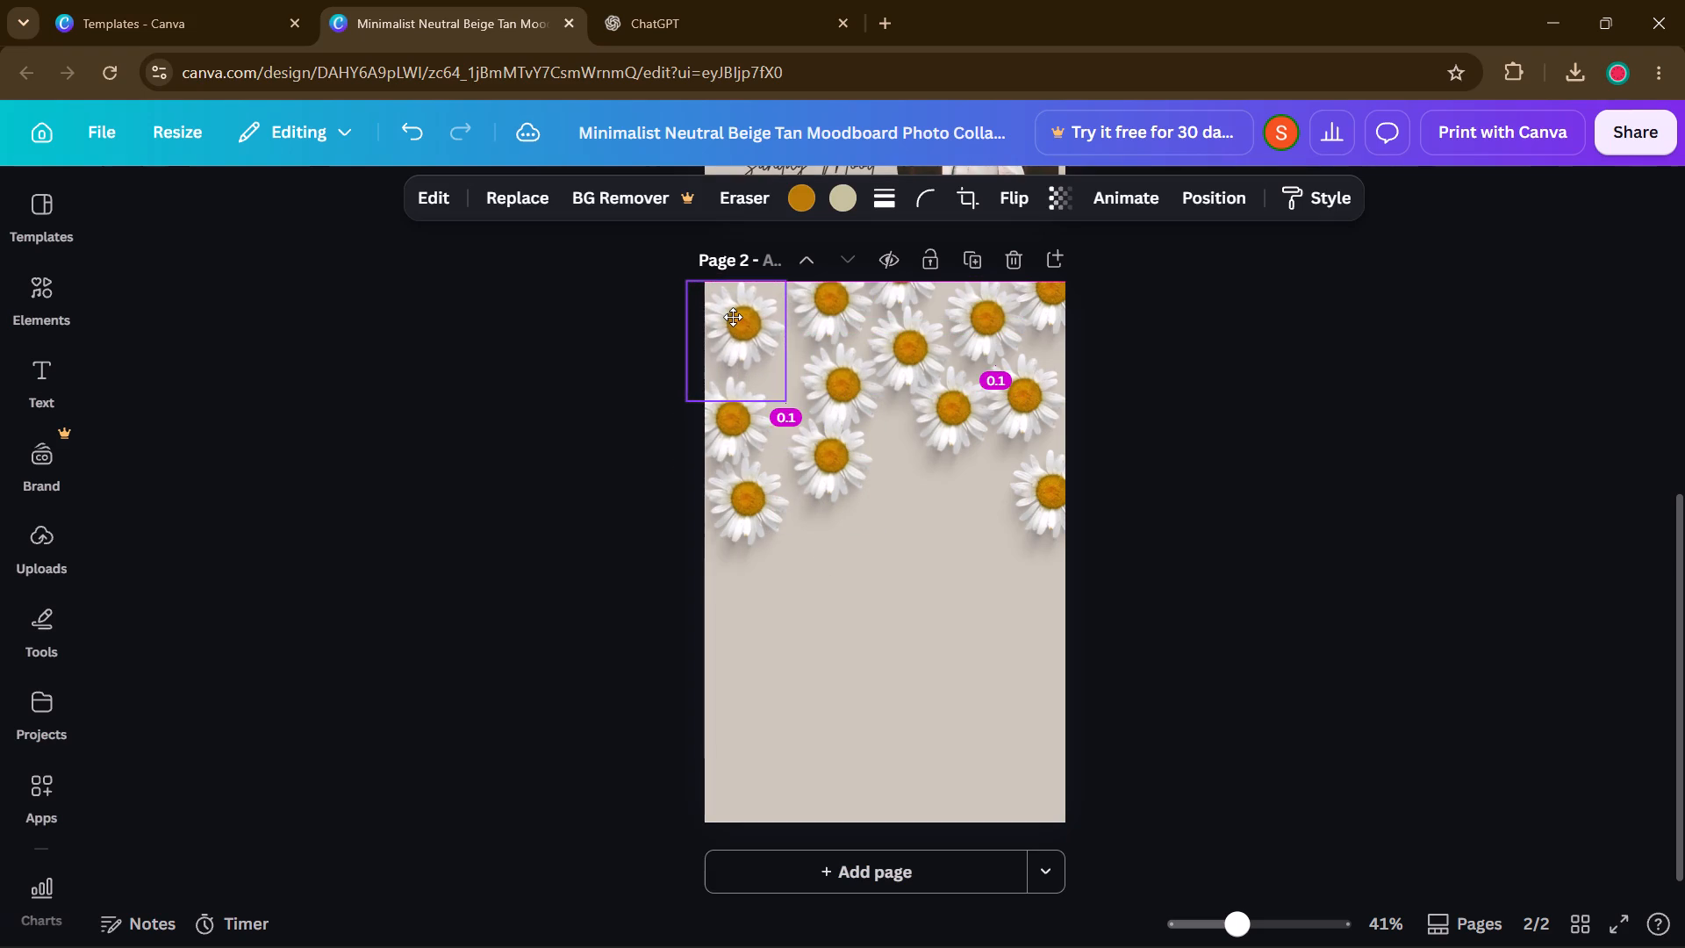
{"action": "left_click_drag", "start_coordinate": [733, 317], "coordinate": [732, 317]}
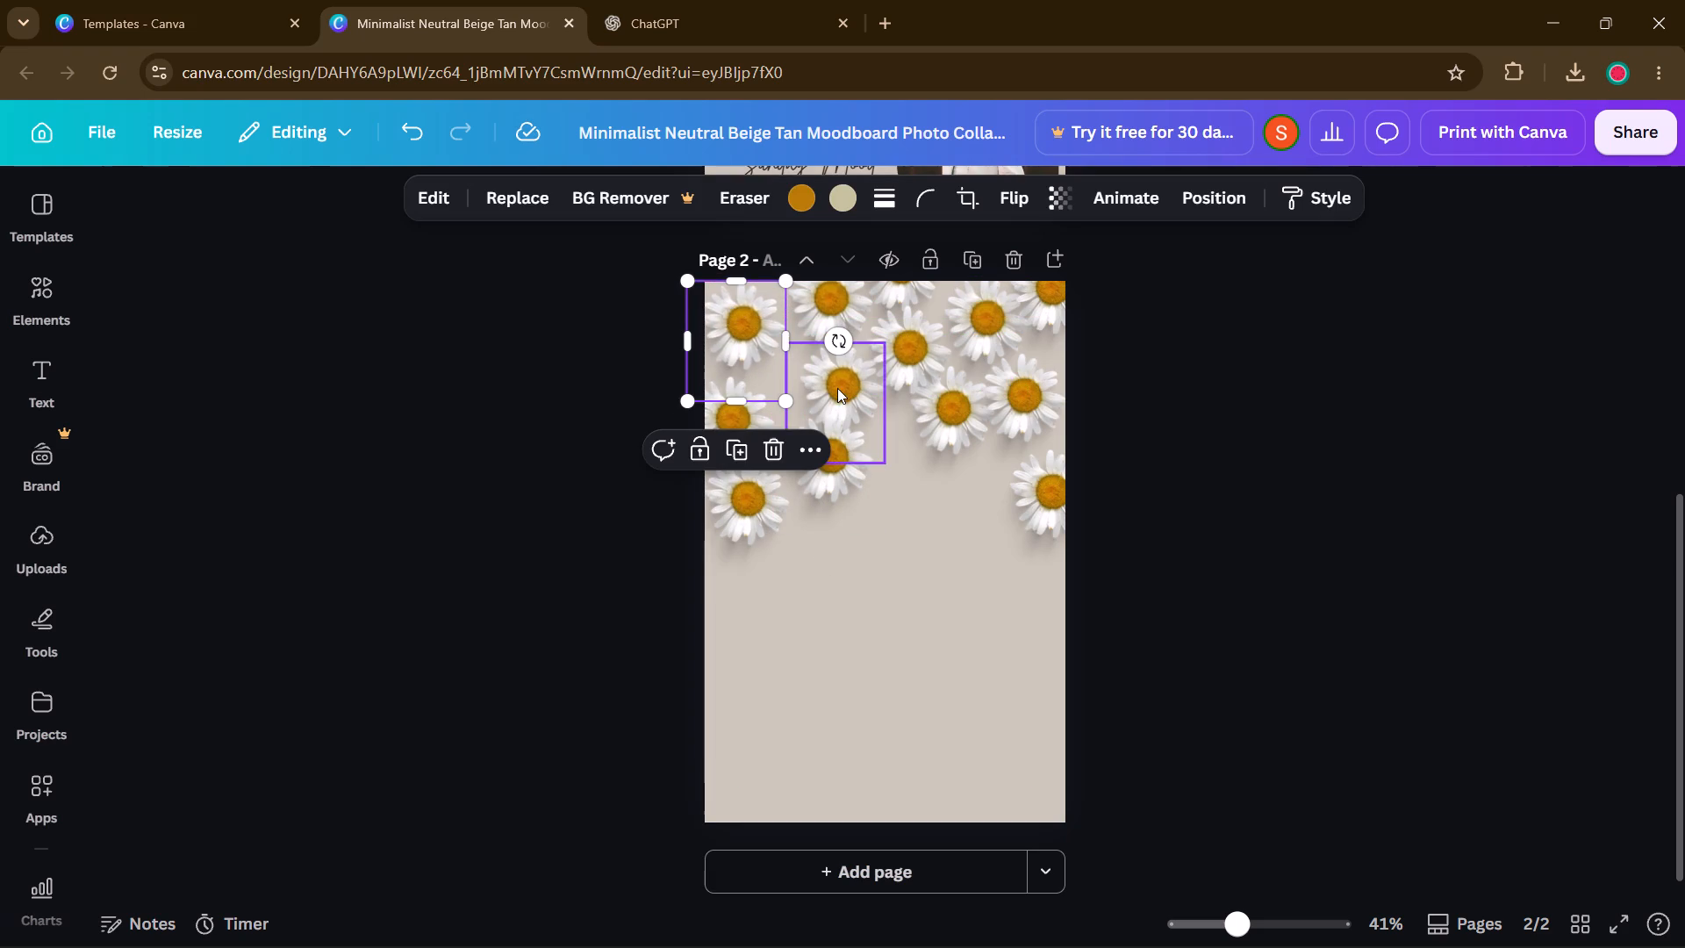
{"action": "left_click_drag", "start_coordinate": [755, 413], "coordinate": [793, 384]}
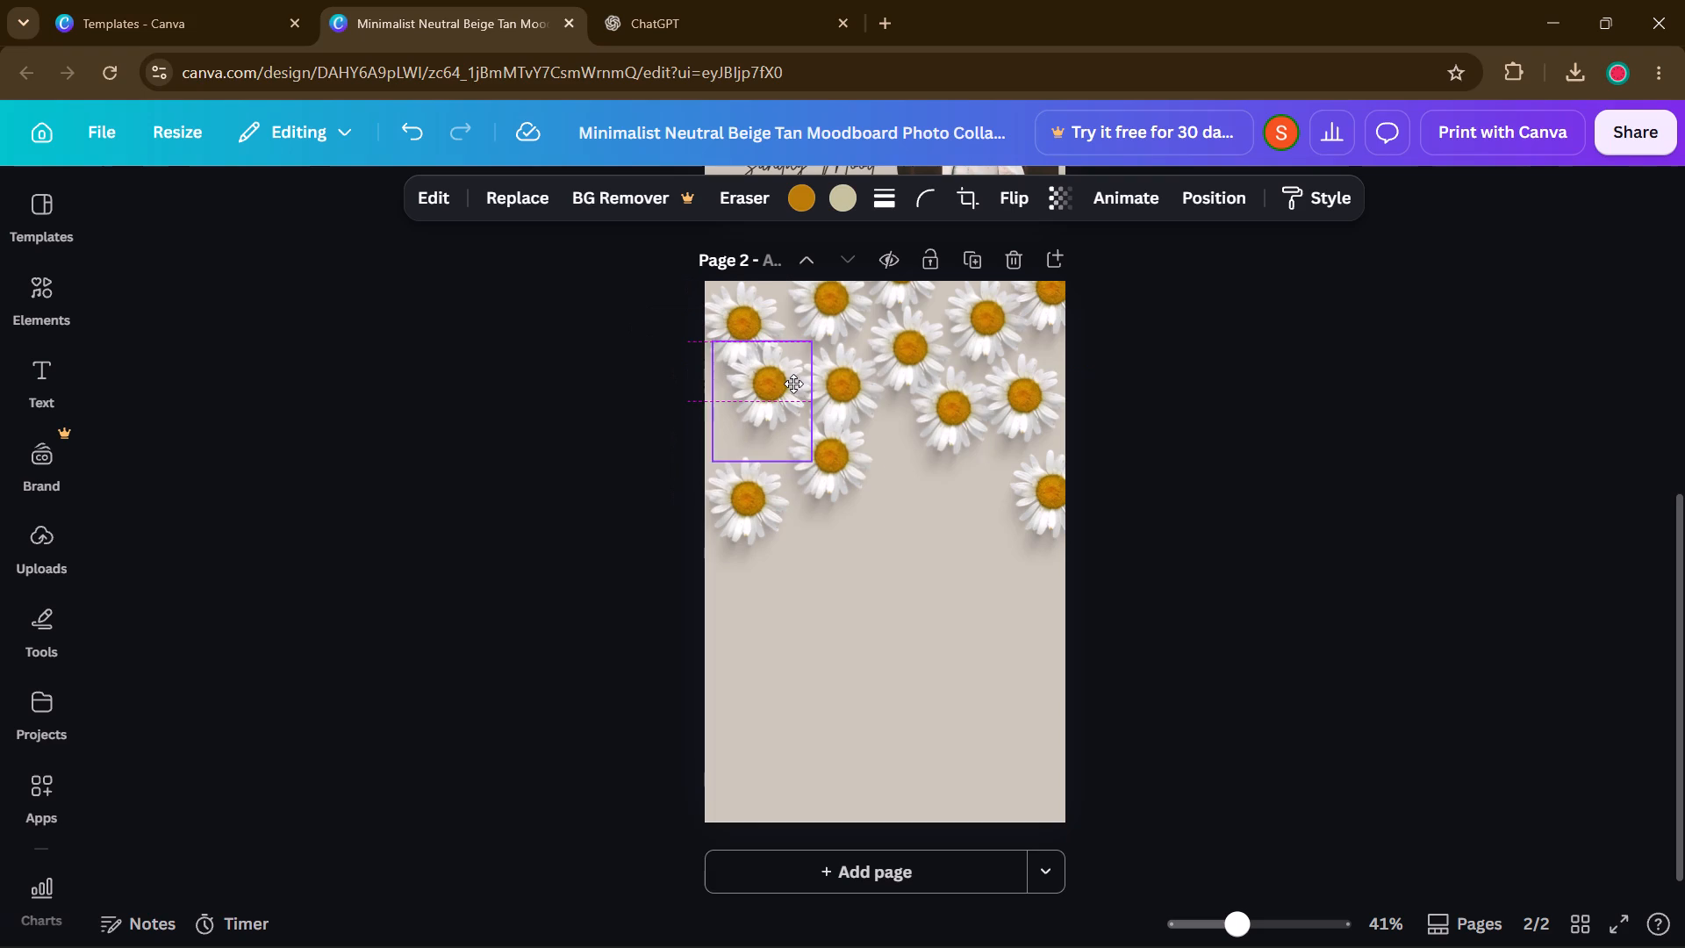
{"action": "left_click_drag", "start_coordinate": [793, 384], "coordinate": [781, 387]}
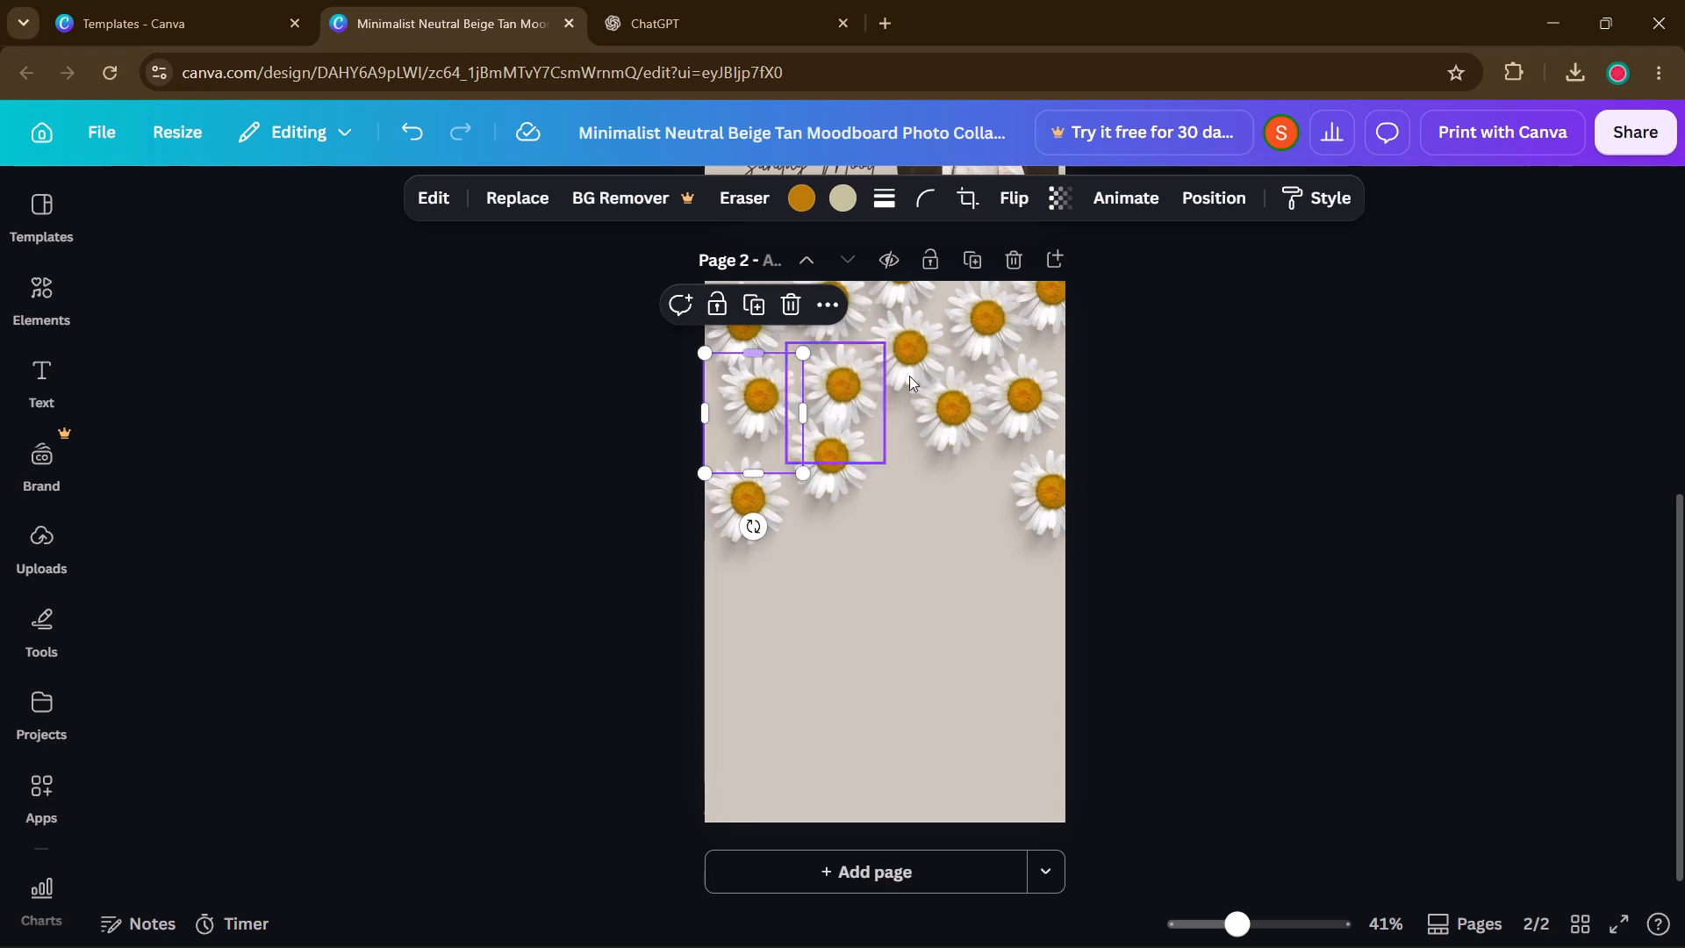
{"action": "left_click", "coordinate": [1251, 535]}
{"action": "left_click", "coordinate": [752, 318]}
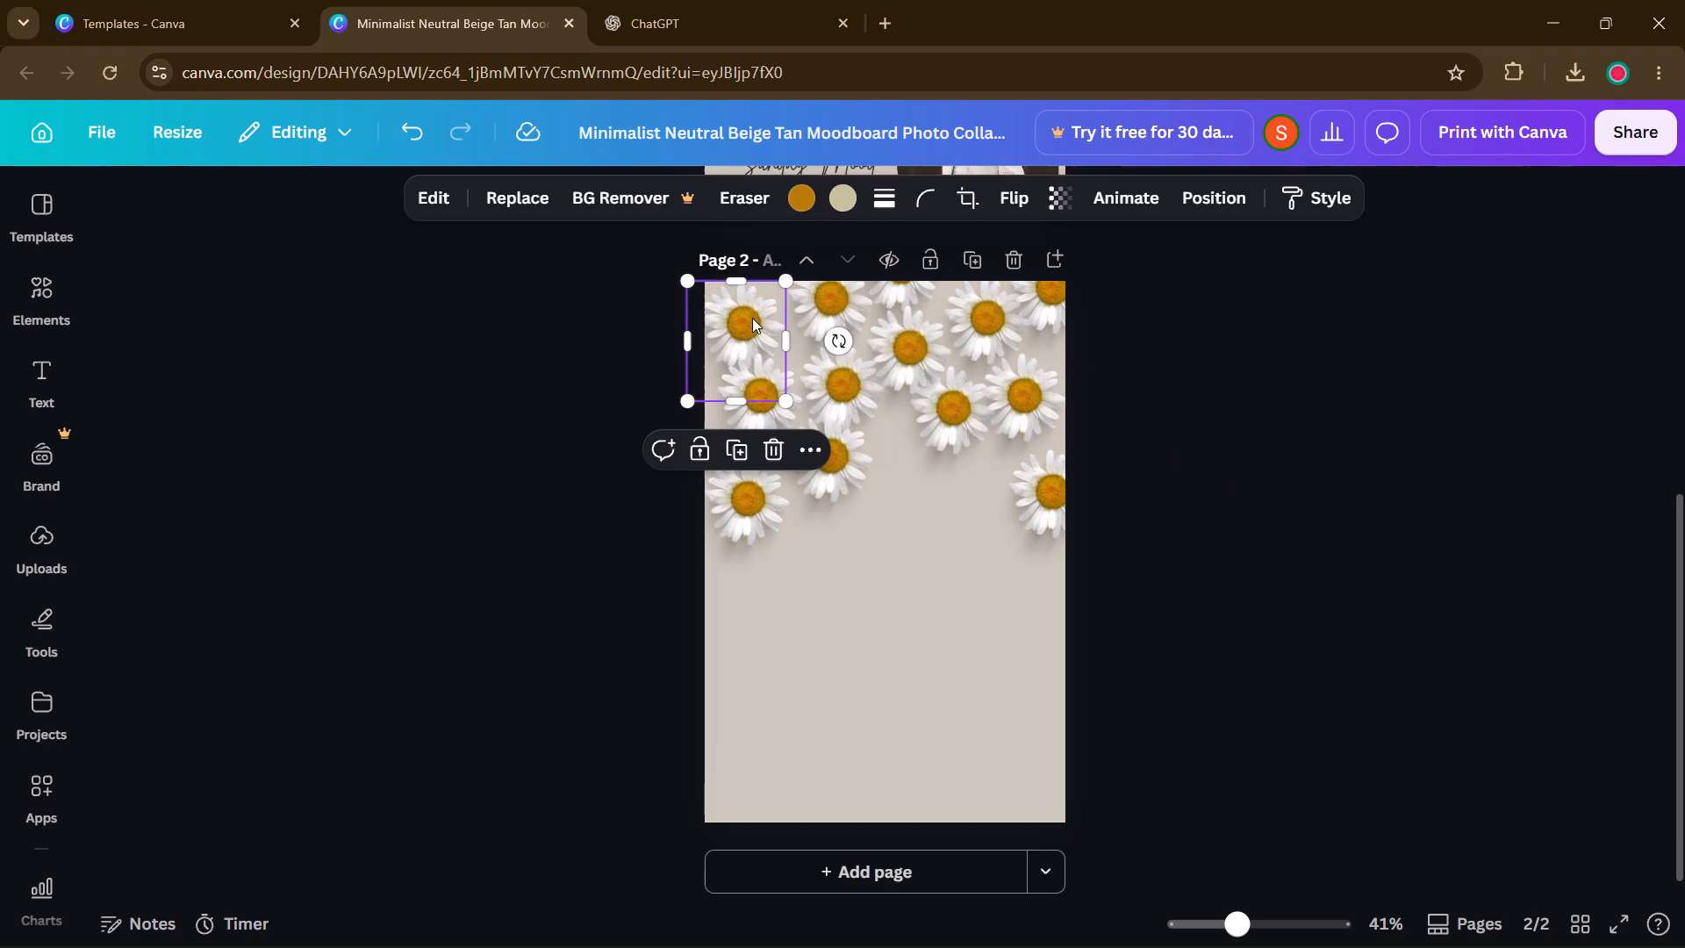
Close the cluster's gaps by shifting the middle-left daisy up-left, the one below it toward the centre, and the lone lower-left daisy beneath them.
{"action": "left_click_drag", "start_coordinate": [850, 370], "coordinate": [835, 362]}
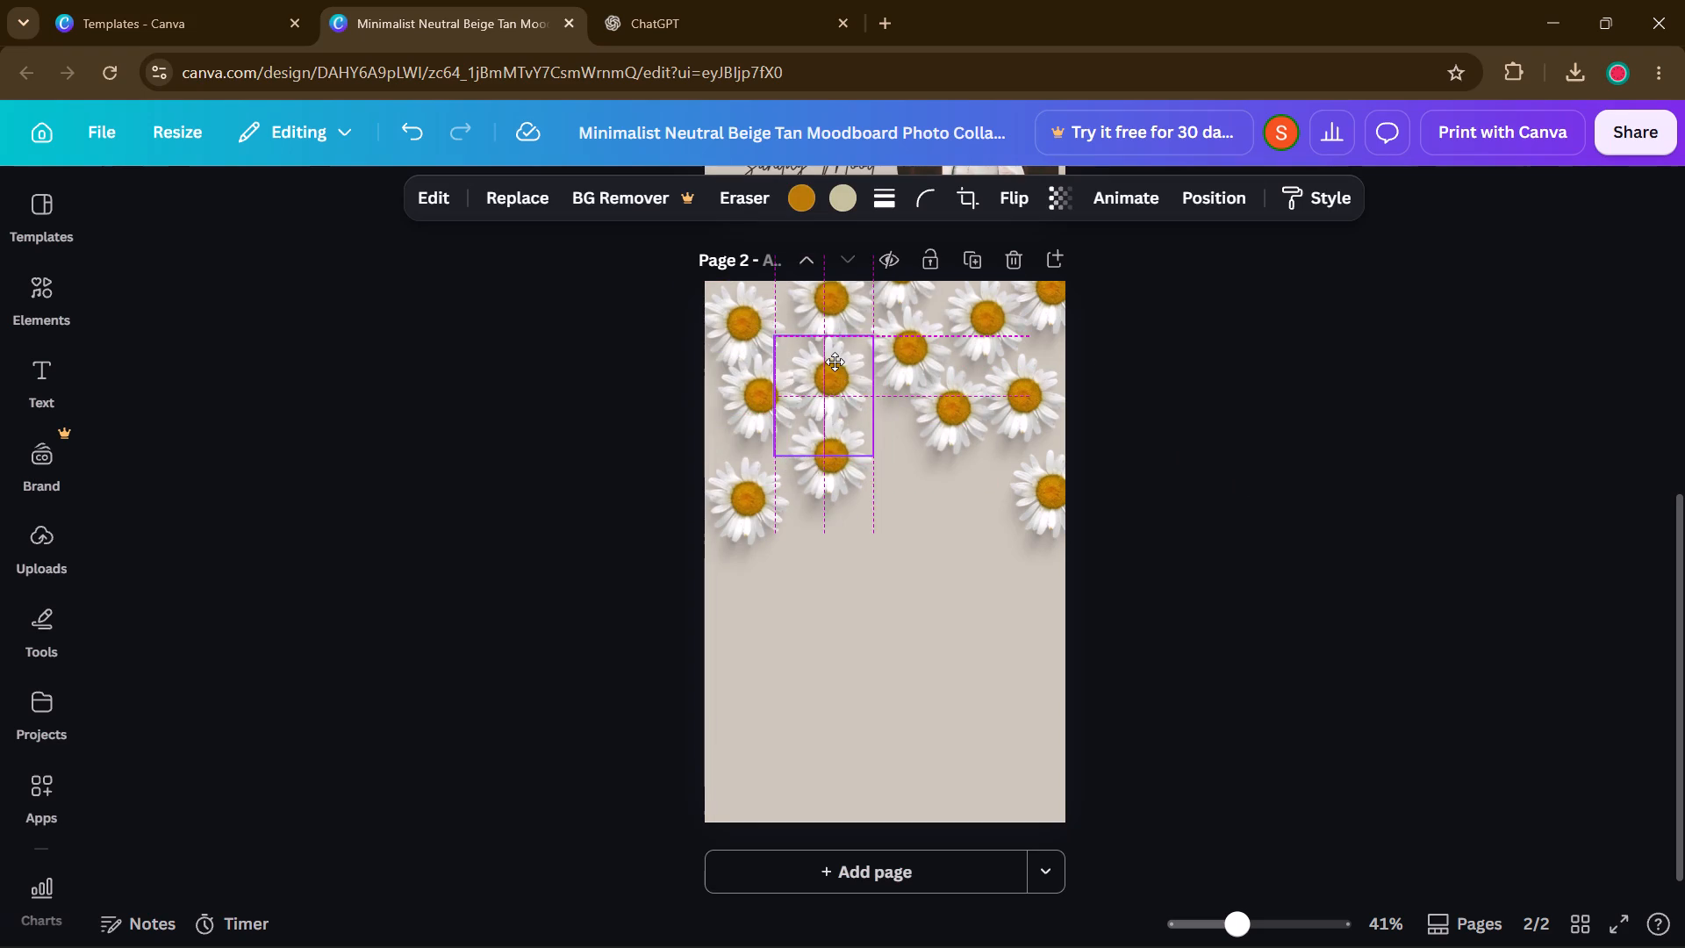
{"action": "left_click_drag", "start_coordinate": [835, 362], "coordinate": [828, 360]}
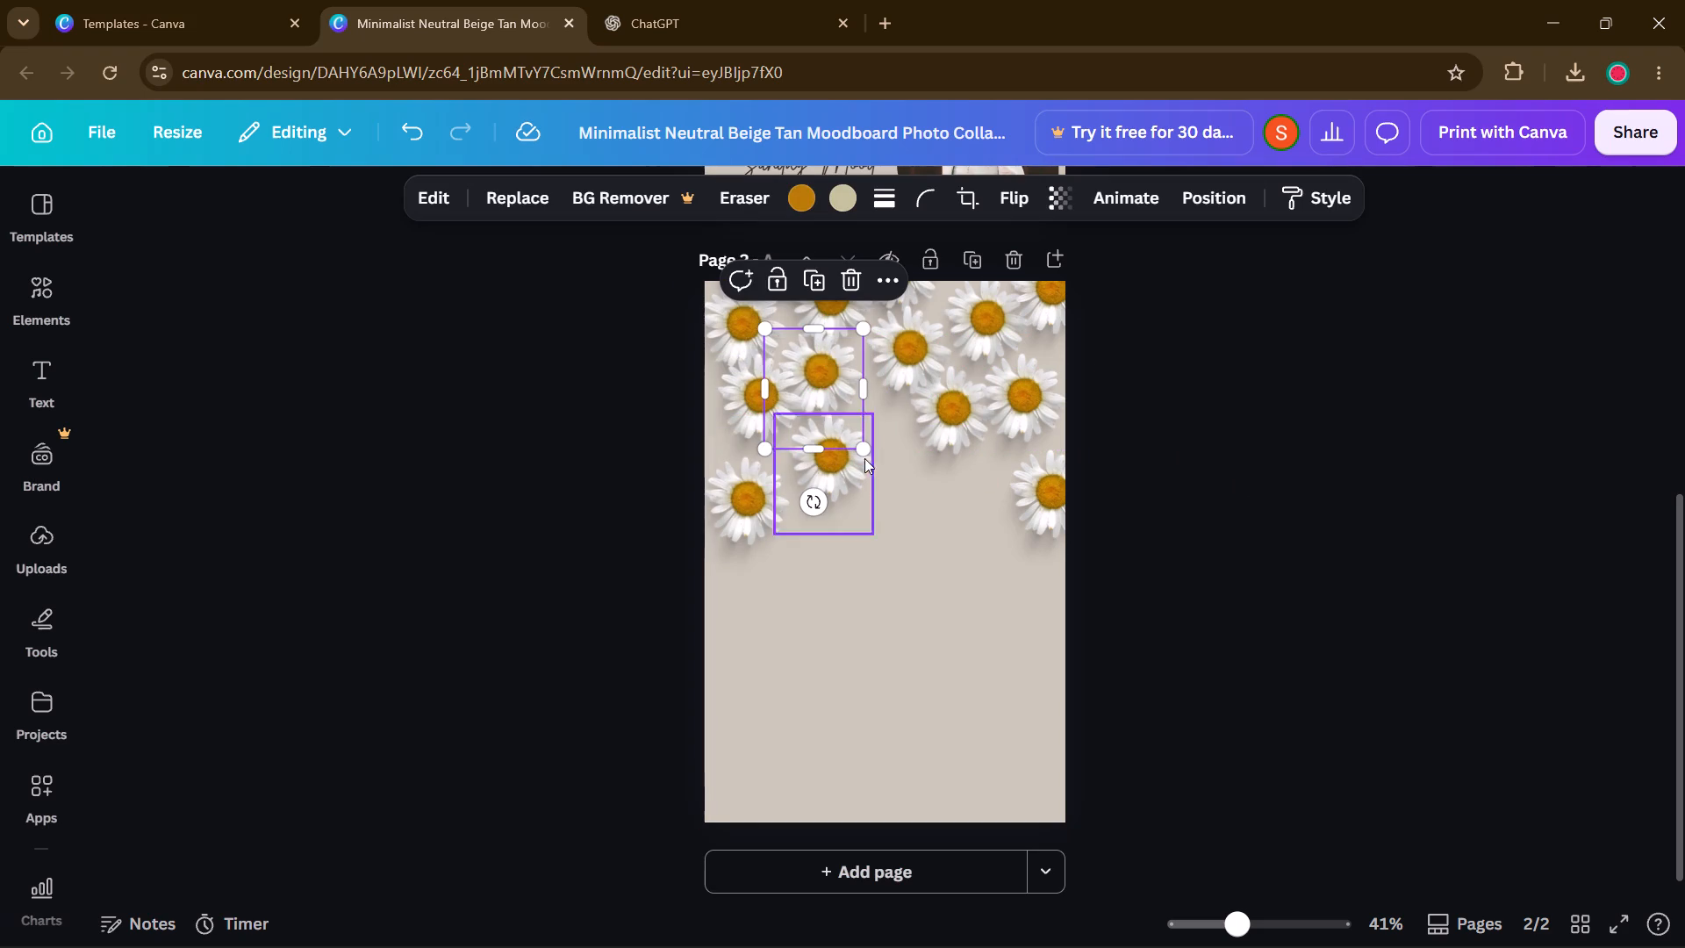
{"action": "left_click_drag", "start_coordinate": [841, 470], "coordinate": [889, 432]}
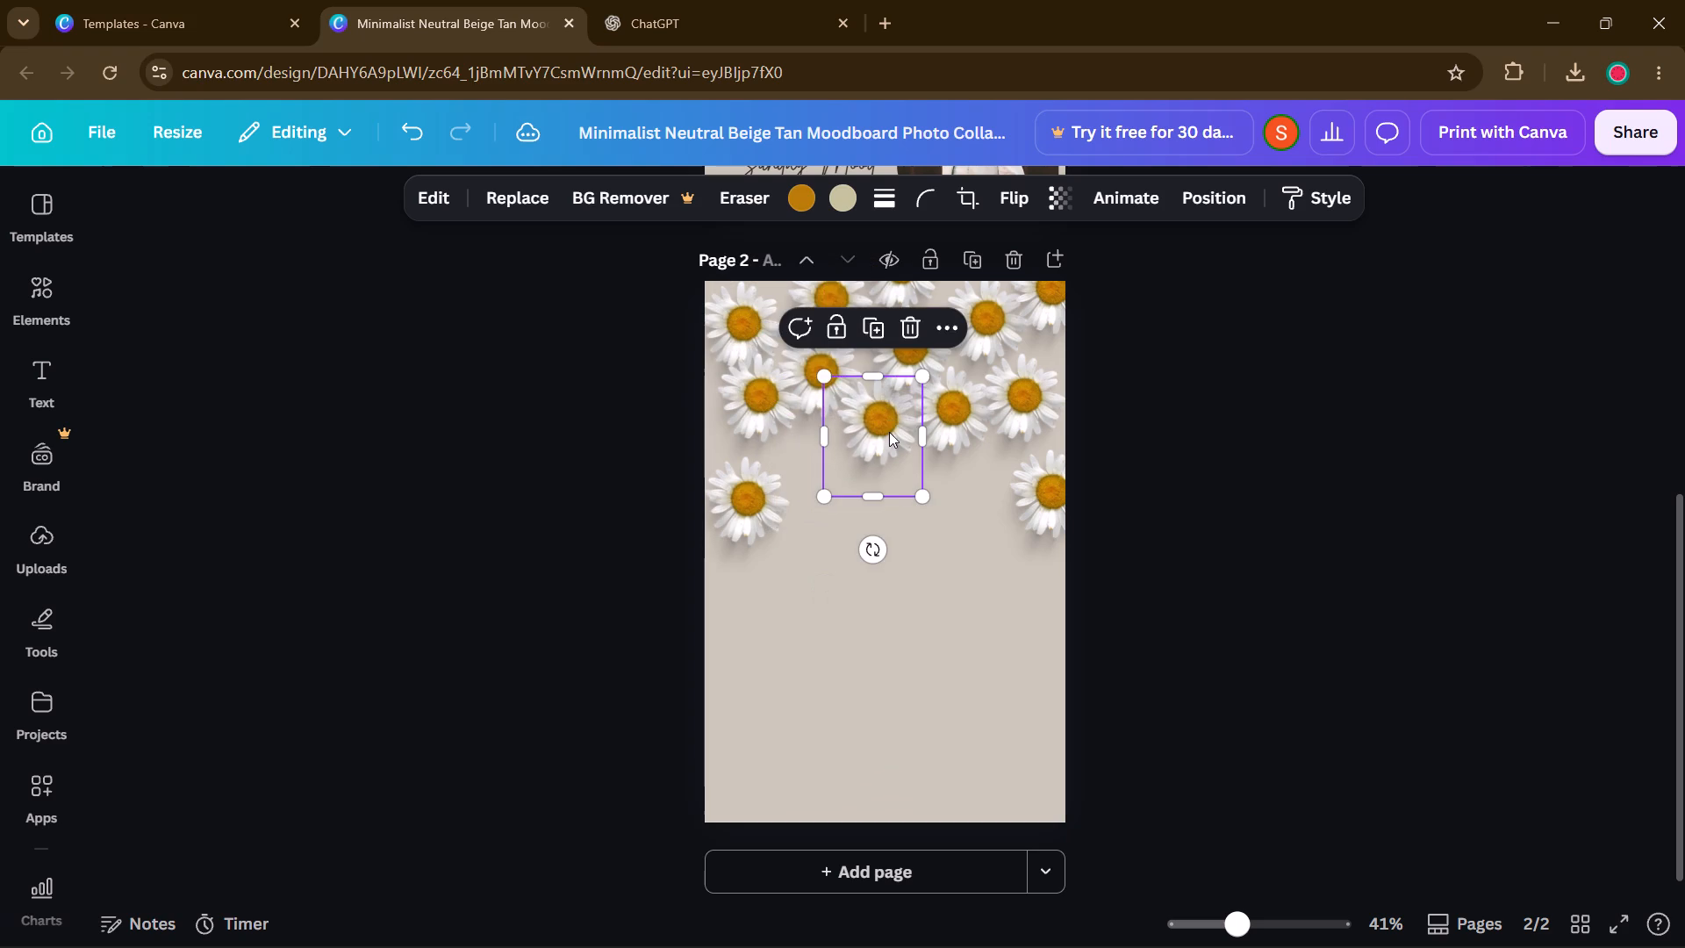
{"action": "left_click_drag", "start_coordinate": [747, 495], "coordinate": [819, 447]}
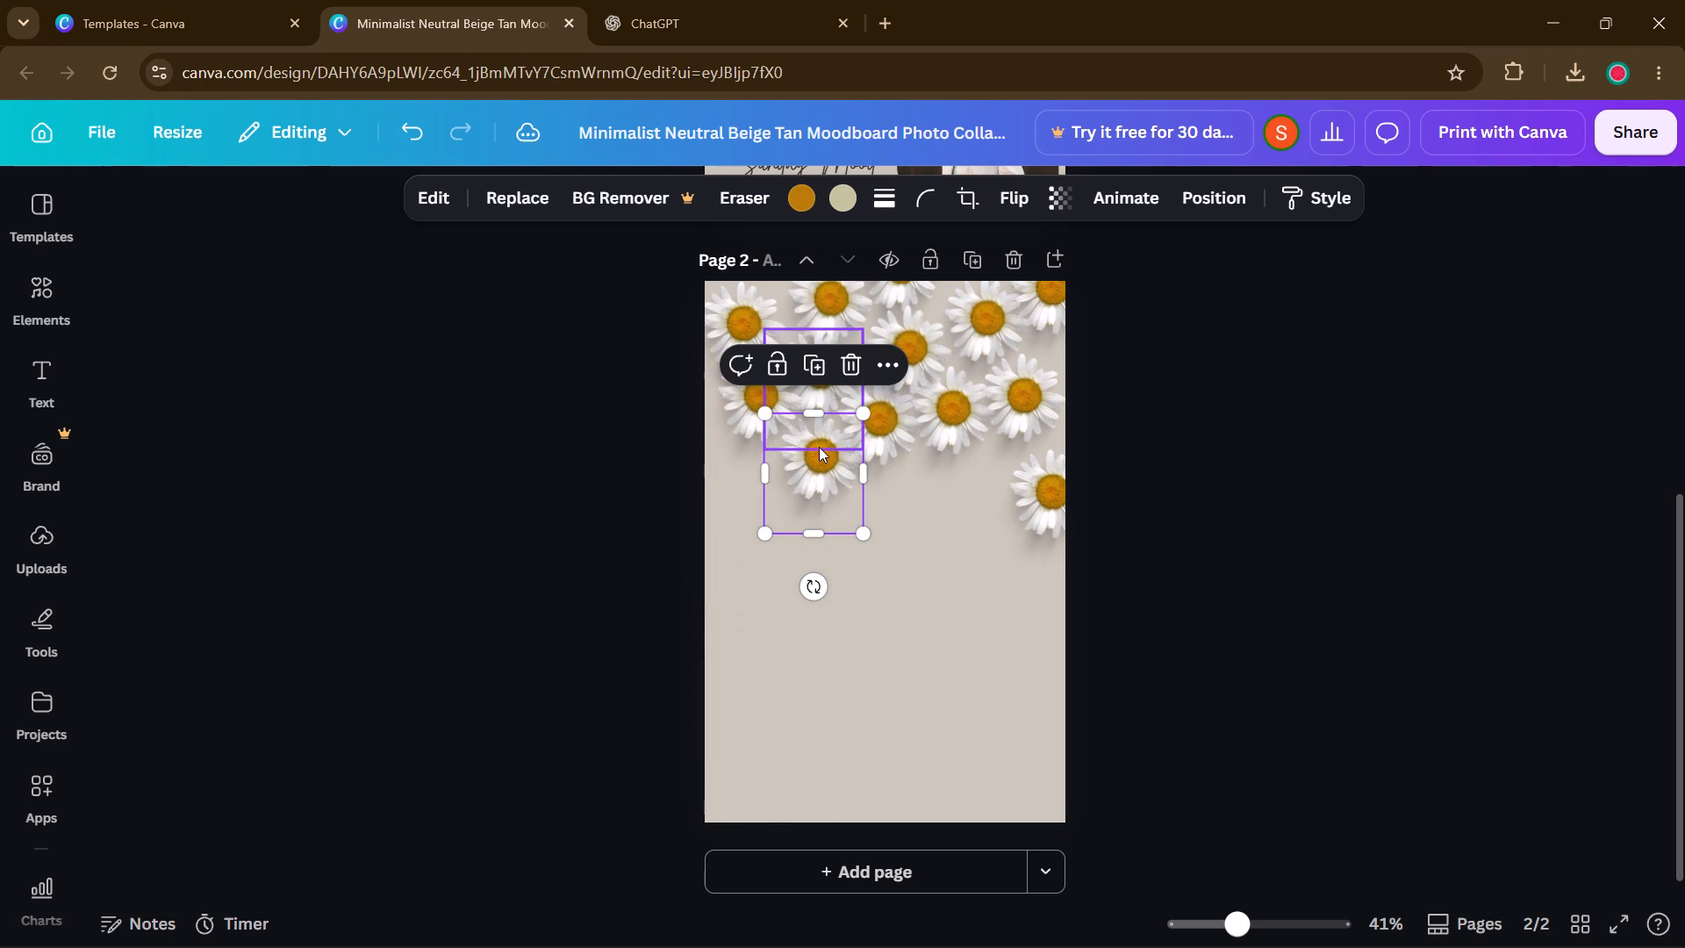
{"action": "left_click", "coordinate": [1086, 485]}
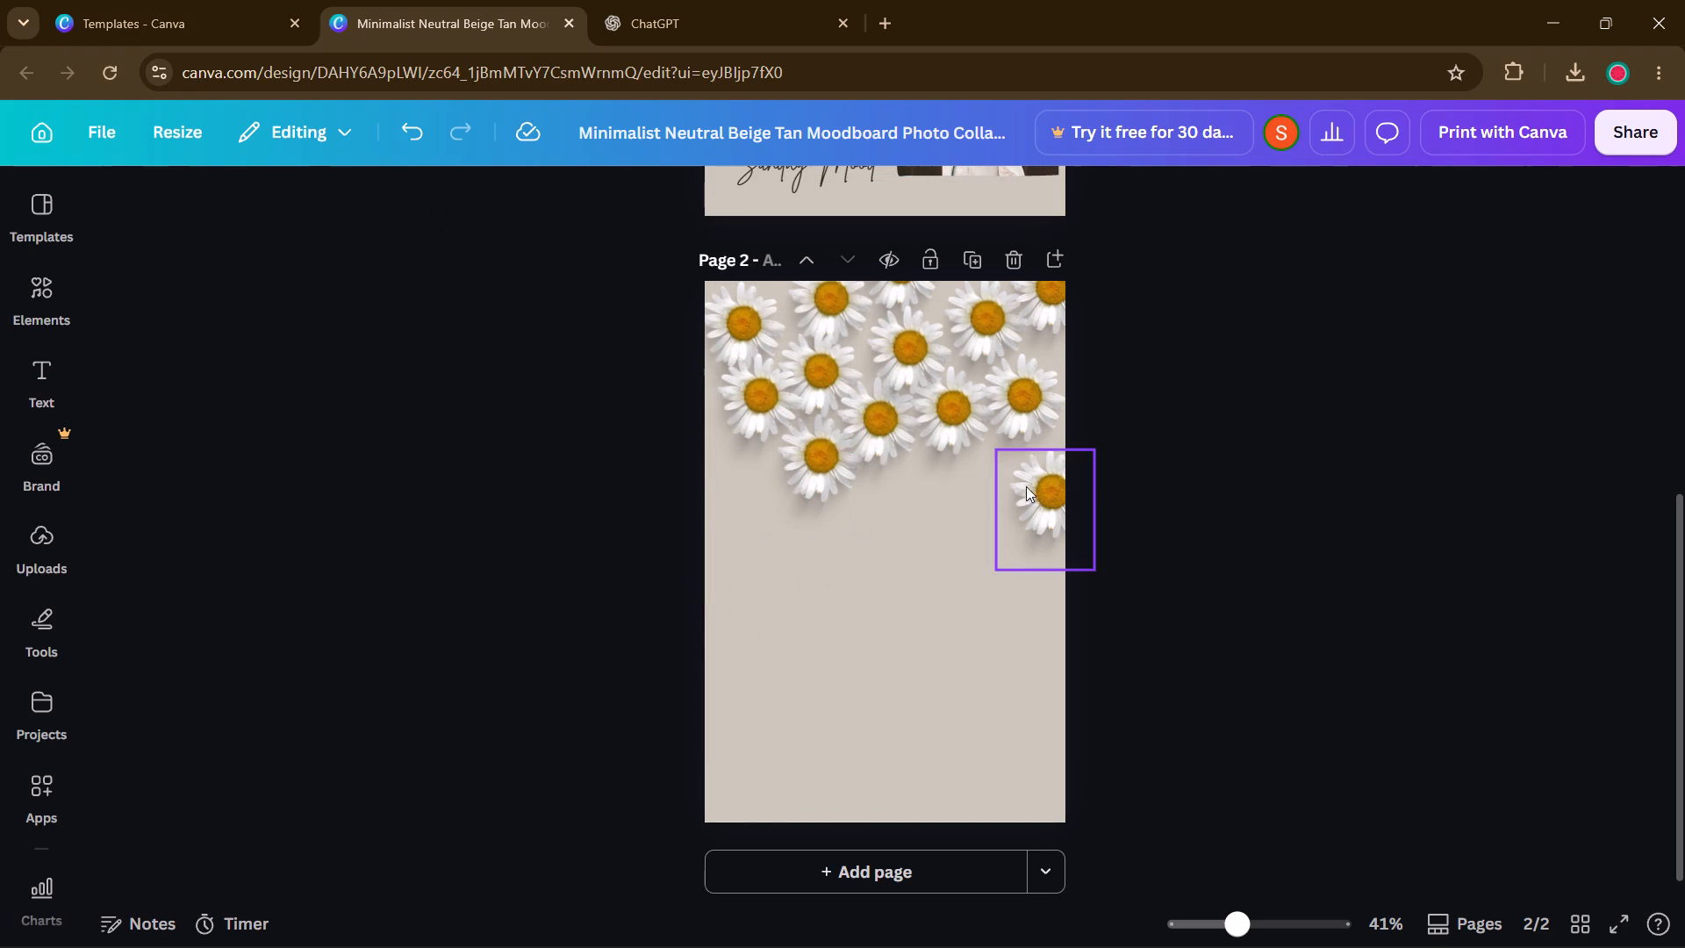
Duplicate the daisy cropped by the page's right edge and place the copy at the left edge below the cluster.
{"action": "left_click", "coordinate": [1008, 499]}
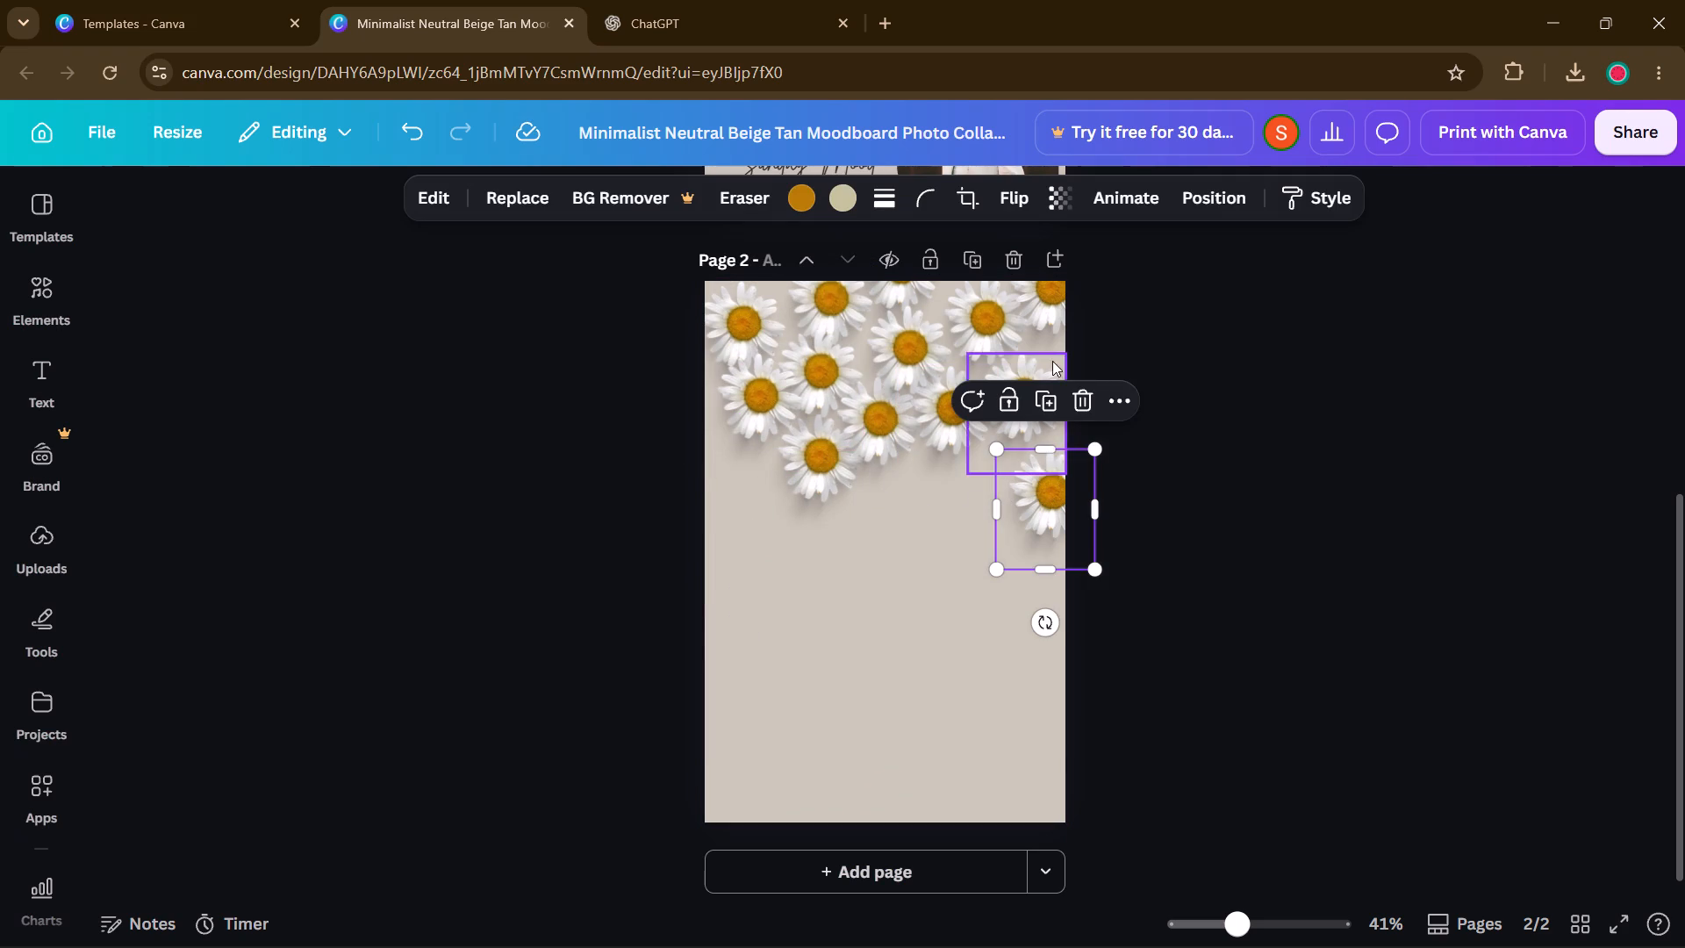
{"action": "left_click", "coordinate": [1058, 408]}
{"action": "left_click_drag", "start_coordinate": [1038, 480], "coordinate": [730, 456]}
Duplicate the left-edge daisy repeatedly to build a long diagonal stack of copies reaching the lower middle of the page.
{"action": "triple_click", "coordinate": [747, 377]}
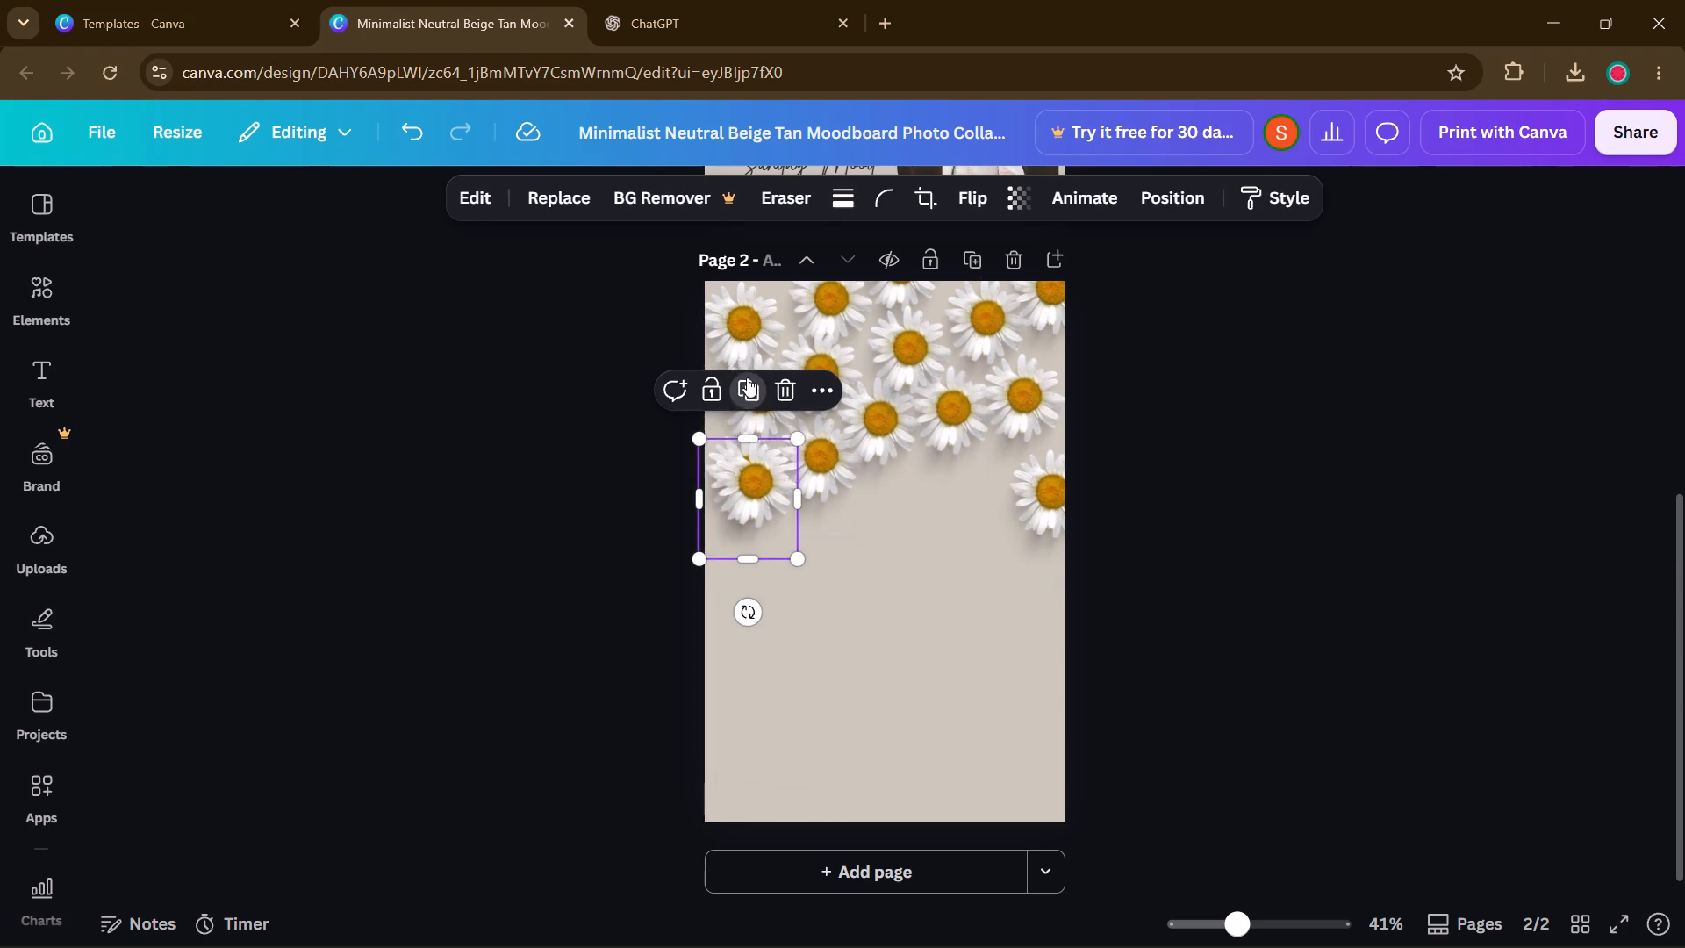
{"action": "left_click", "coordinate": [747, 377]}
{"action": "left_click", "coordinate": [756, 391]}
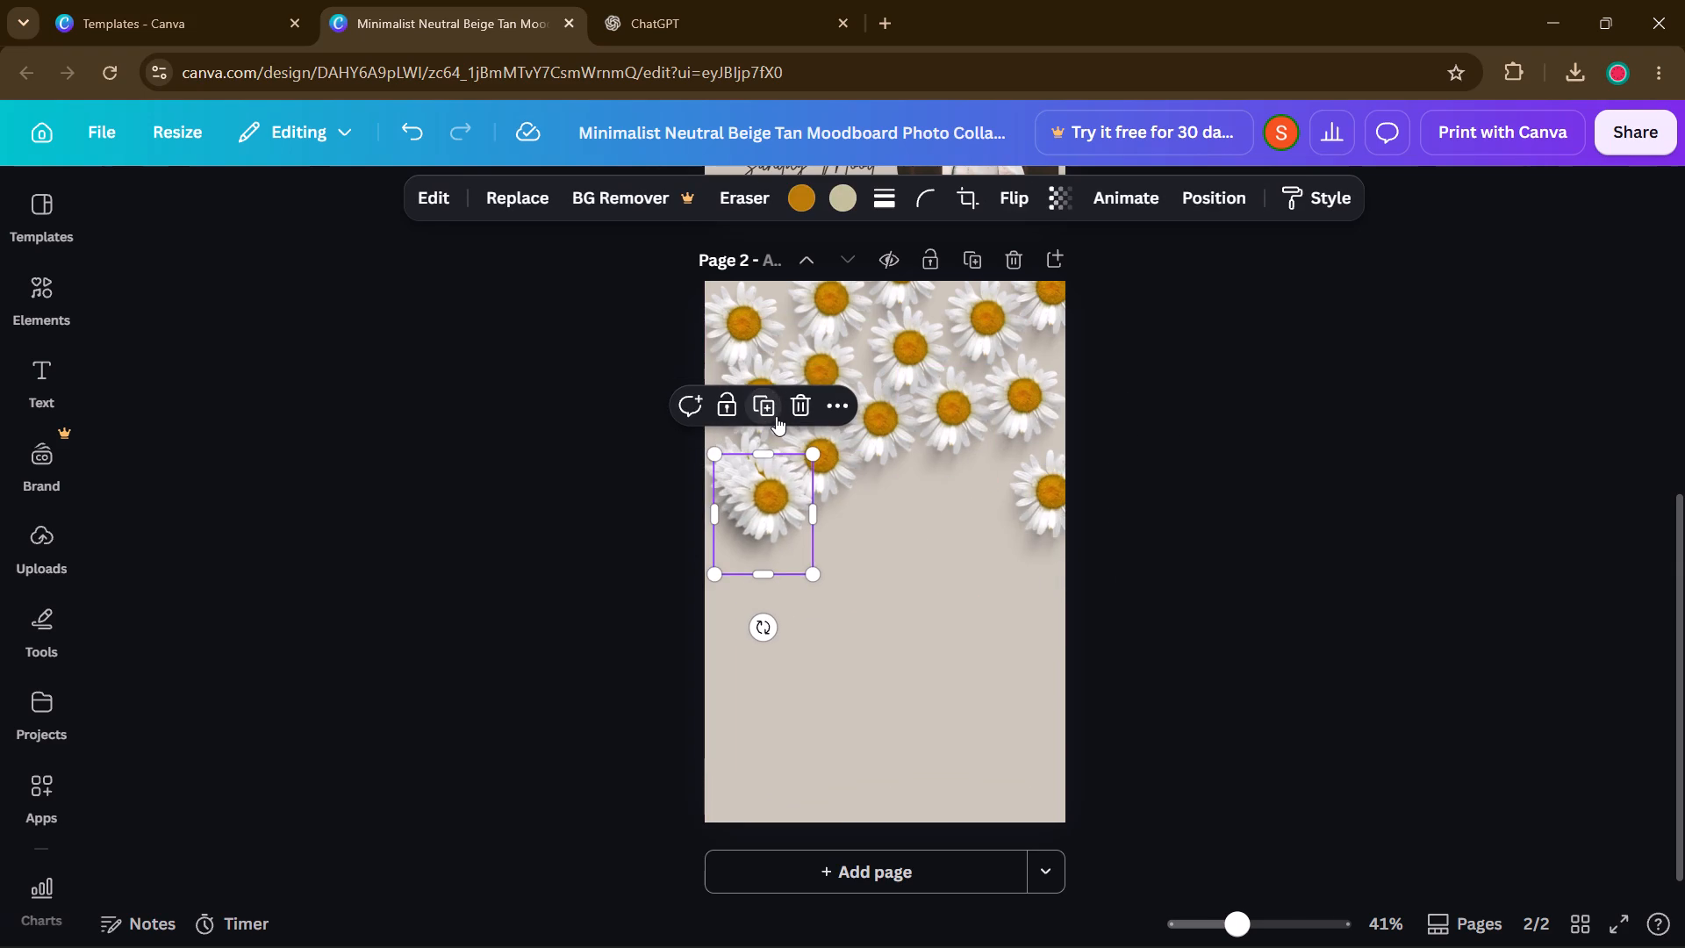
{"action": "triple_click", "coordinate": [776, 416]}
{"action": "double_click", "coordinate": [776, 416]}
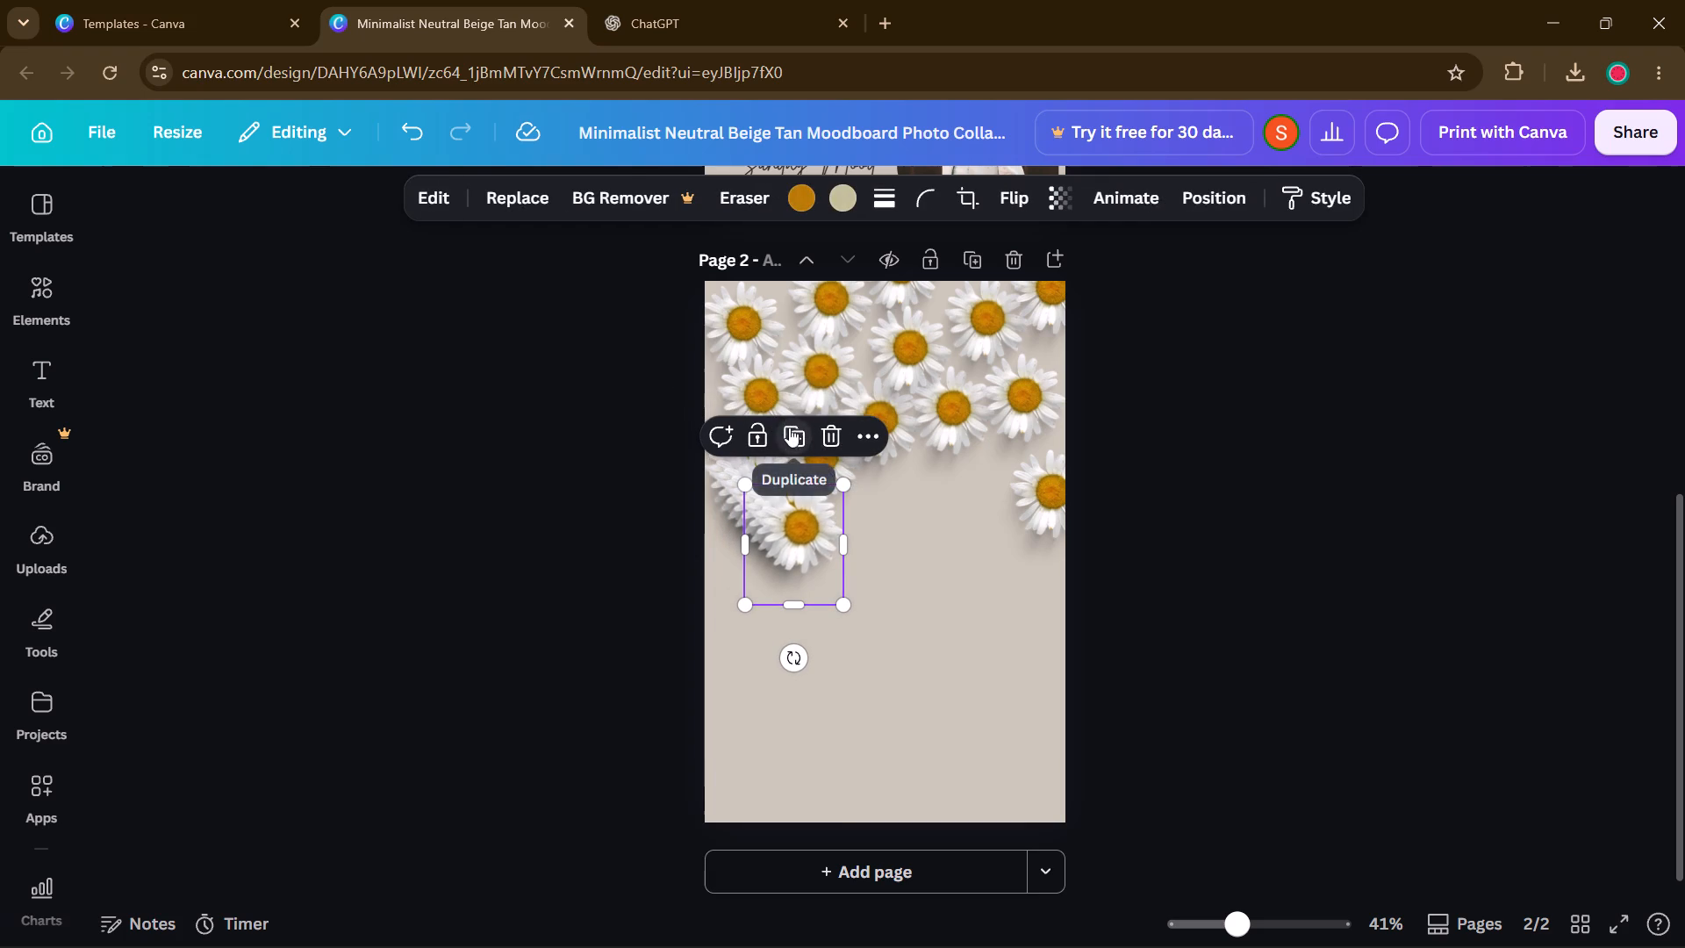
{"action": "triple_click", "coordinate": [789, 428]}
{"action": "triple_click", "coordinate": [806, 437]}
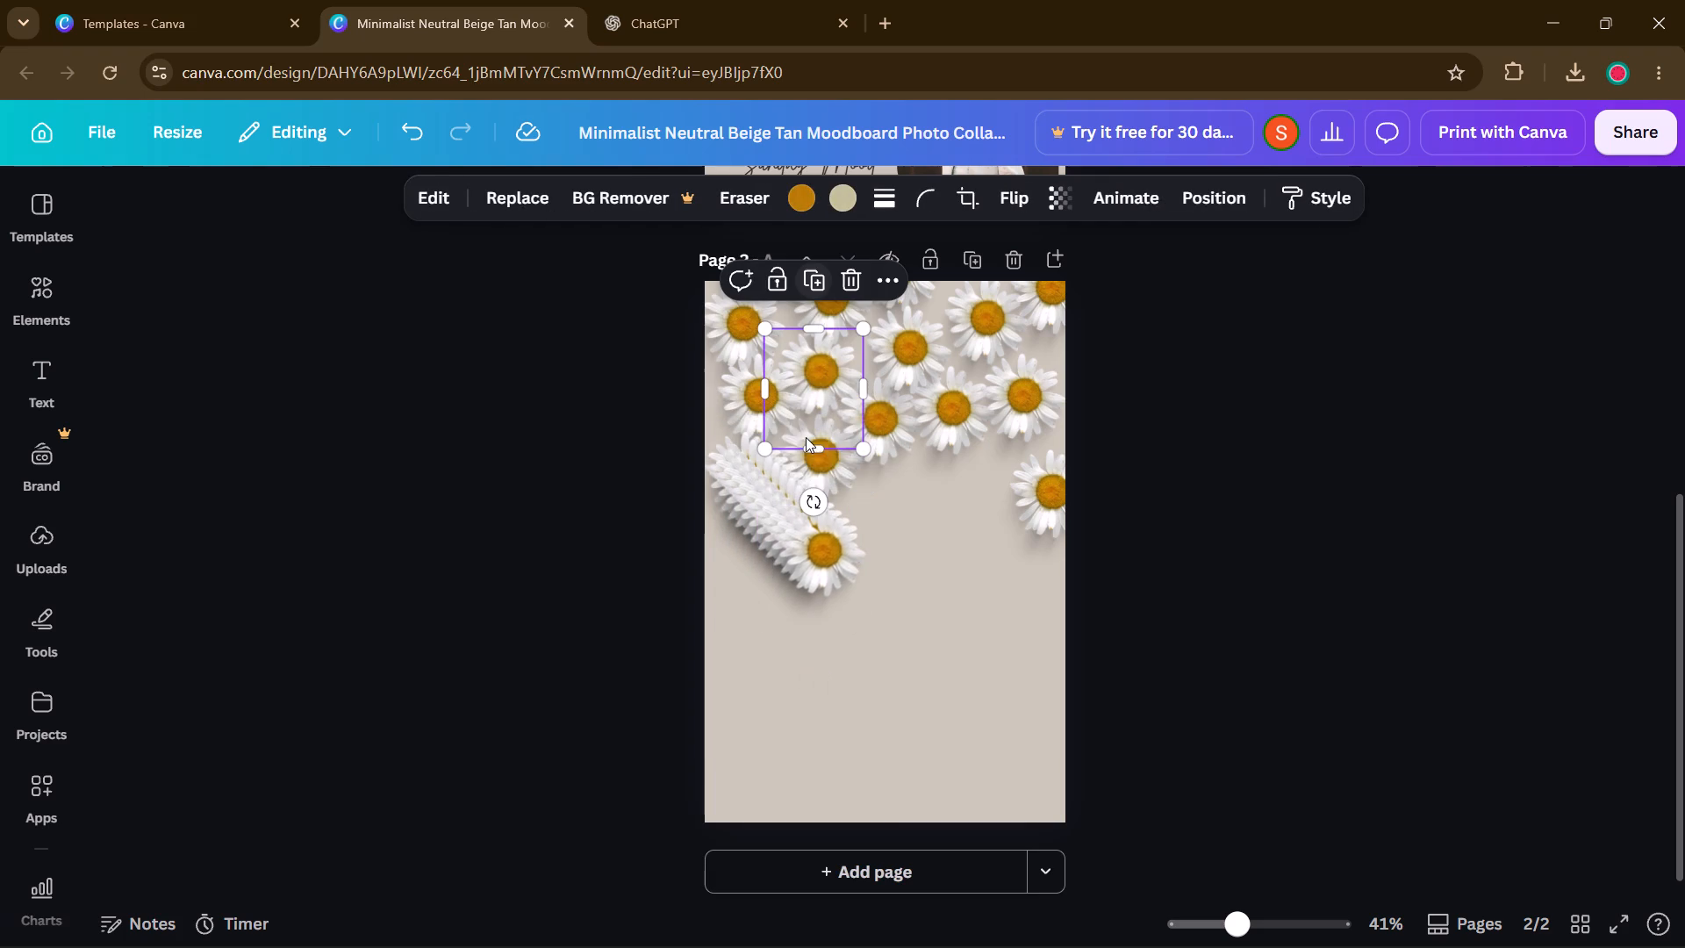
{"action": "left_click", "coordinate": [840, 569]}
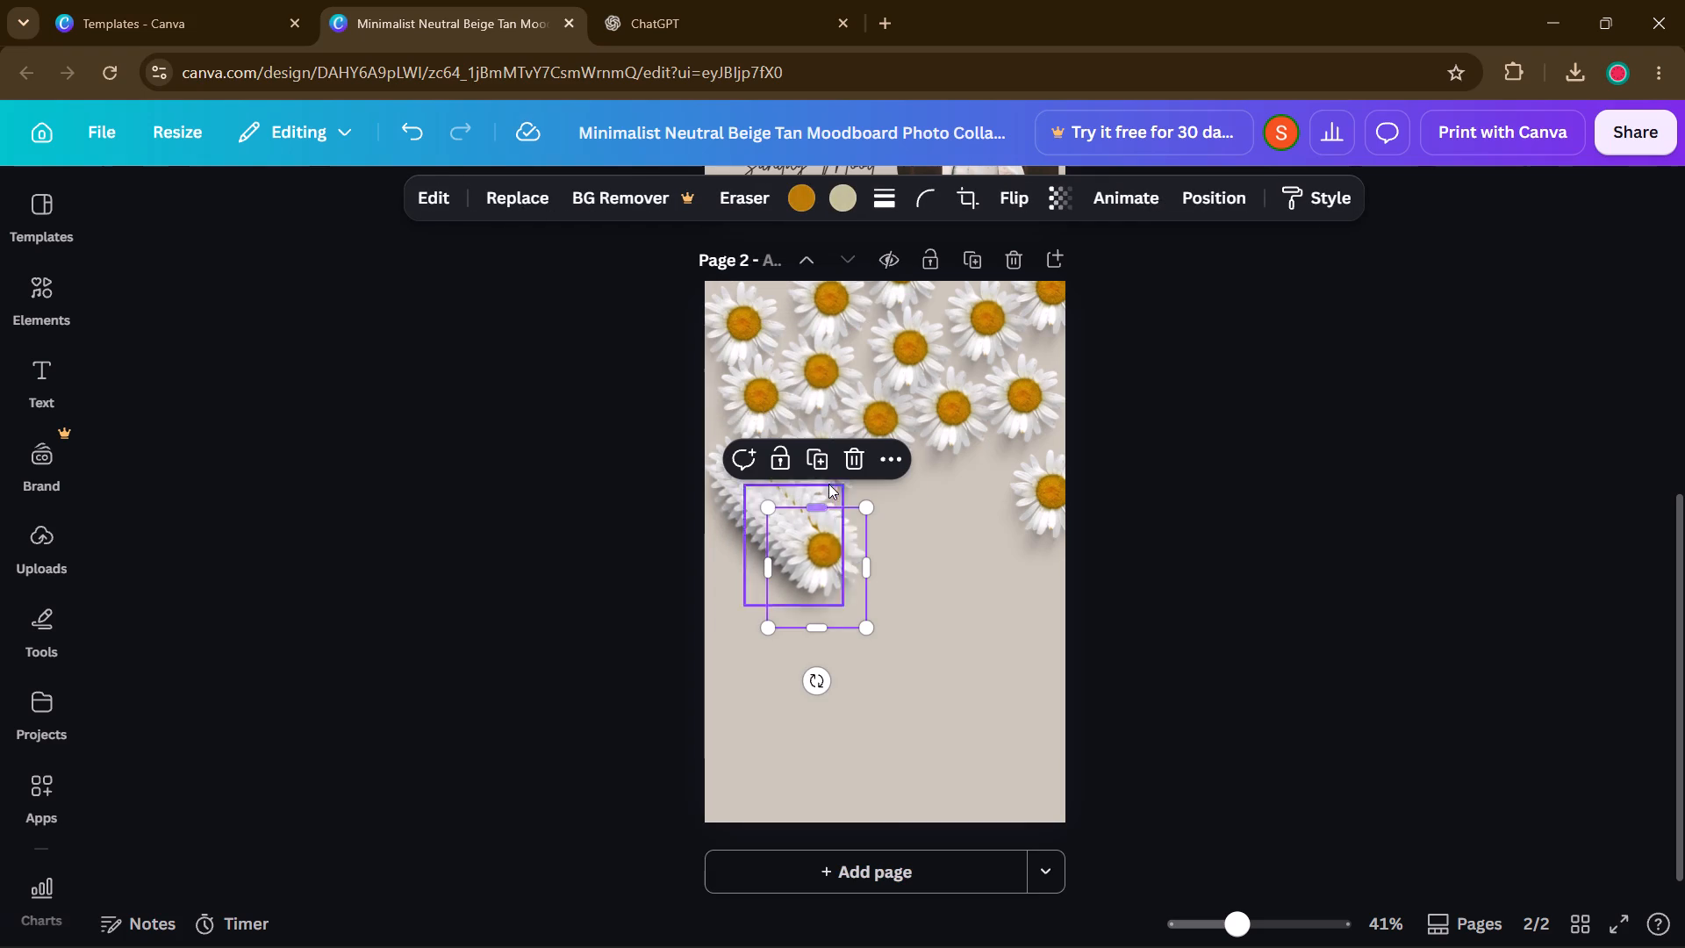
{"action": "triple_click", "coordinate": [828, 471]}
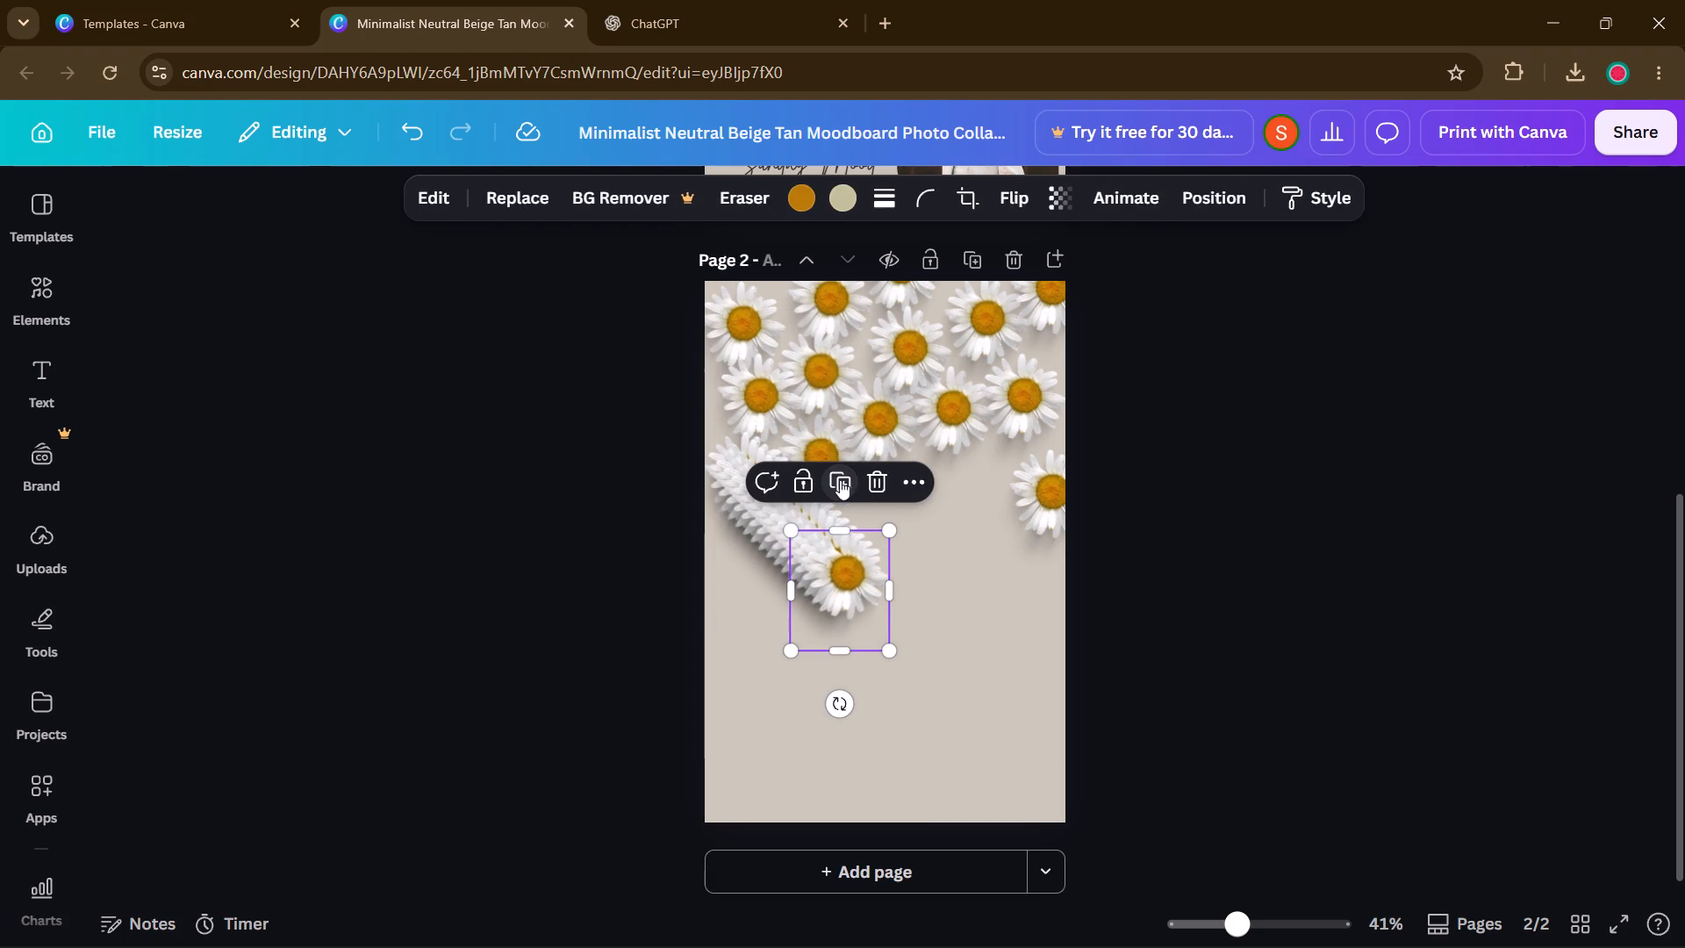
{"action": "triple_click", "coordinate": [846, 485]}
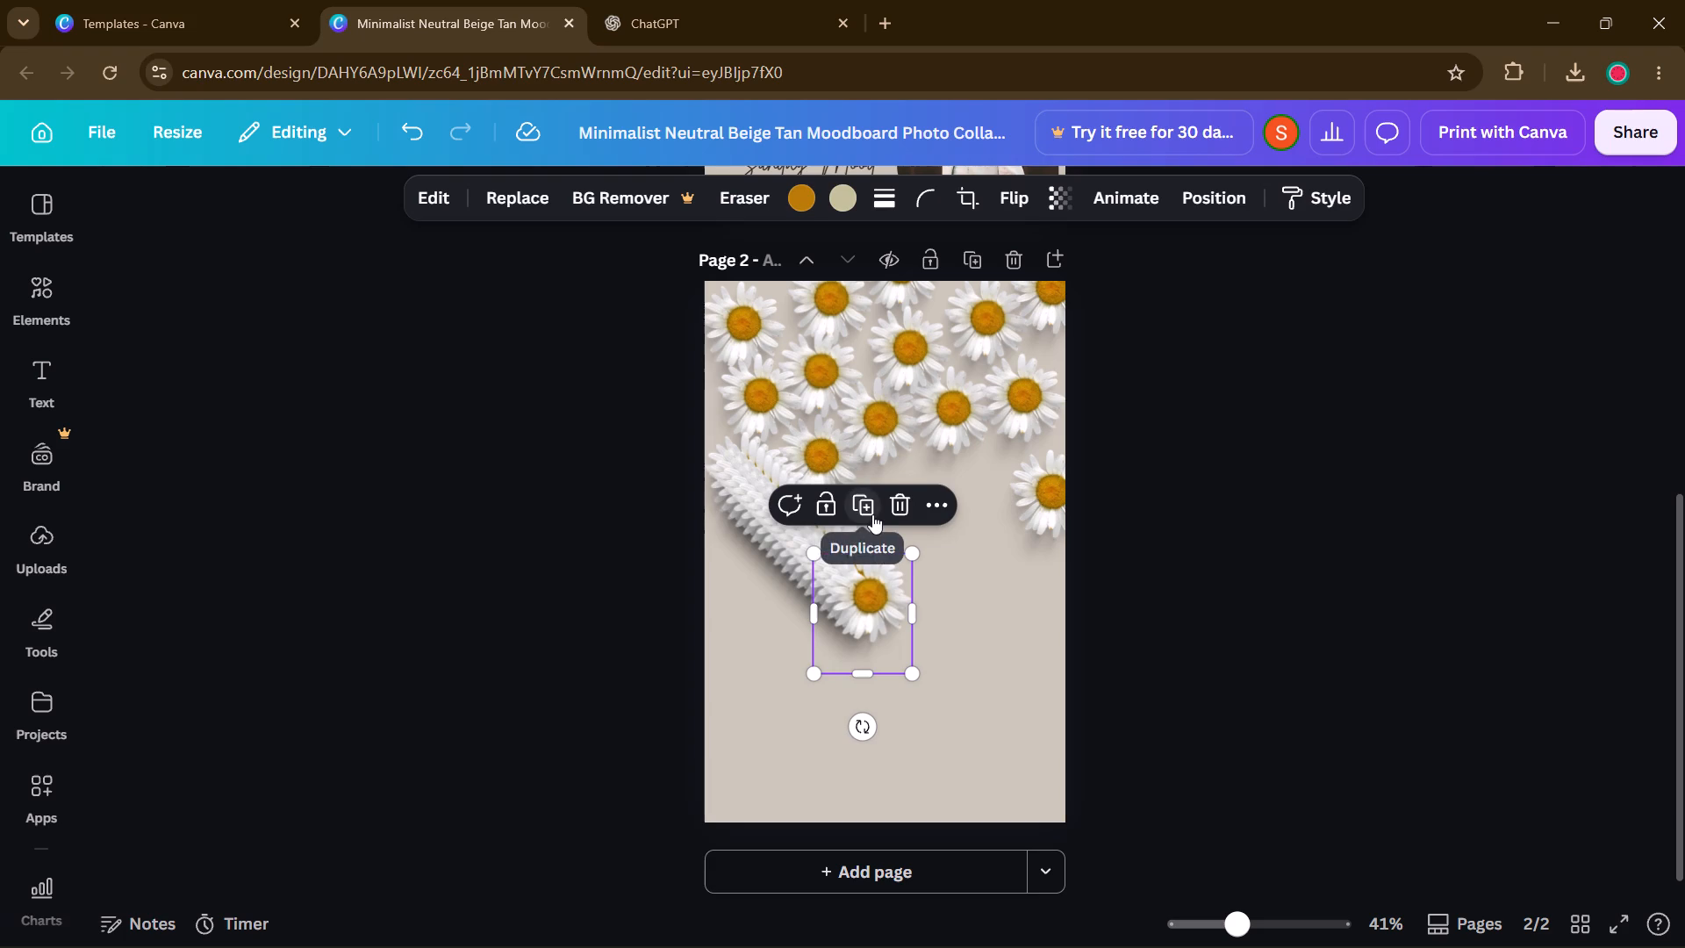
{"action": "triple_click", "coordinate": [872, 514]}
{"action": "double_click", "coordinate": [872, 514]}
{"action": "triple_click", "coordinate": [908, 544]}
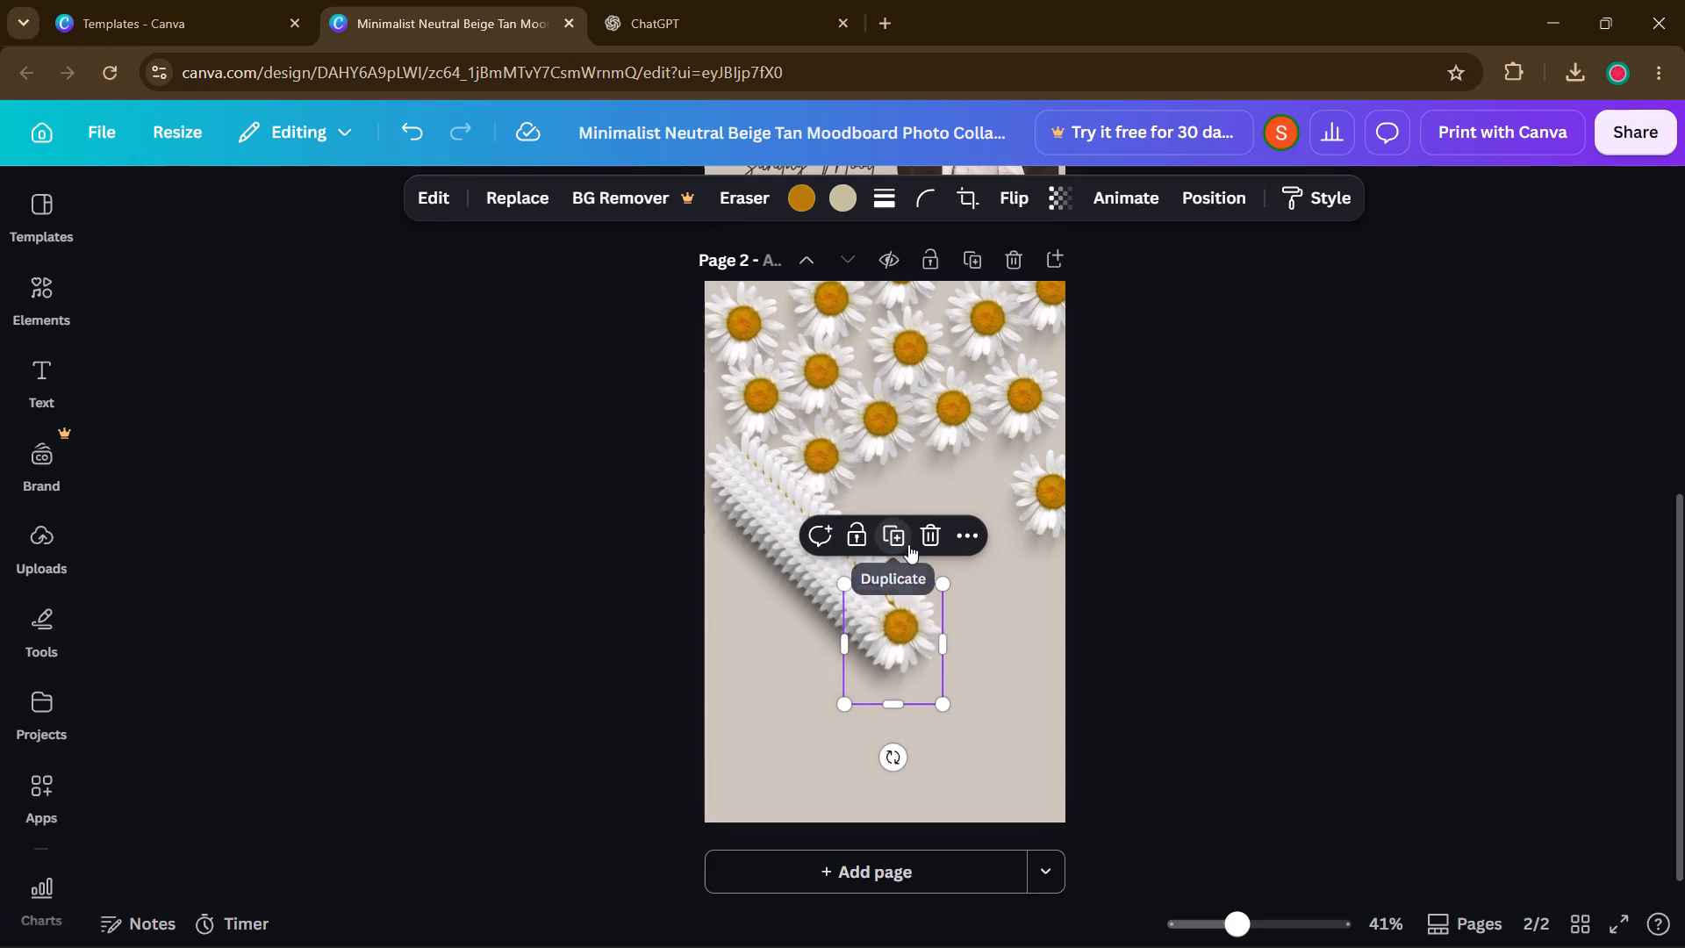
{"action": "double_click", "coordinate": [908, 544]}
{"action": "left_click_drag", "start_coordinate": [908, 544], "coordinate": [924, 552]}
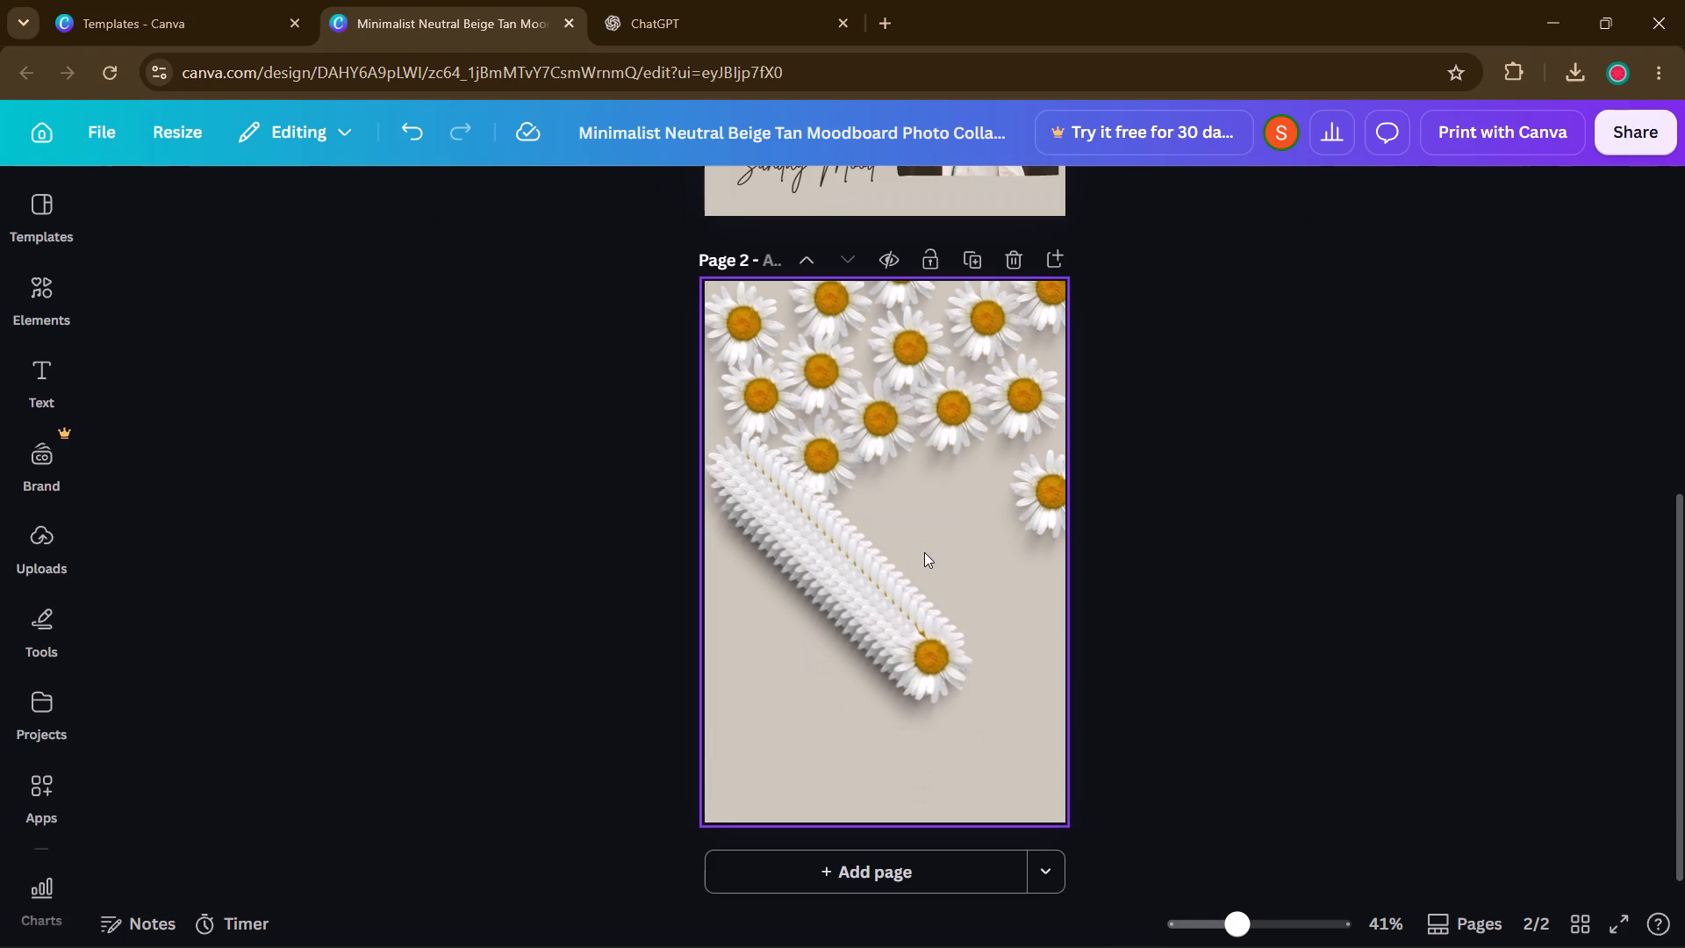
Pull two copies from the diagonal stack into the empty area beneath the cluster's right half, and shift another stacked copy.
{"action": "left_click_drag", "start_coordinate": [821, 585], "coordinate": [953, 449]}
{"action": "left_click_drag", "start_coordinate": [864, 533], "coordinate": [953, 442]}
{"action": "left_click_drag", "start_coordinate": [798, 549], "coordinate": [853, 451]}
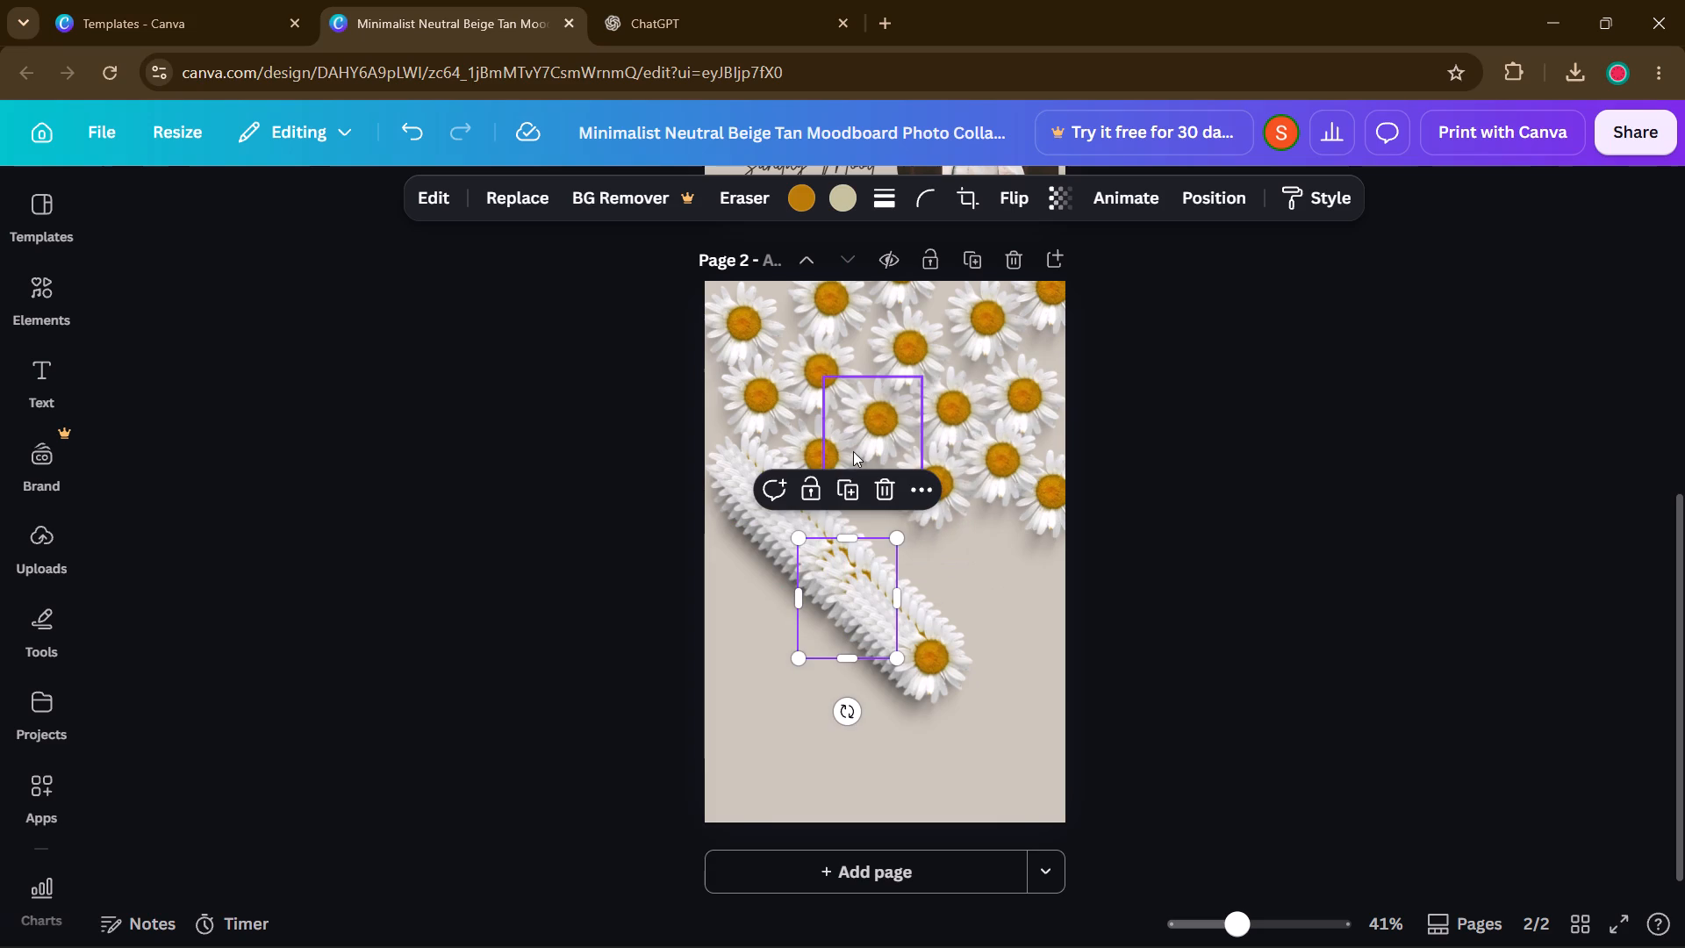
{"action": "left_click", "coordinate": [1175, 608]}
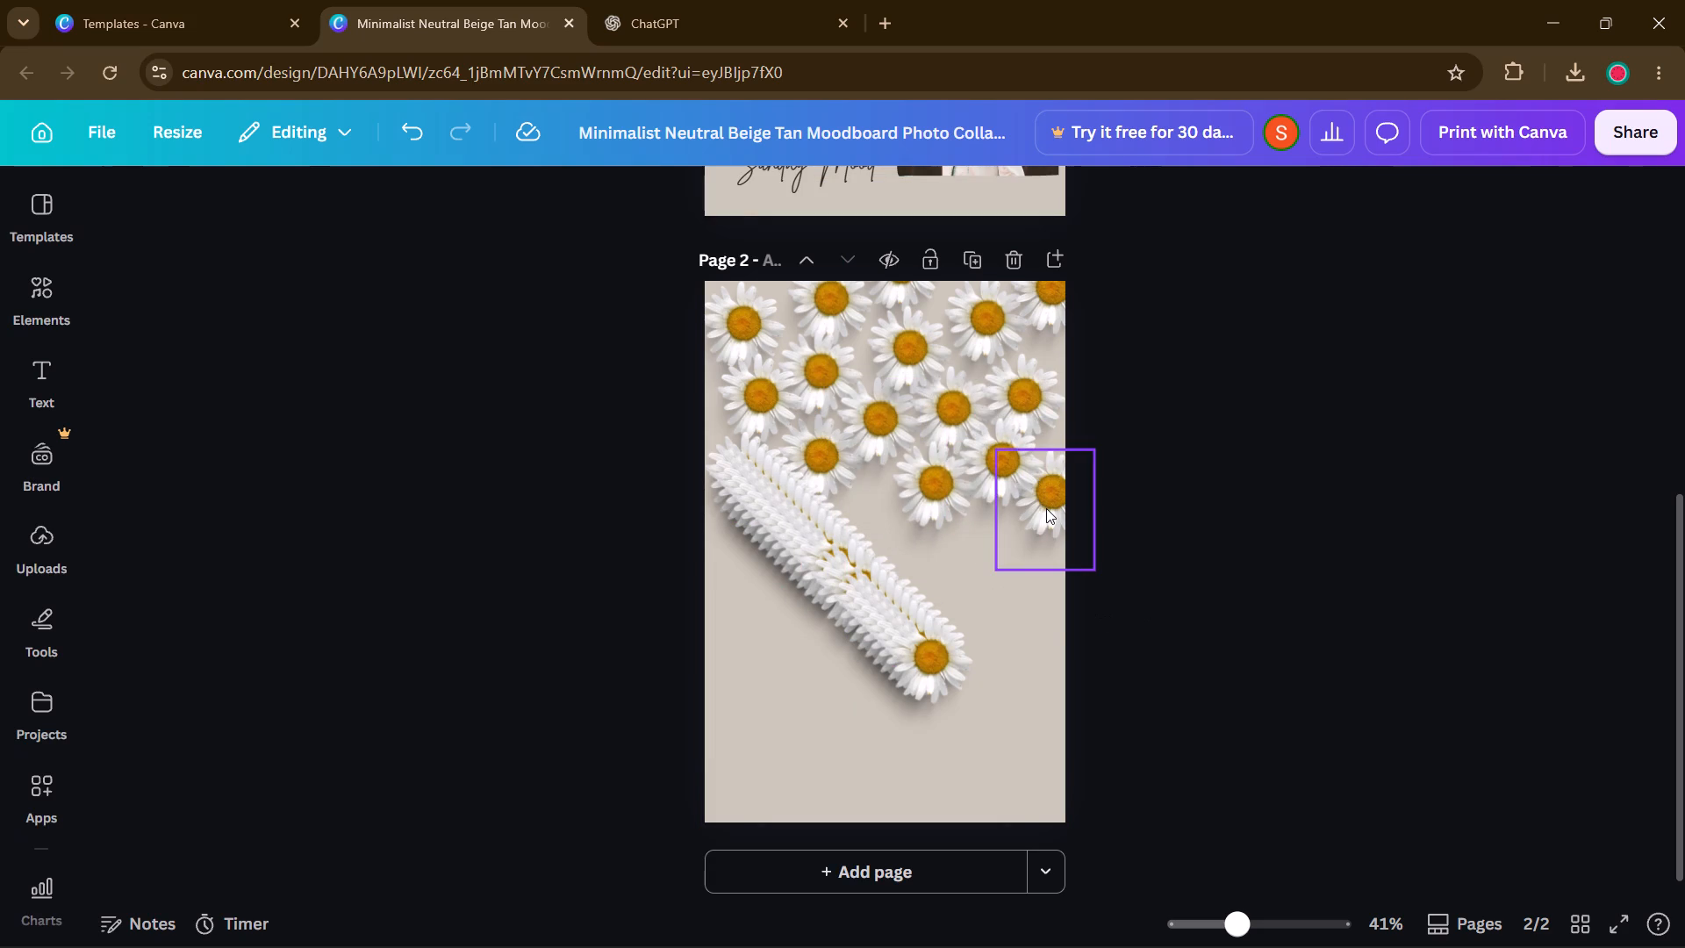
Tighten the cluster's right side by nudging the edge daisies upward and moving the two newly placed copies closer to them.
{"action": "left_click_drag", "start_coordinate": [1046, 508], "coordinate": [1046, 493]}
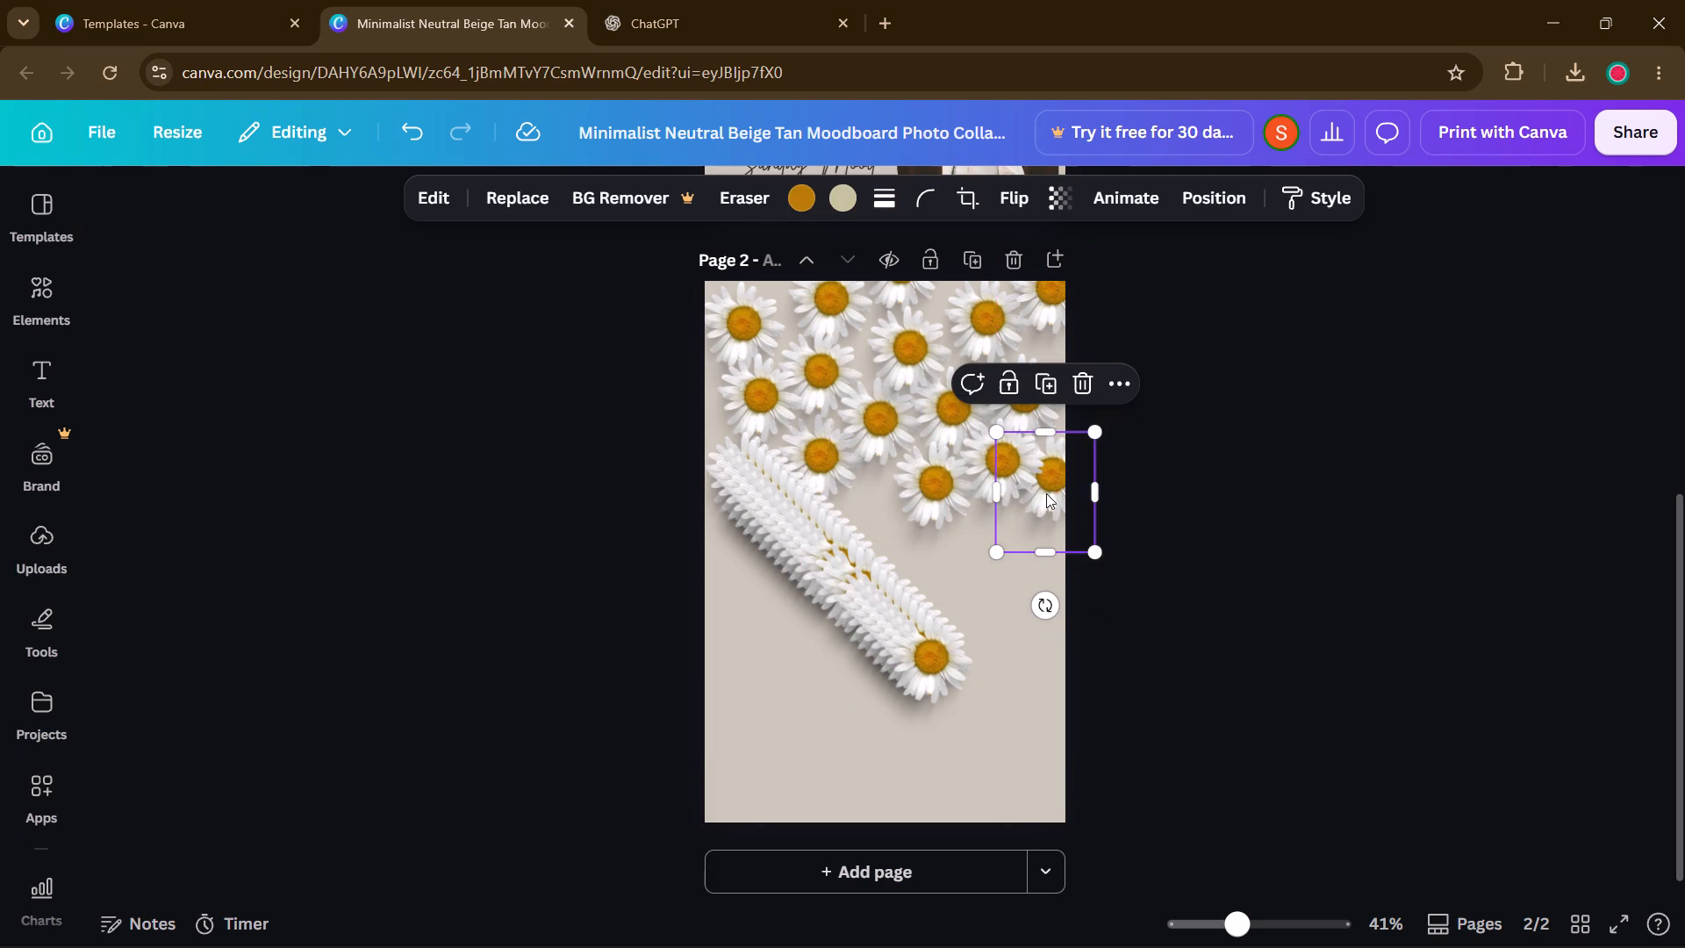
{"action": "left_click", "coordinate": [1270, 565]}
{"action": "left_click_drag", "start_coordinate": [1018, 391], "coordinate": [1026, 371]}
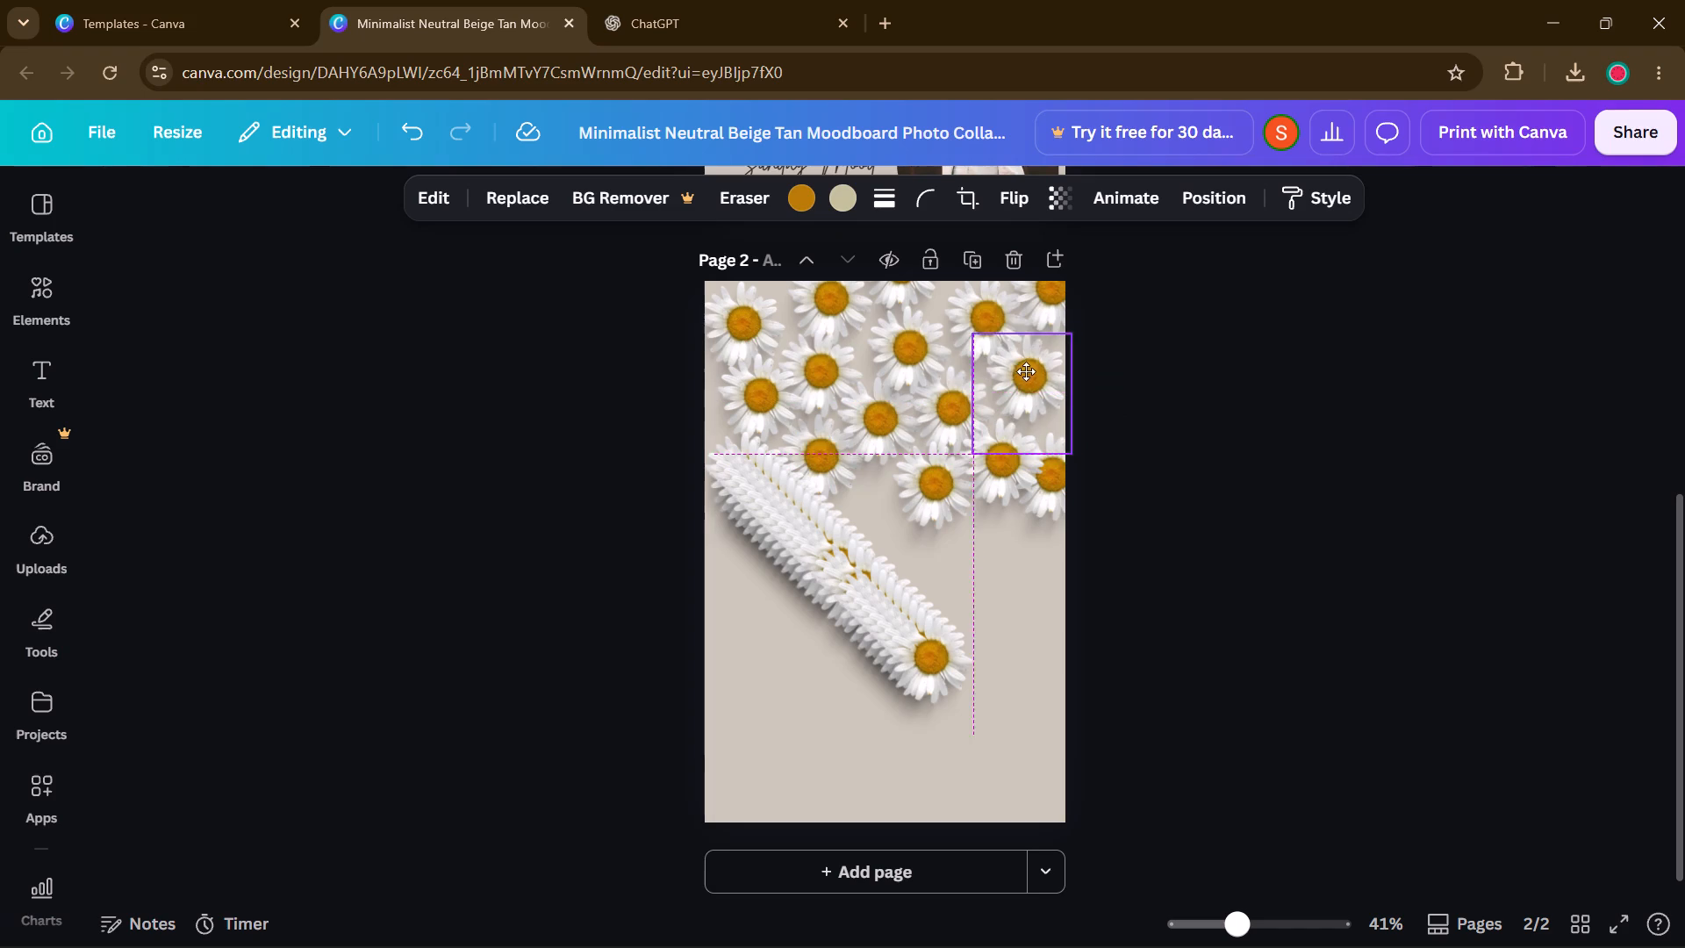
{"action": "left_click_drag", "start_coordinate": [1026, 371], "coordinate": [1026, 358]}
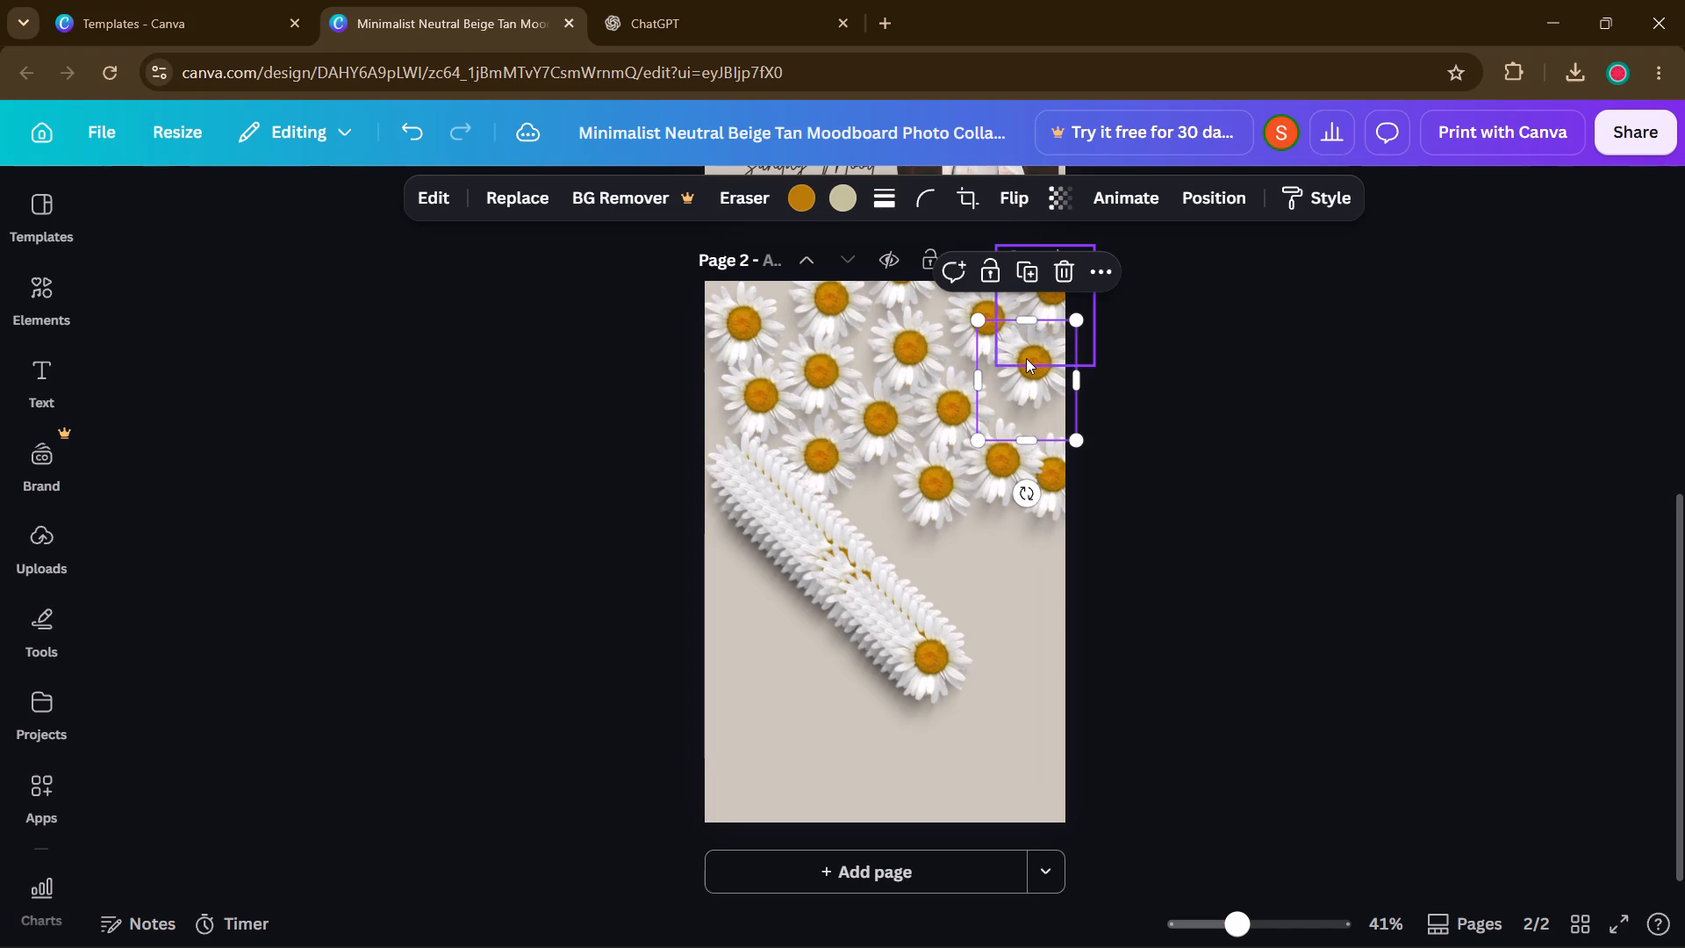
{"action": "left_click_drag", "start_coordinate": [987, 468], "coordinate": [1010, 444]}
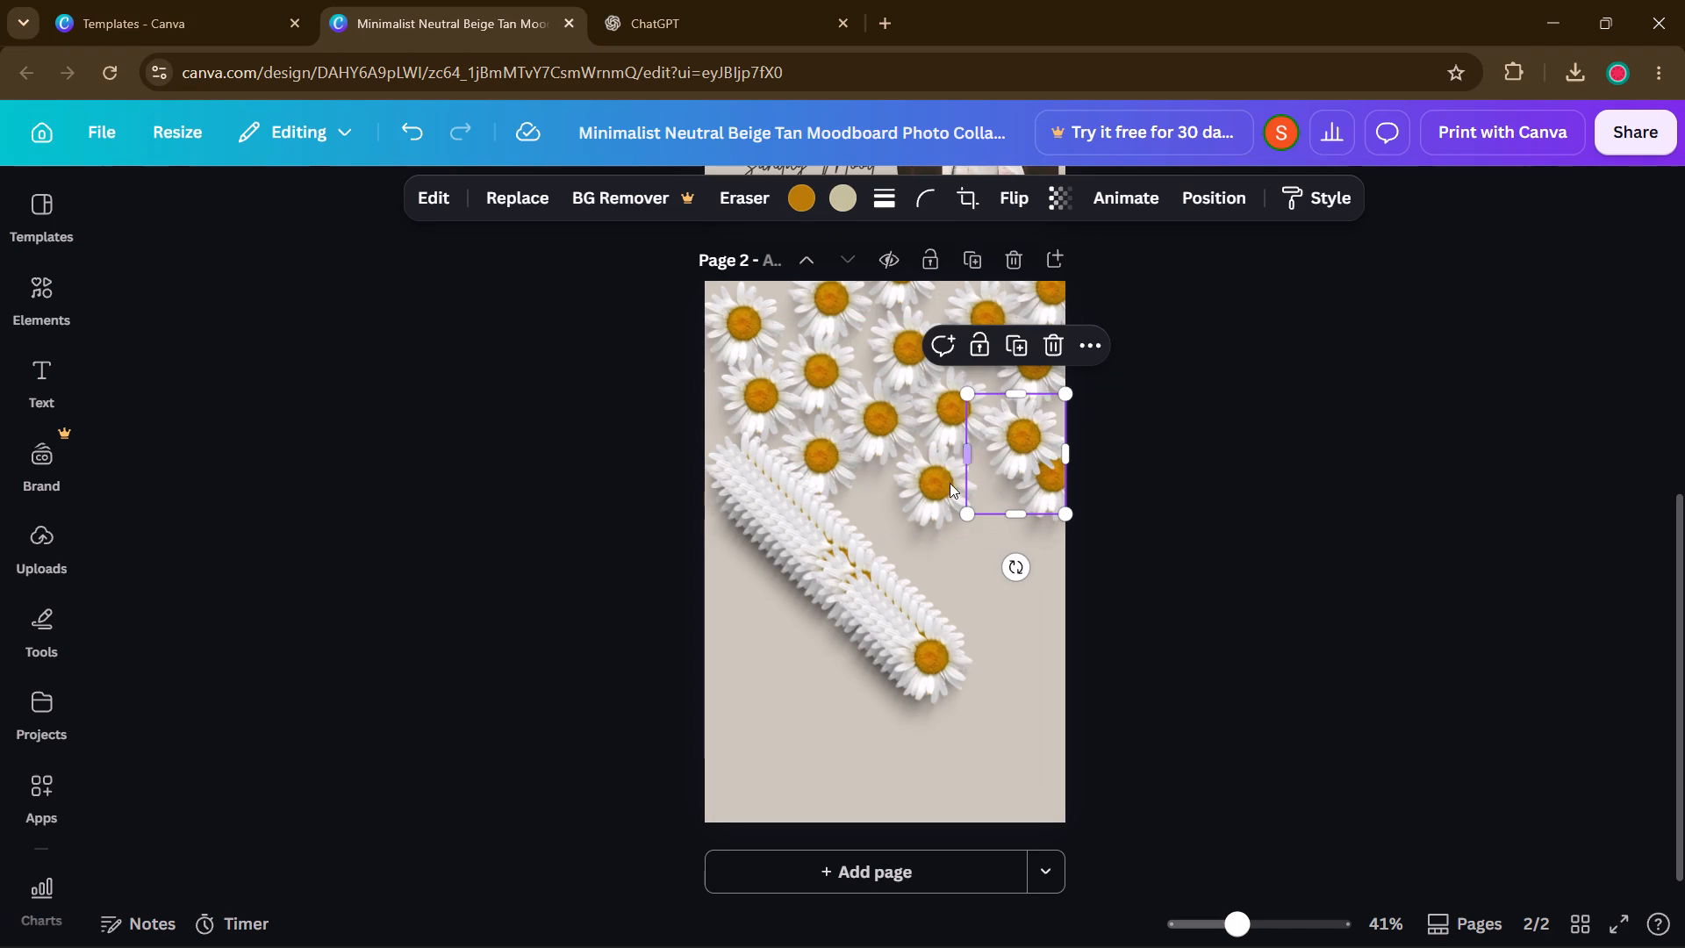
{"action": "left_click_drag", "start_coordinate": [939, 484], "coordinate": [983, 484]}
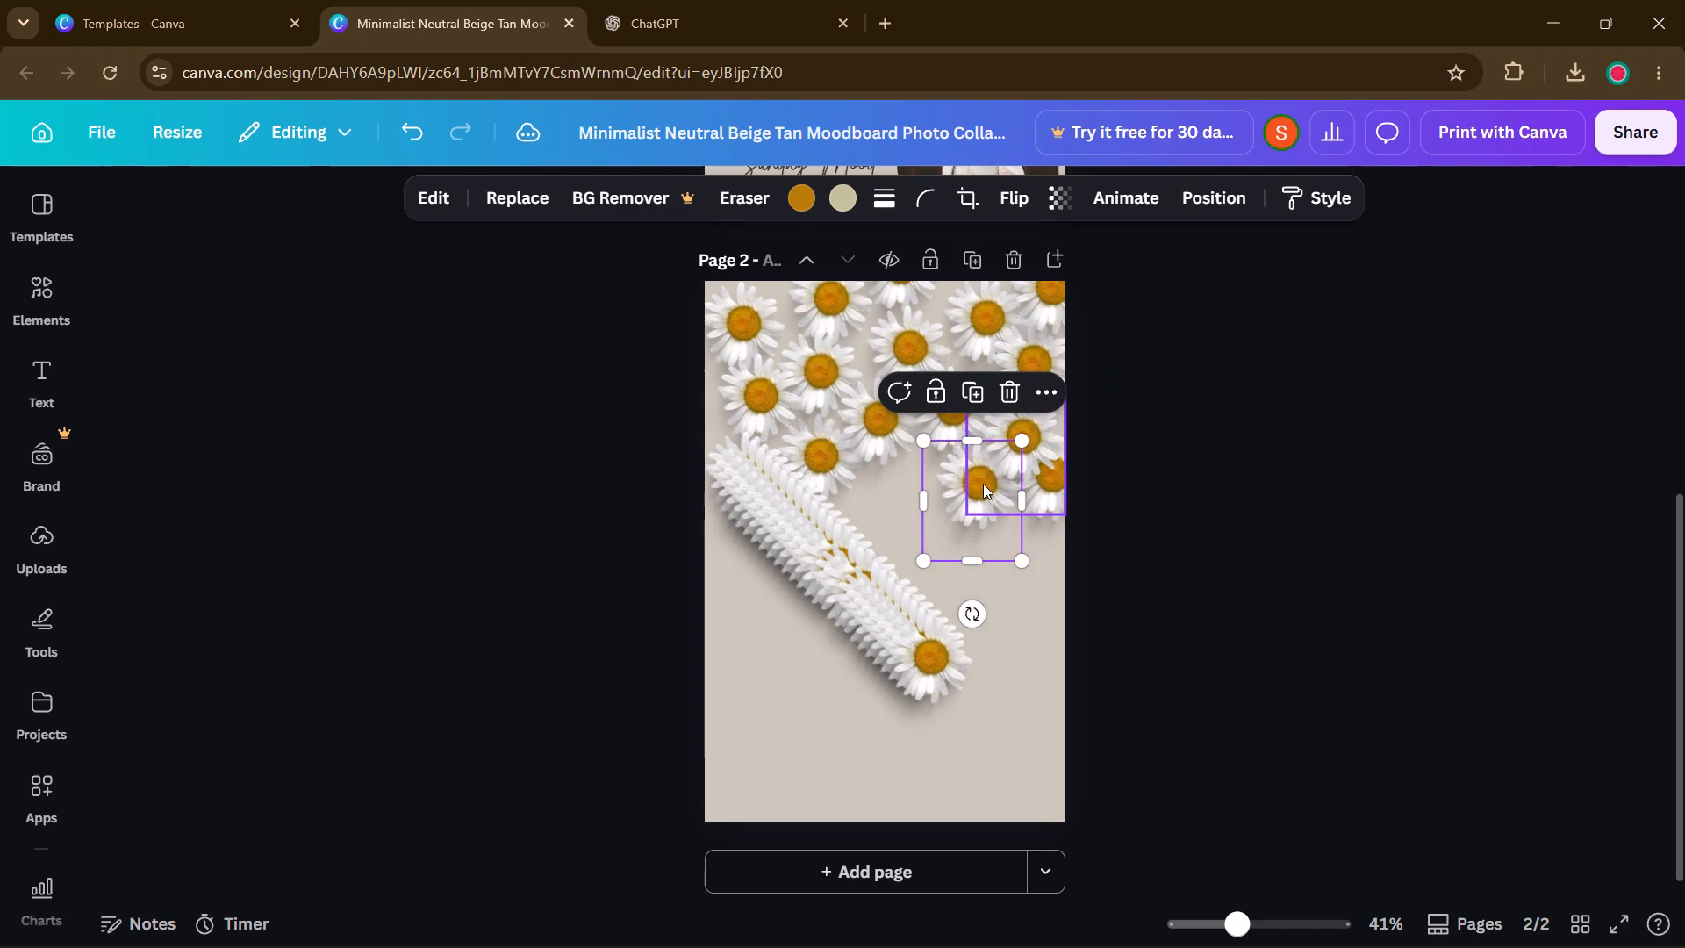
Pull daisies from the diagonal stack to the cluster's lower middle, the left edge beside the stack, and the right edge below the cluster.
{"action": "left_click_drag", "start_coordinate": [855, 578], "coordinate": [884, 445]}
{"action": "left_click_drag", "start_coordinate": [820, 584], "coordinate": [834, 483]}
{"action": "left_click_drag", "start_coordinate": [920, 630], "coordinate": [734, 534]}
{"action": "left_click_drag", "start_coordinate": [845, 569], "coordinate": [981, 531]}
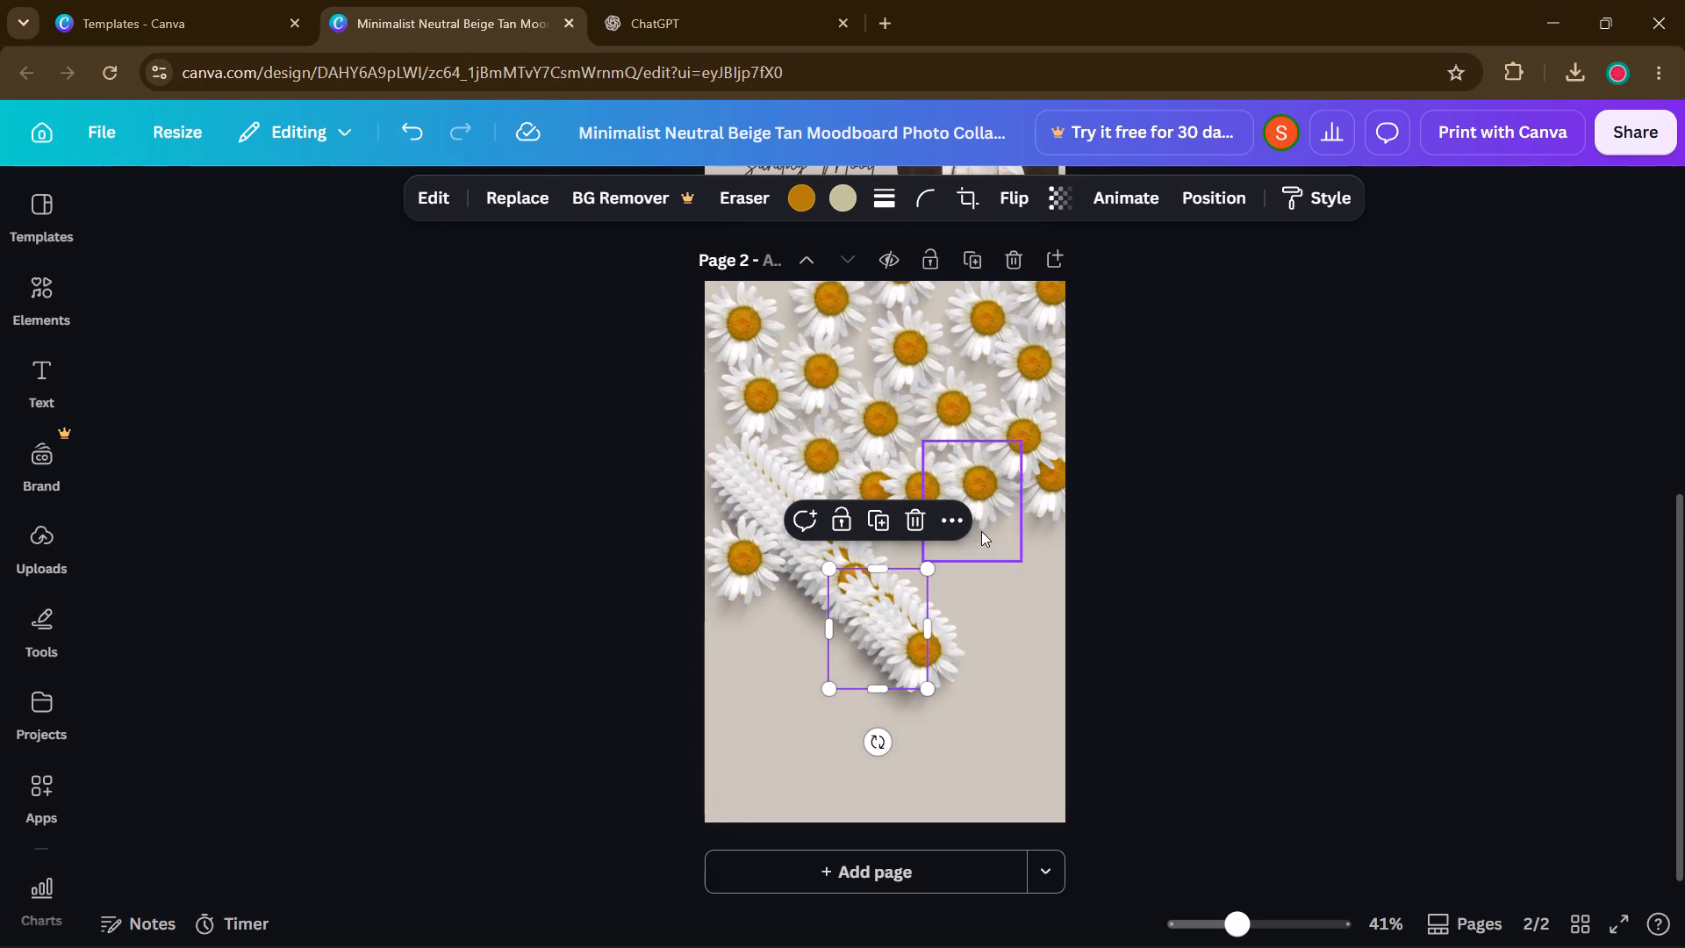
{"action": "left_click", "coordinate": [1127, 609]}
{"action": "left_click_drag", "start_coordinate": [937, 639], "coordinate": [1050, 507]}
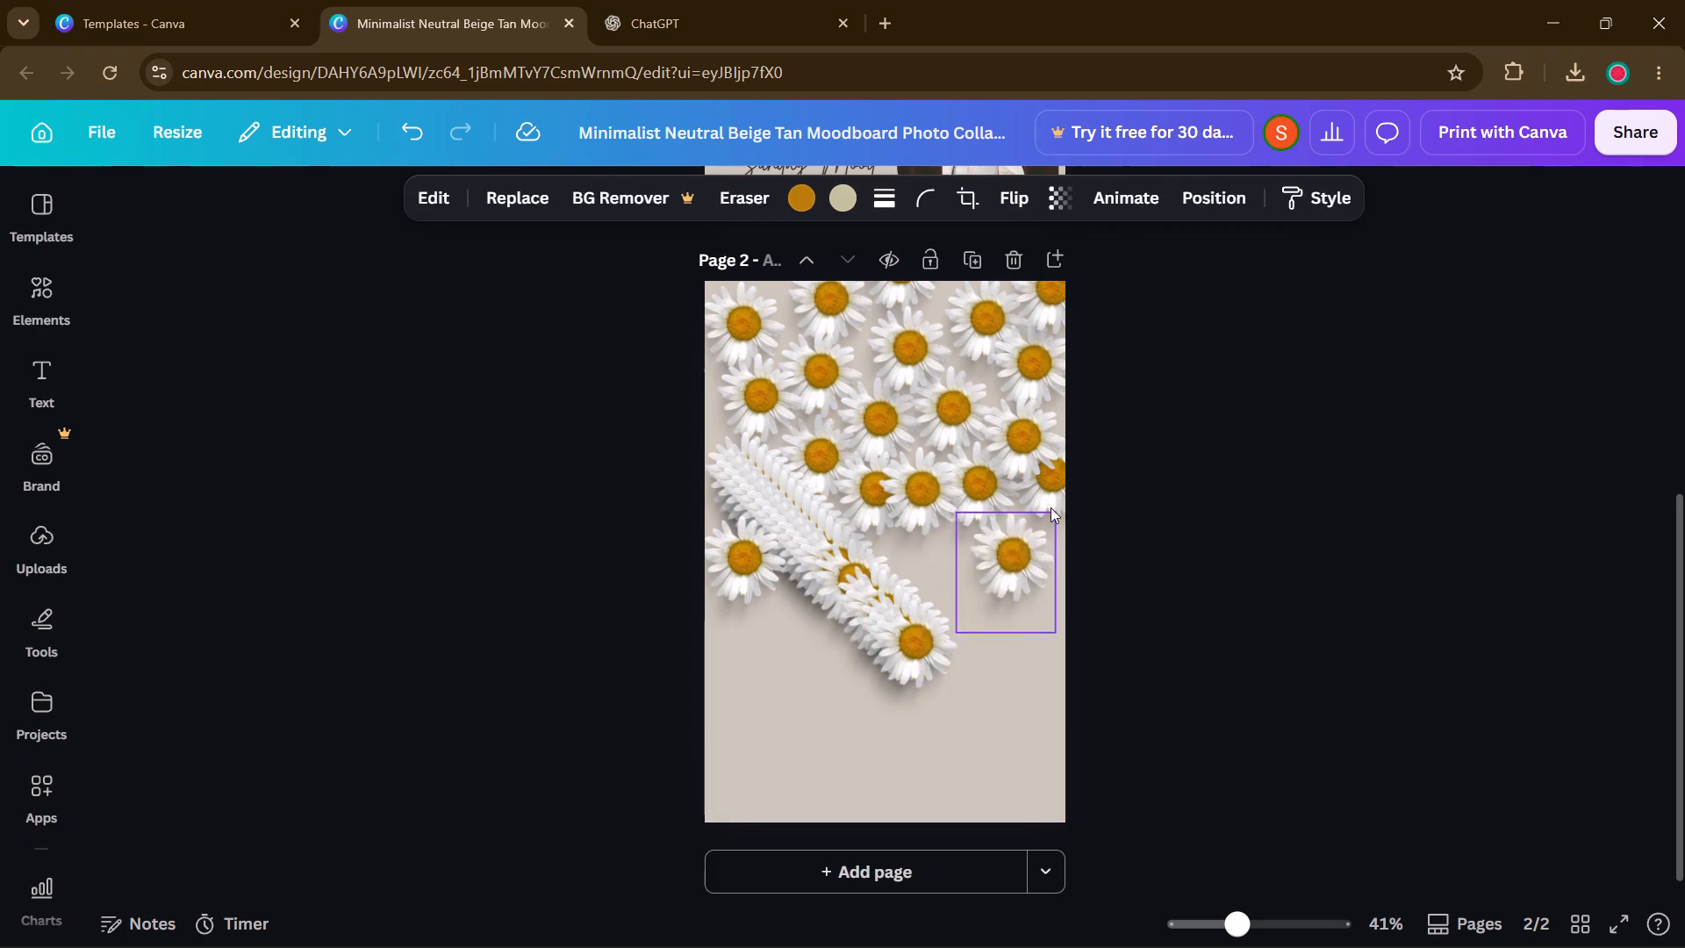
{"action": "left_click_drag", "start_coordinate": [1050, 507], "coordinate": [1044, 524]}
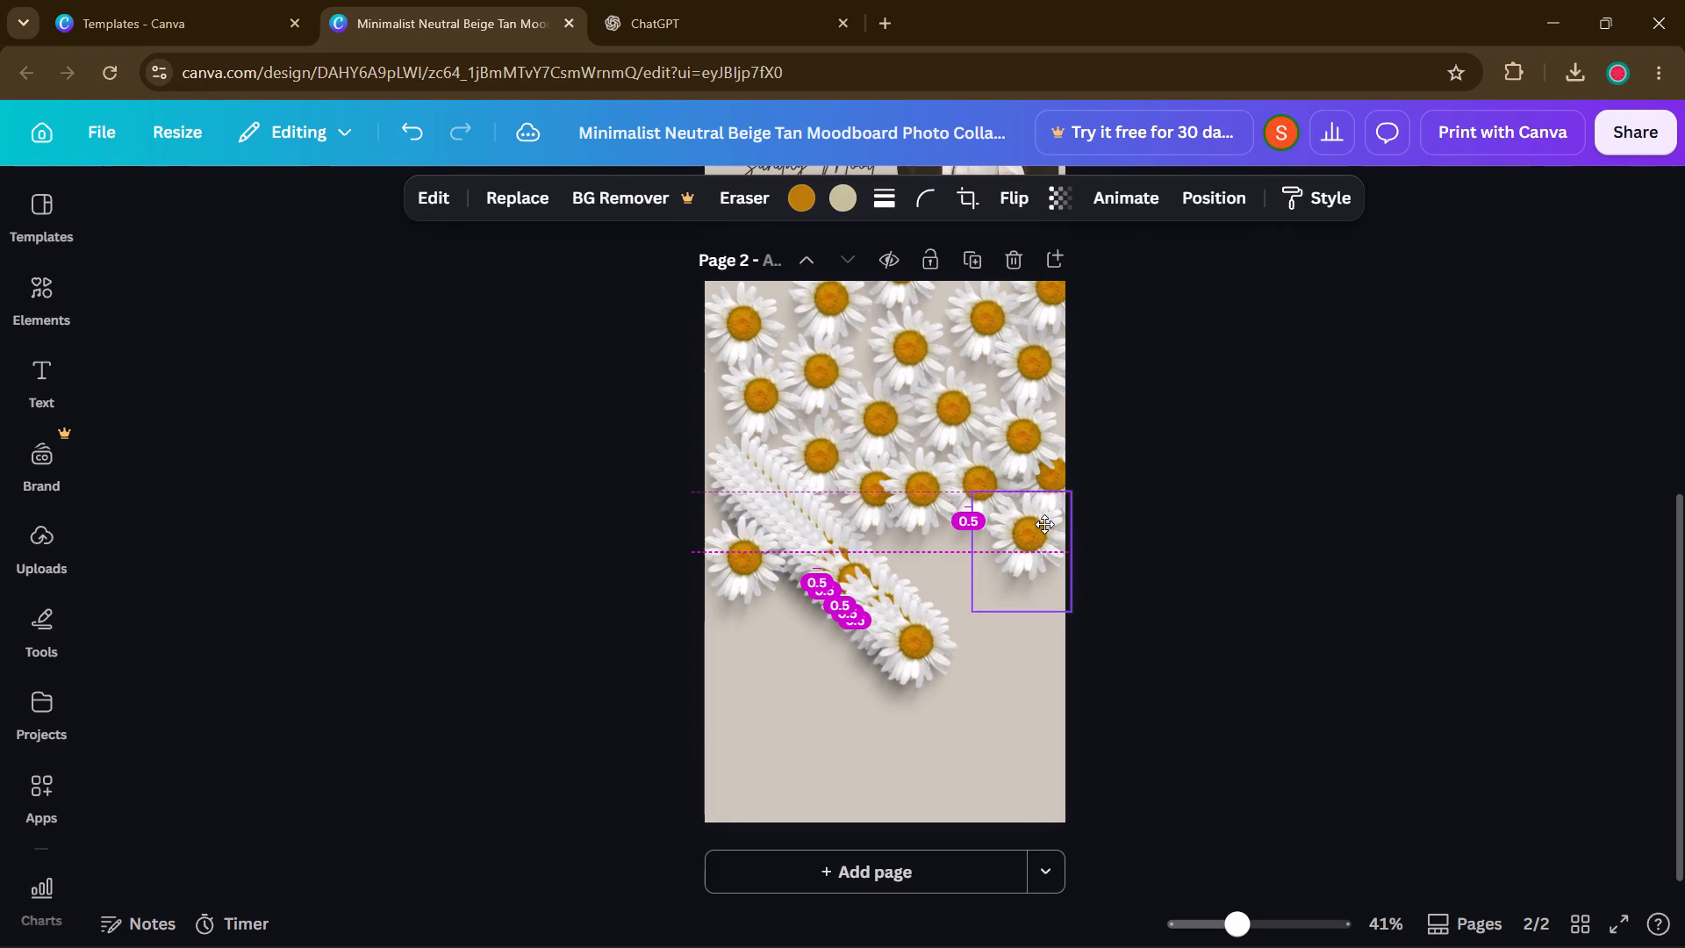
{"action": "left_click_drag", "start_coordinate": [1044, 524], "coordinate": [1044, 523]}
Move two stacked daisies up into the cluster, filling the gaps in its upper middle and upper right.
{"action": "left_click_drag", "start_coordinate": [921, 657], "coordinate": [886, 350]}
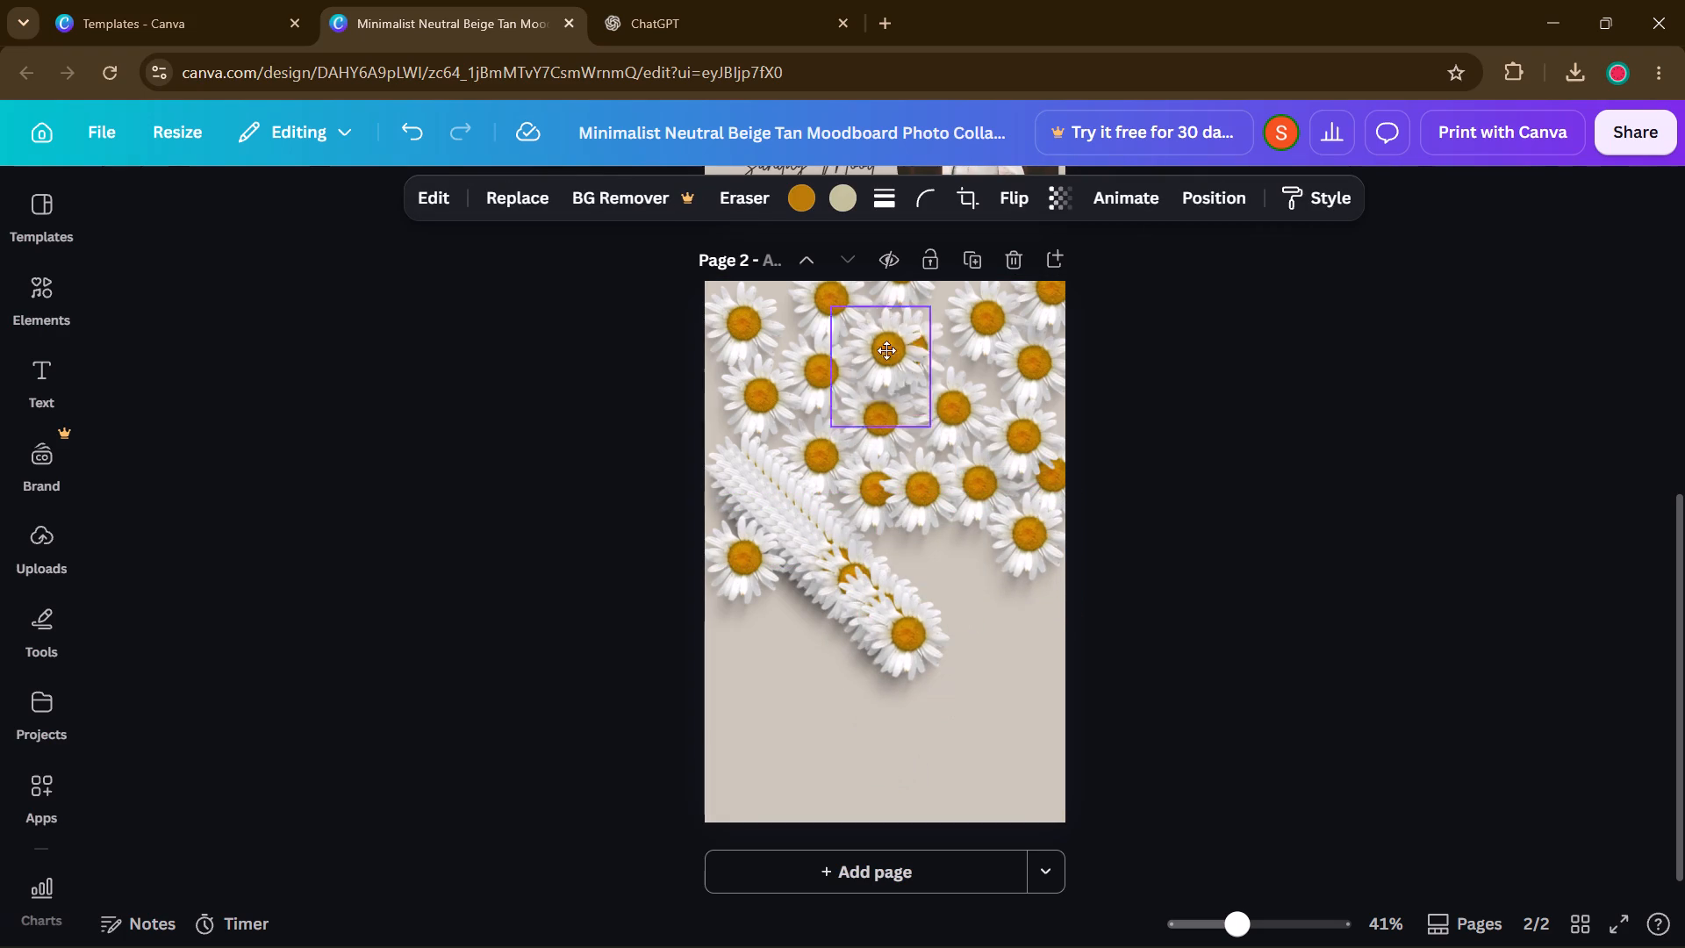
{"action": "left_click_drag", "start_coordinate": [886, 350], "coordinate": [873, 369]}
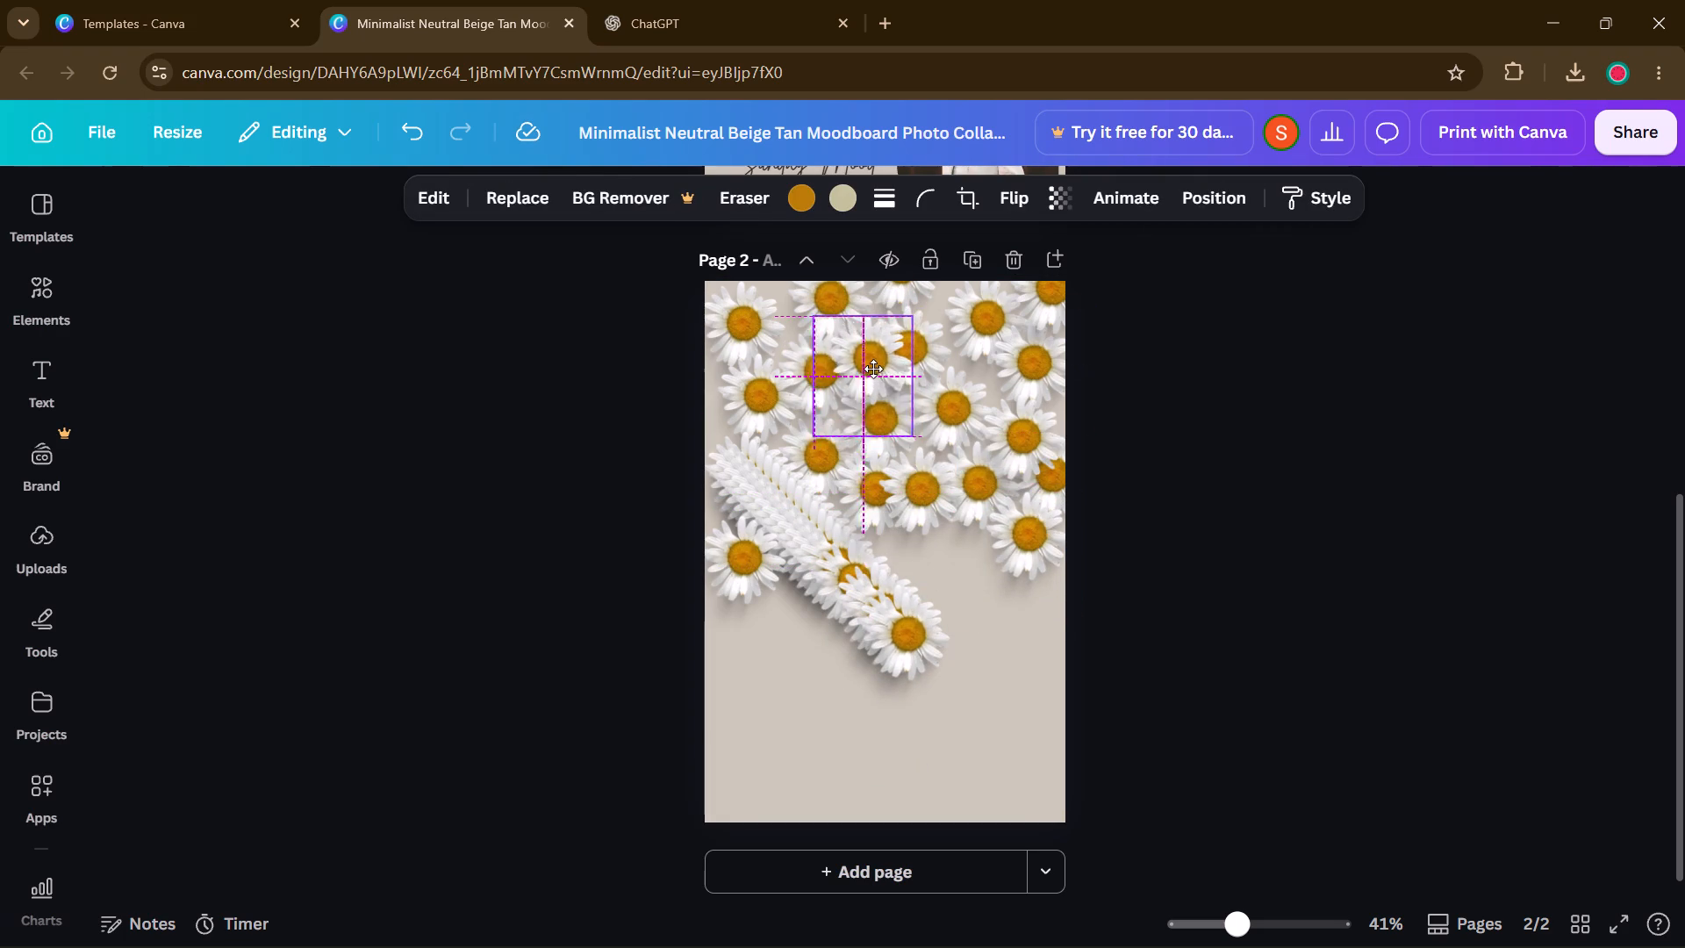
{"action": "left_click_drag", "start_coordinate": [873, 369], "coordinate": [869, 365]}
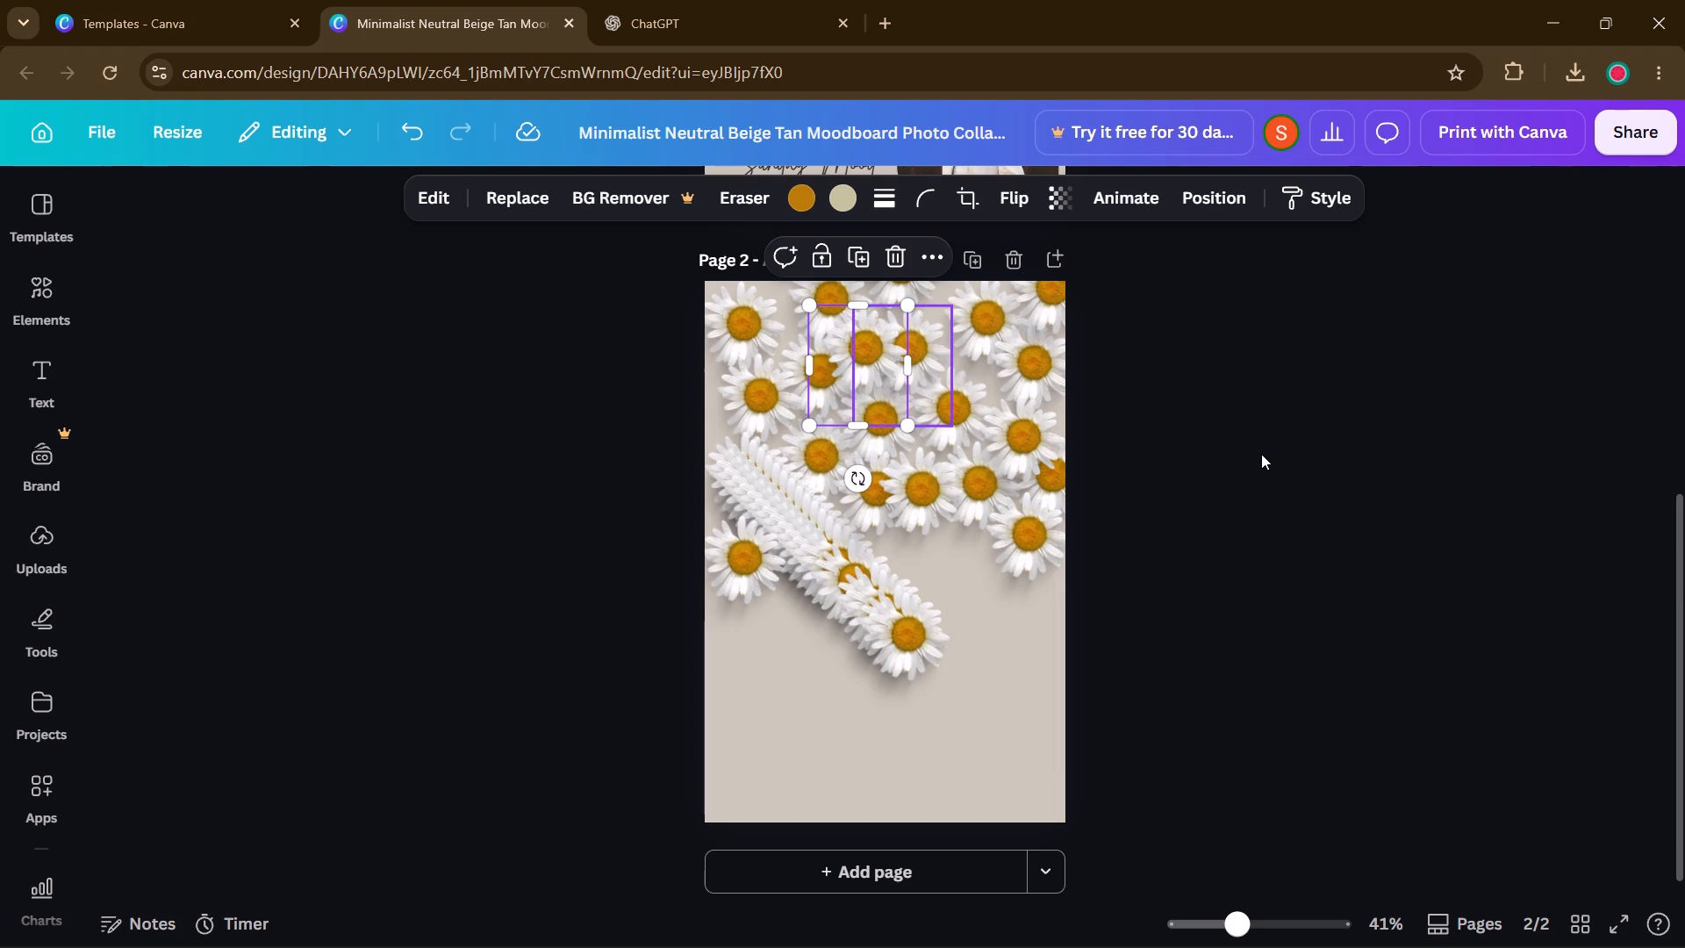
{"action": "left_click", "coordinate": [1261, 454]}
{"action": "left_click_drag", "start_coordinate": [891, 666], "coordinate": [981, 393]}
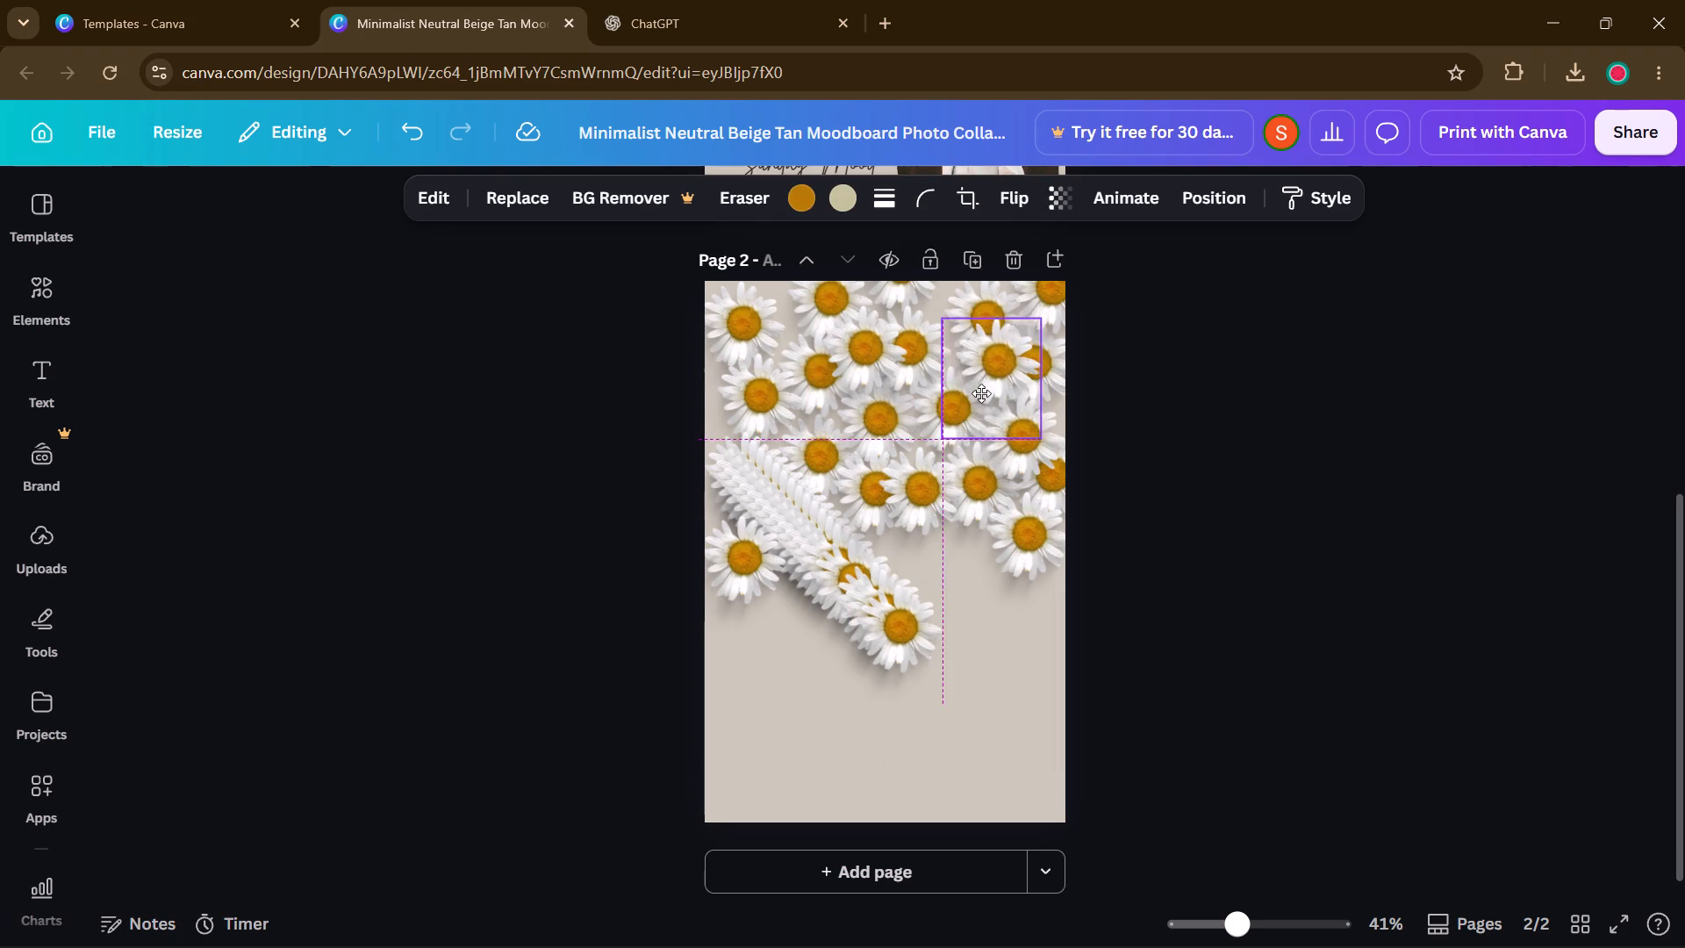
{"action": "left_click_drag", "start_coordinate": [981, 393], "coordinate": [972, 401]}
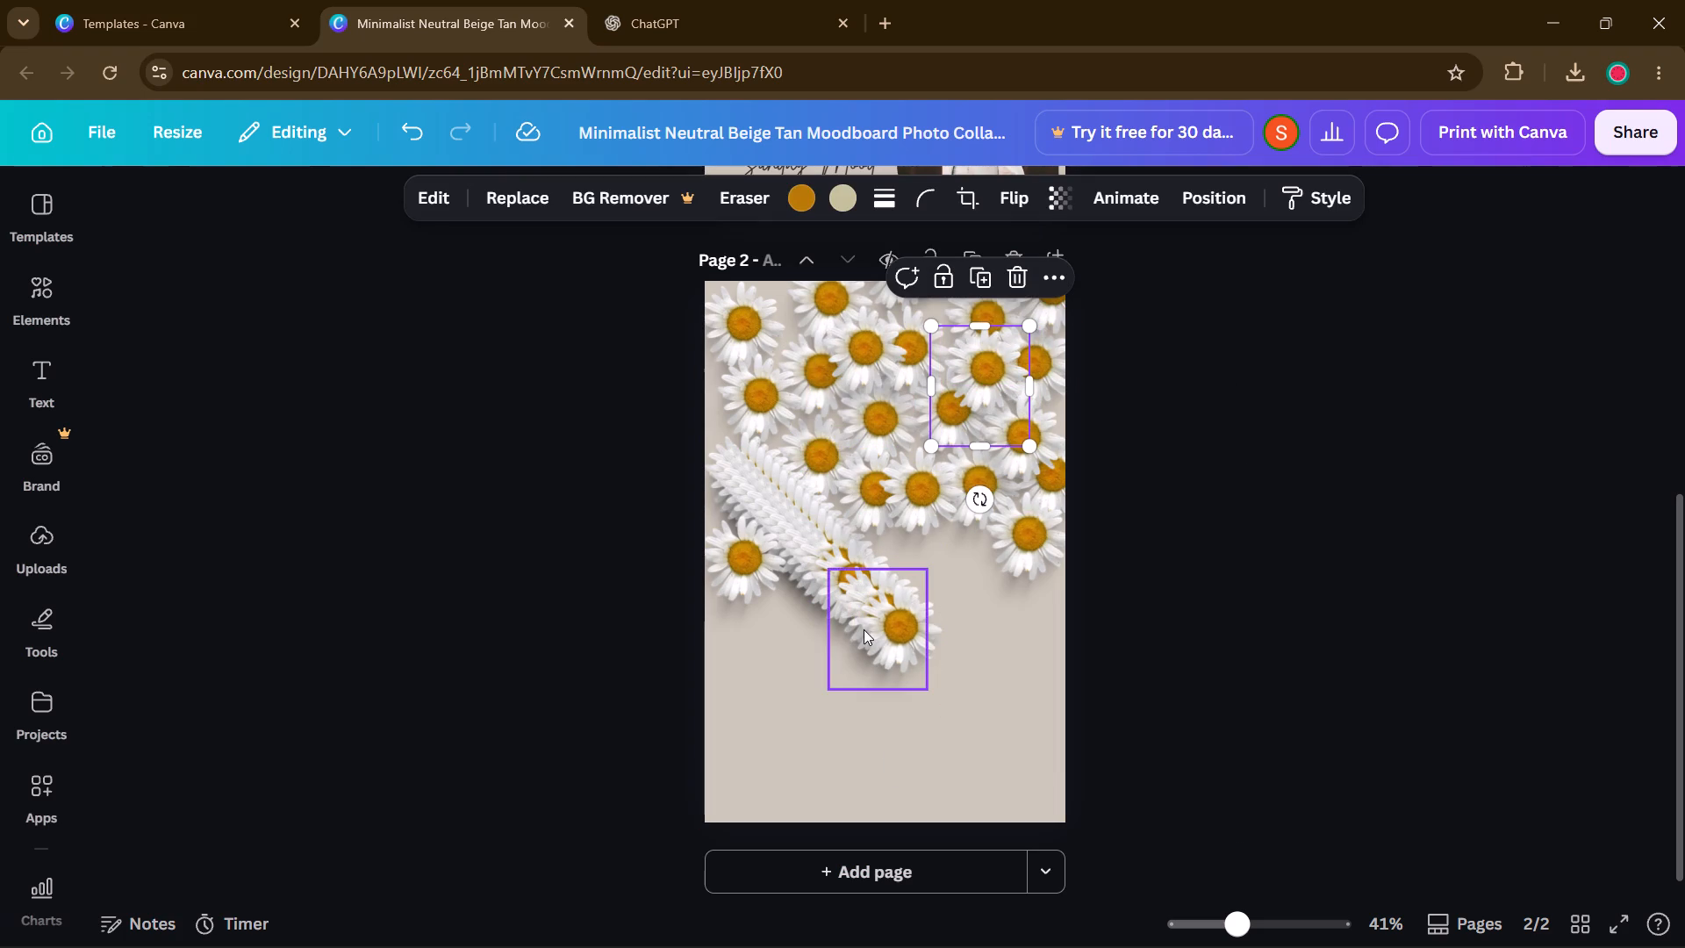
Fill the area under the cluster's right half with two stacked daisies and the loose daisy from the left edge.
{"action": "left_click_drag", "start_coordinate": [864, 629], "coordinate": [943, 554]}
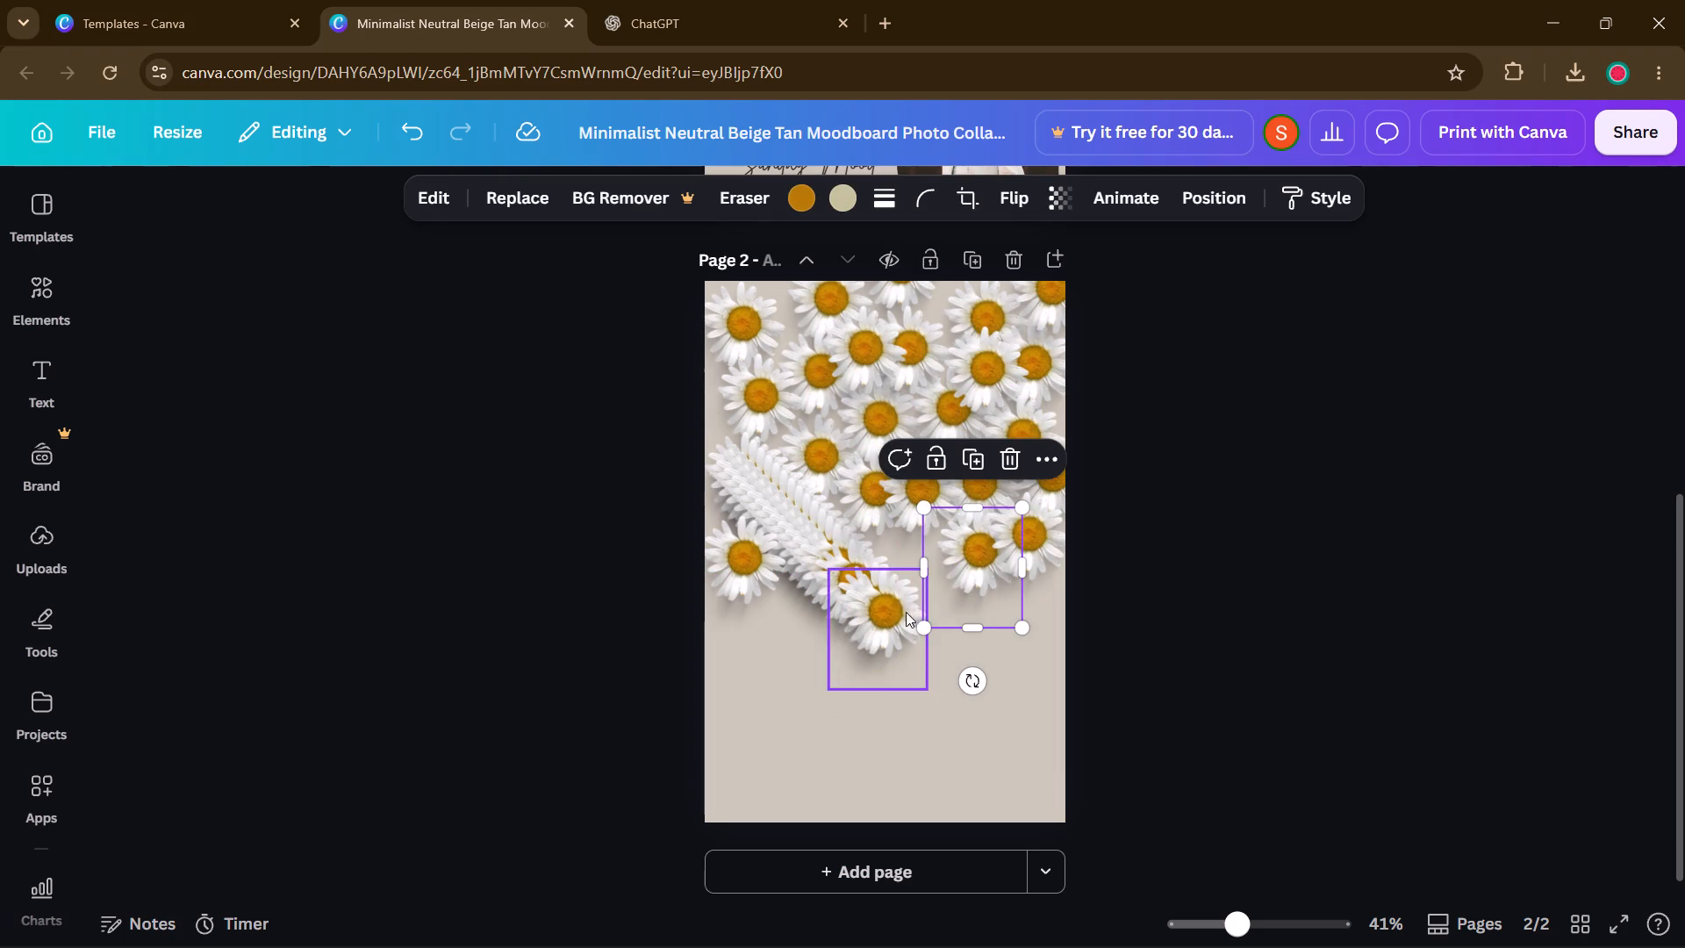
{"action": "left_click_drag", "start_coordinate": [895, 628], "coordinate": [915, 548]}
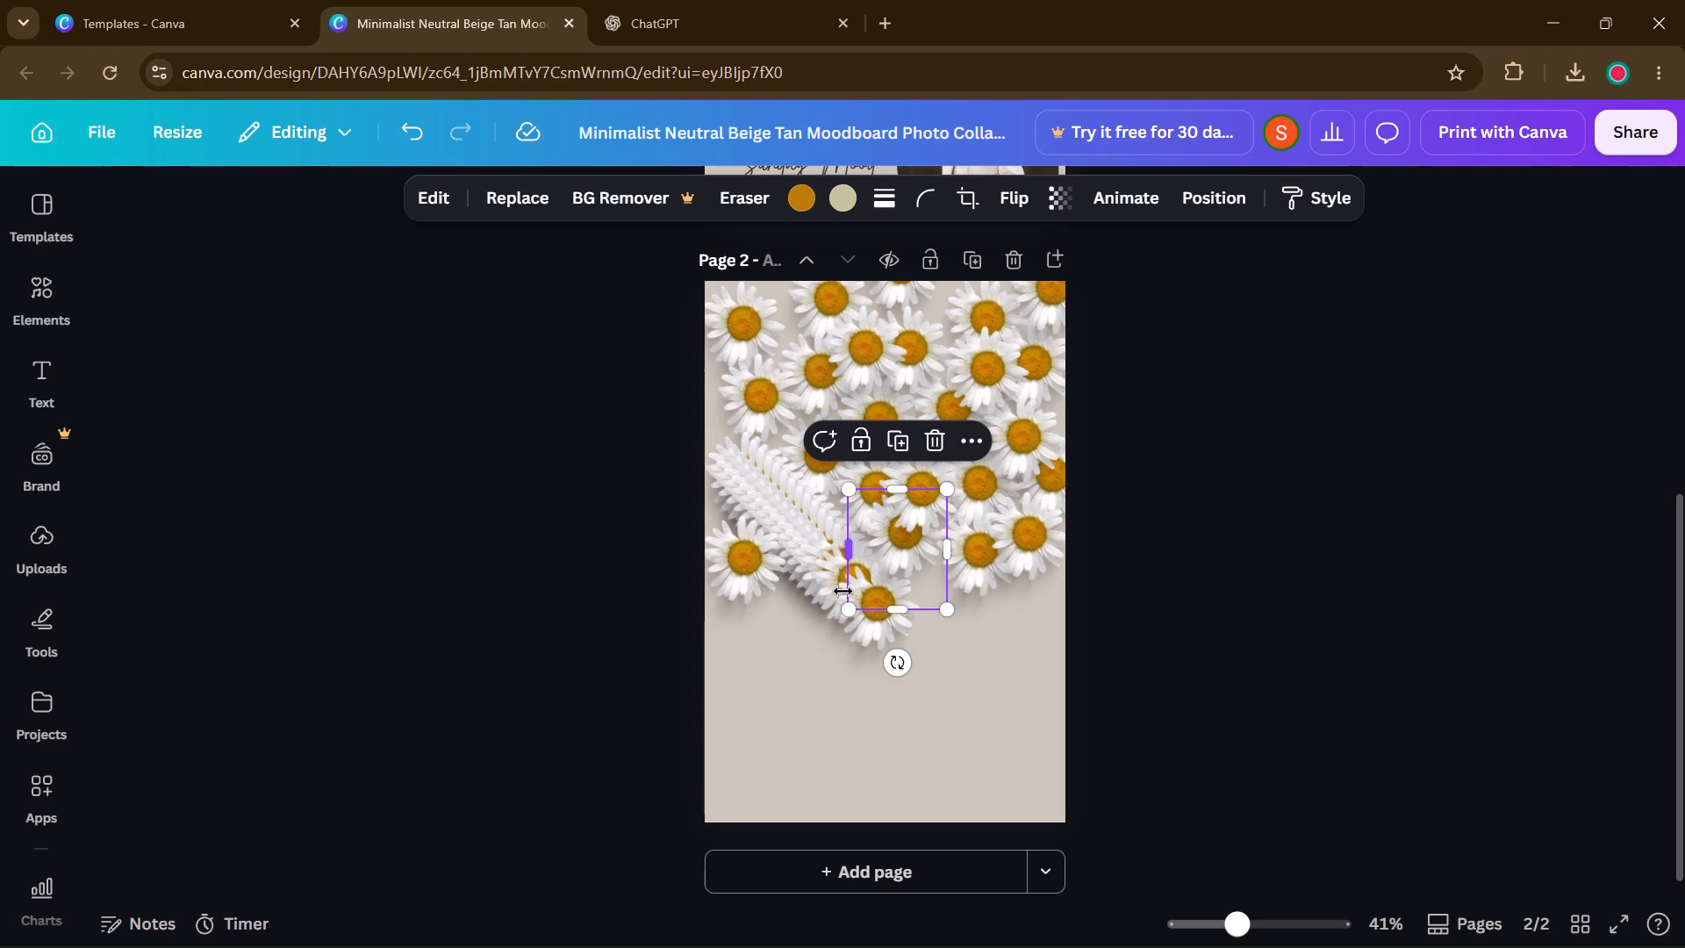
{"action": "left_click_drag", "start_coordinate": [723, 567], "coordinate": [920, 564]}
Place three stacked daisies along the page's left edge: one cropped beside the cluster, one cropped below the stack, and one over the stack's upper end.
{"action": "left_click_drag", "start_coordinate": [870, 649], "coordinate": [675, 477]}
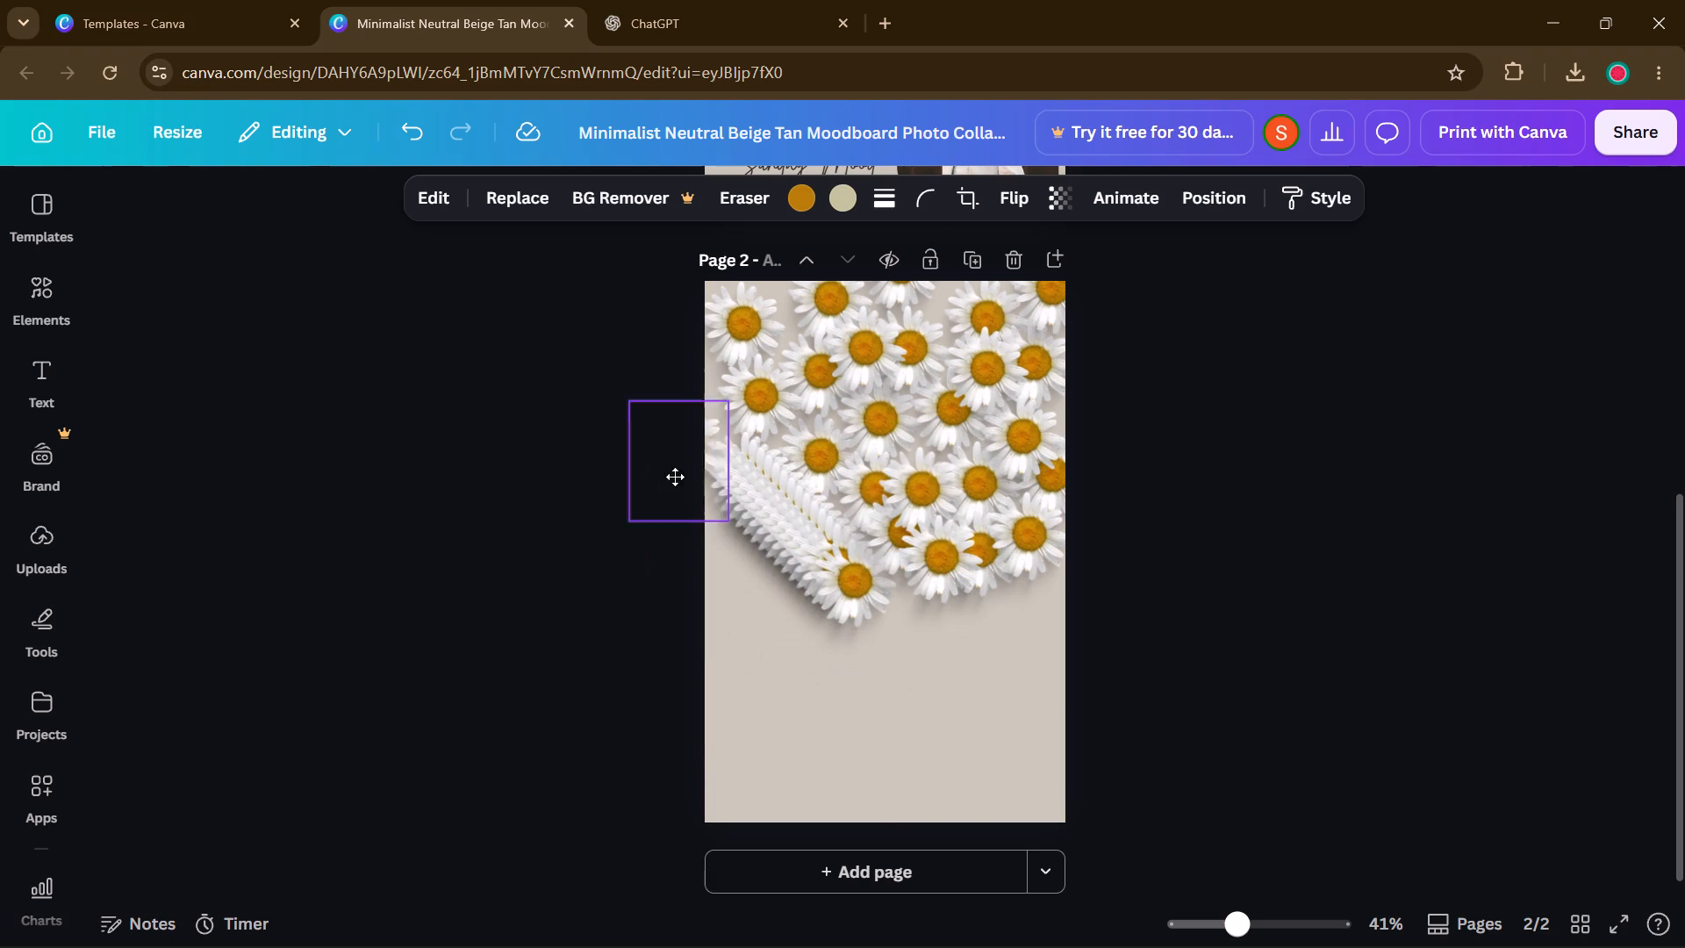
{"action": "left_click_drag", "start_coordinate": [675, 477], "coordinate": [713, 423]}
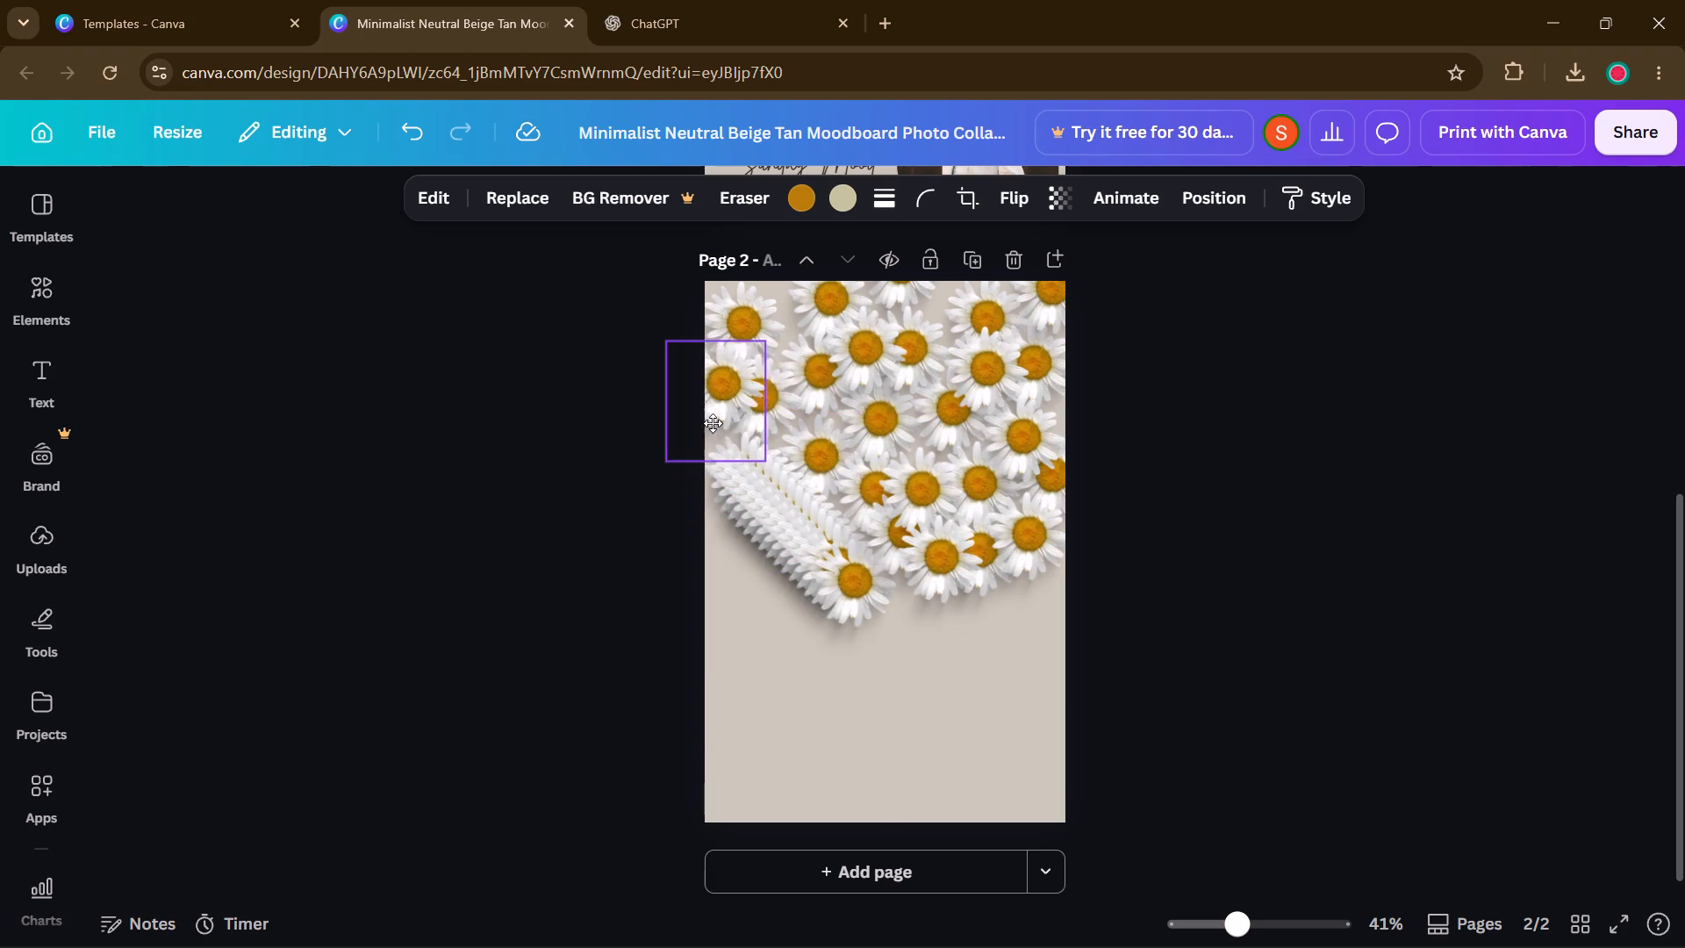
{"action": "left_click_drag", "start_coordinate": [713, 423], "coordinate": [702, 431]}
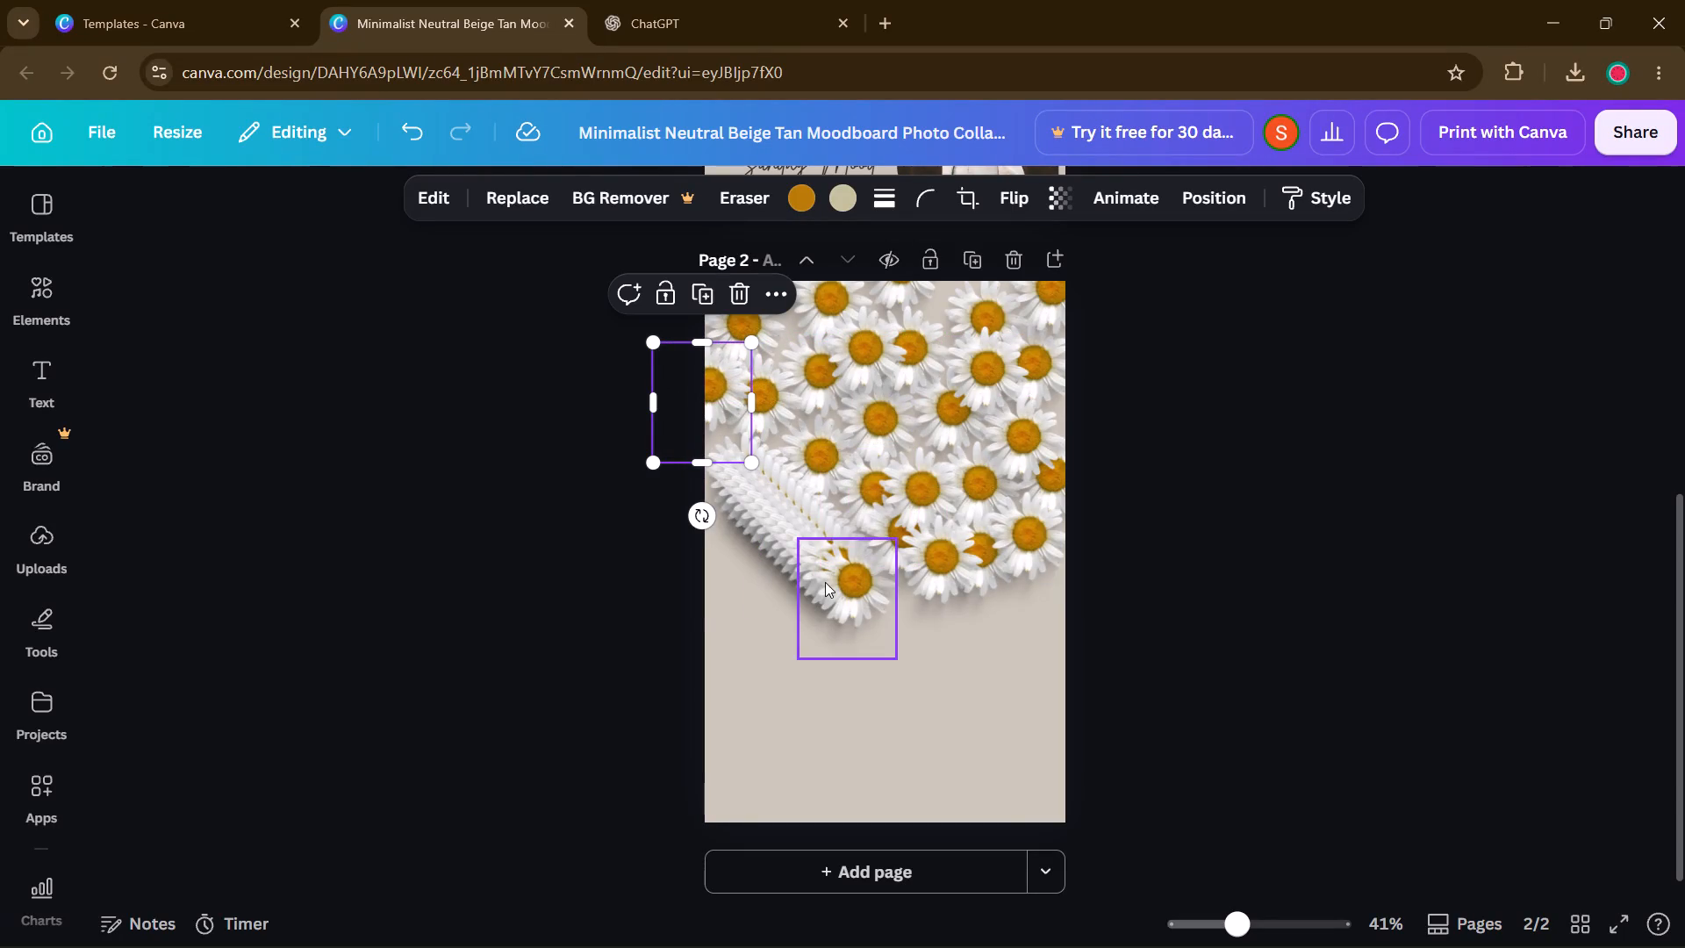
{"action": "left_click_drag", "start_coordinate": [825, 582], "coordinate": [681, 608]}
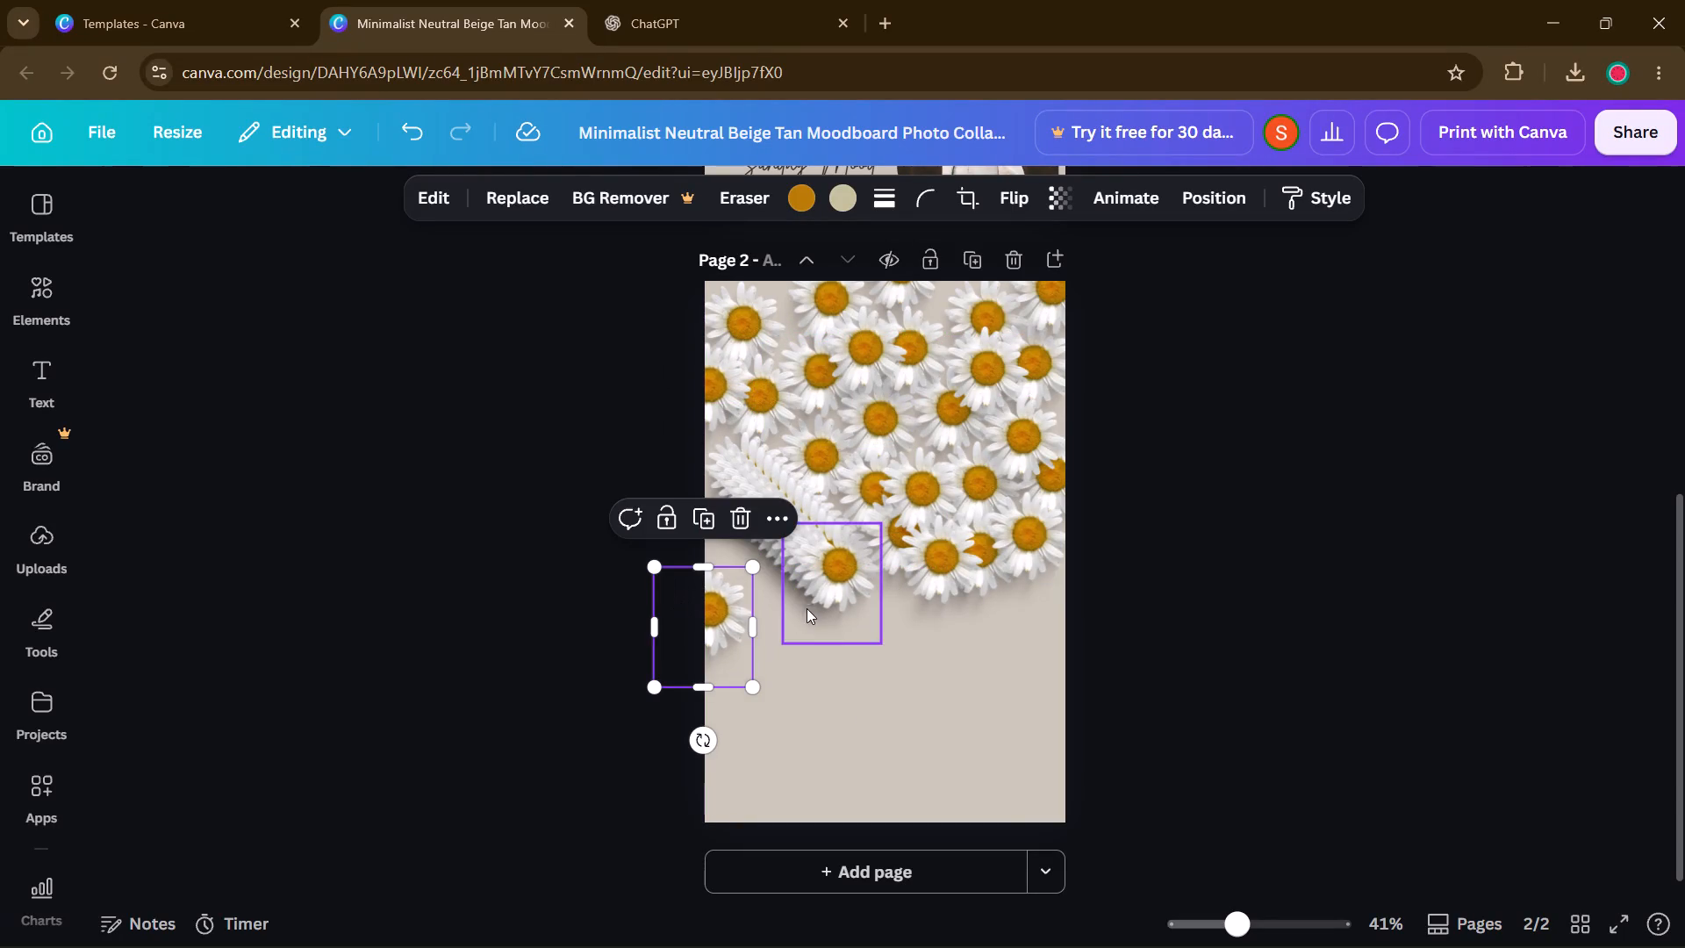
{"action": "left_click_drag", "start_coordinate": [814, 607], "coordinate": [711, 524]}
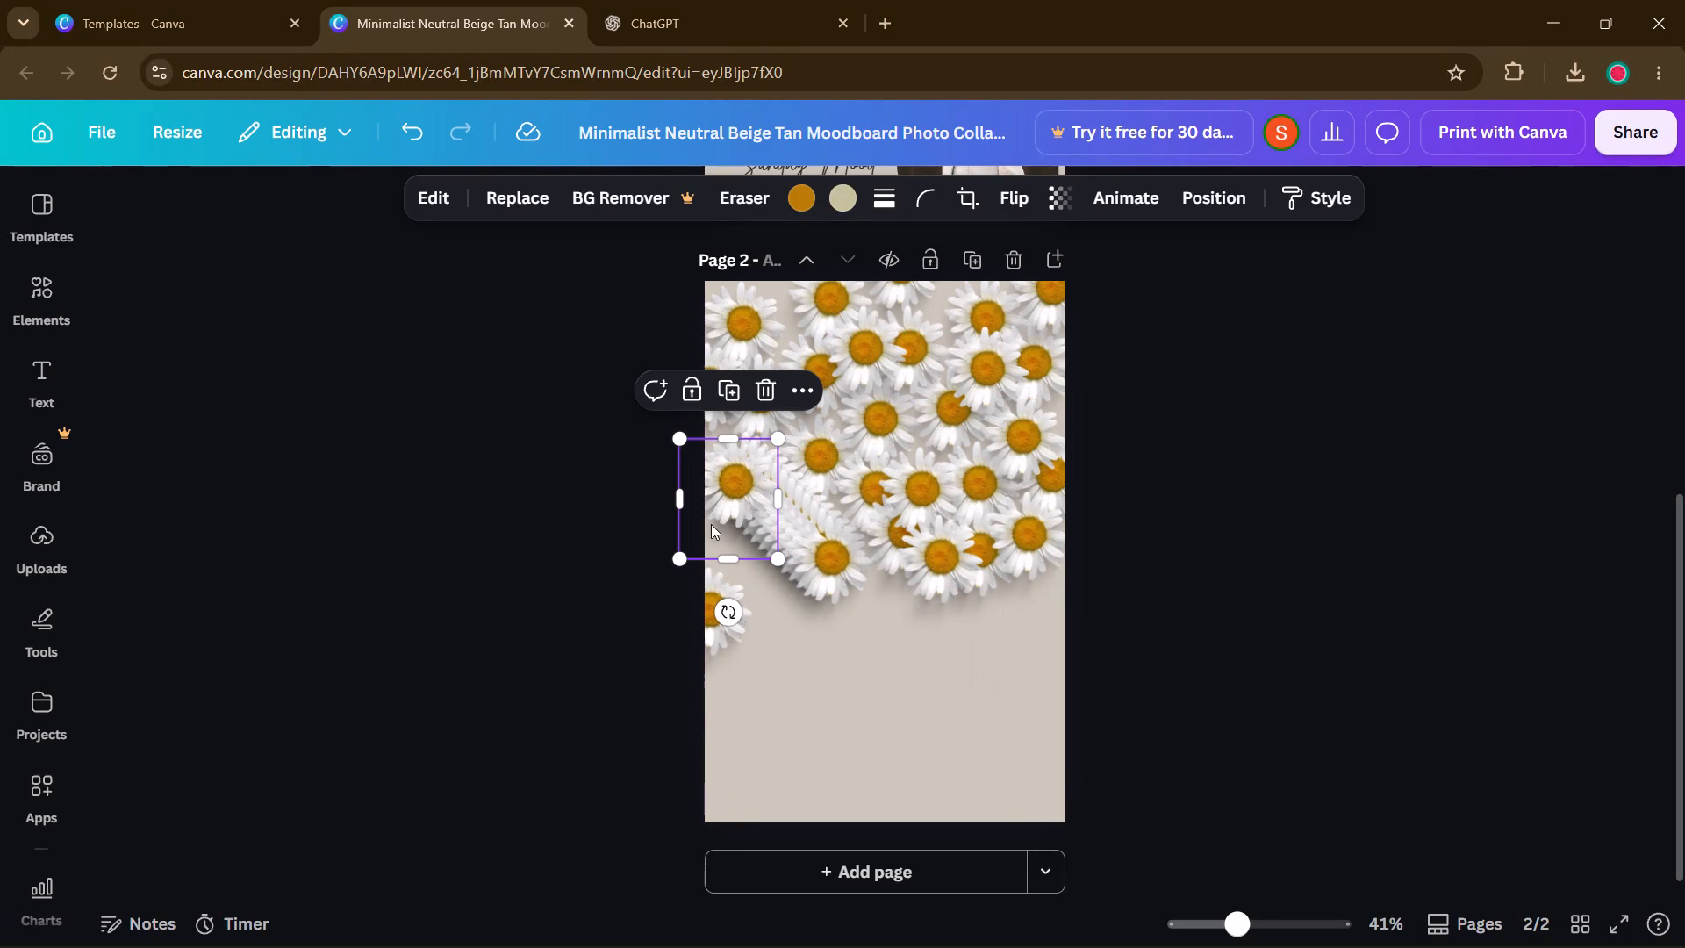
Add a lower row of three stacked daisies beneath the cluster's right half, and place another near the page's lower-left edge.
{"action": "left_click_drag", "start_coordinate": [797, 564], "coordinate": [905, 614]}
{"action": "left_click_drag", "start_coordinate": [802, 549], "coordinate": [711, 715]}
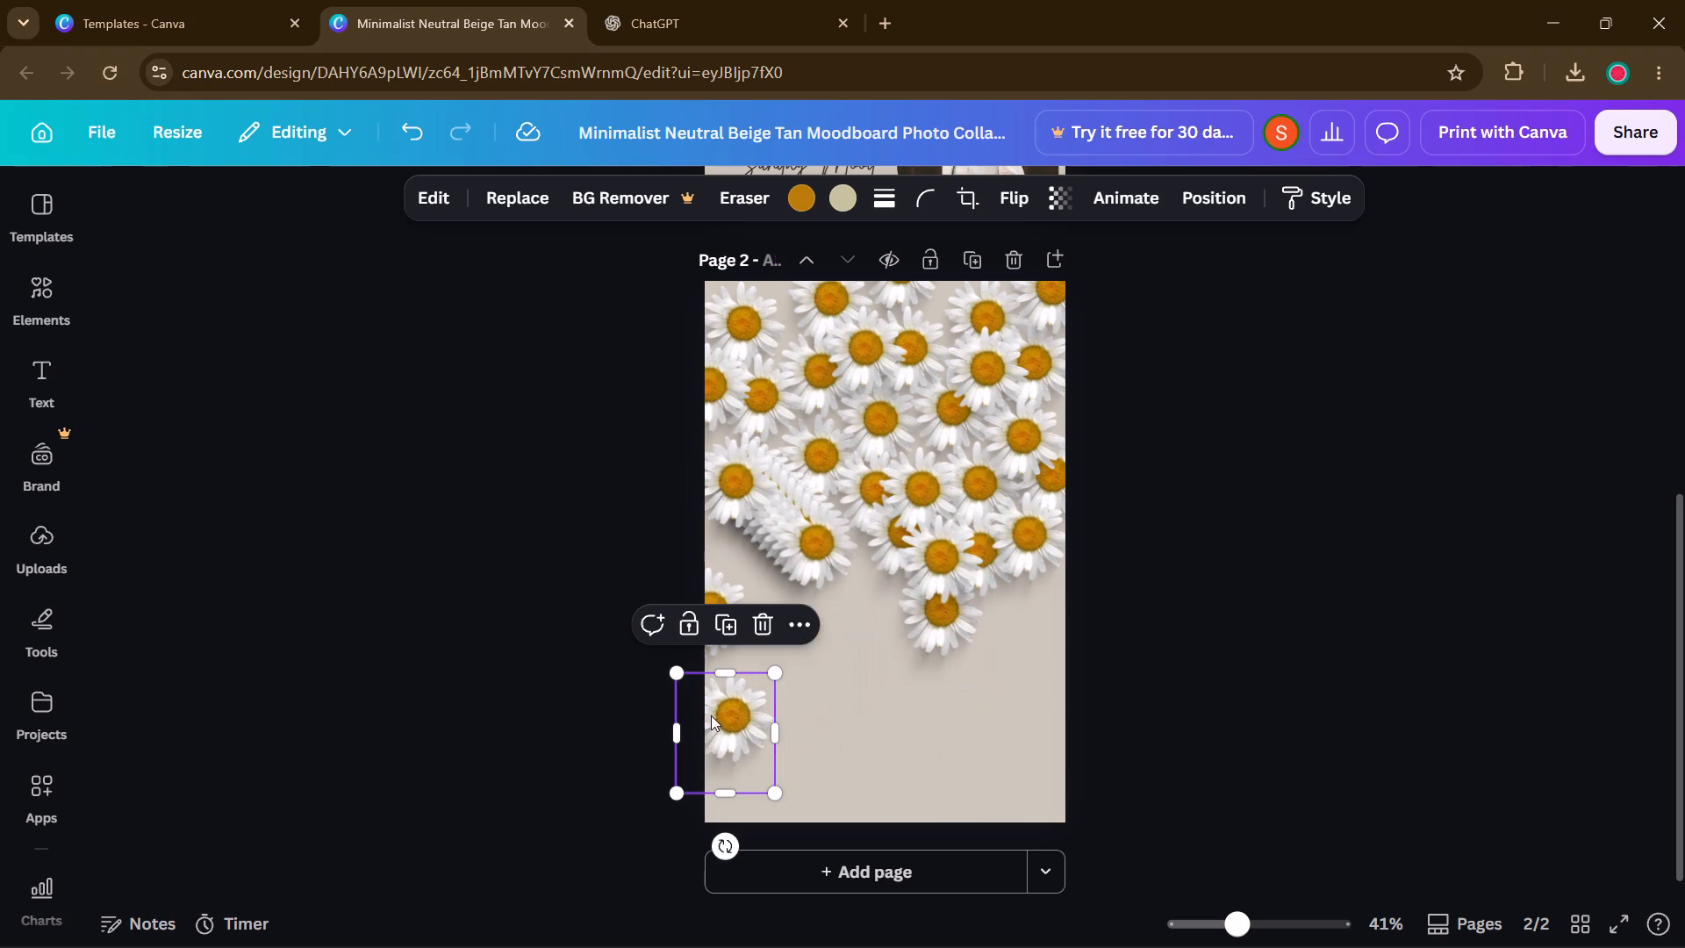
{"action": "left_click_drag", "start_coordinate": [808, 548], "coordinate": [1031, 618]}
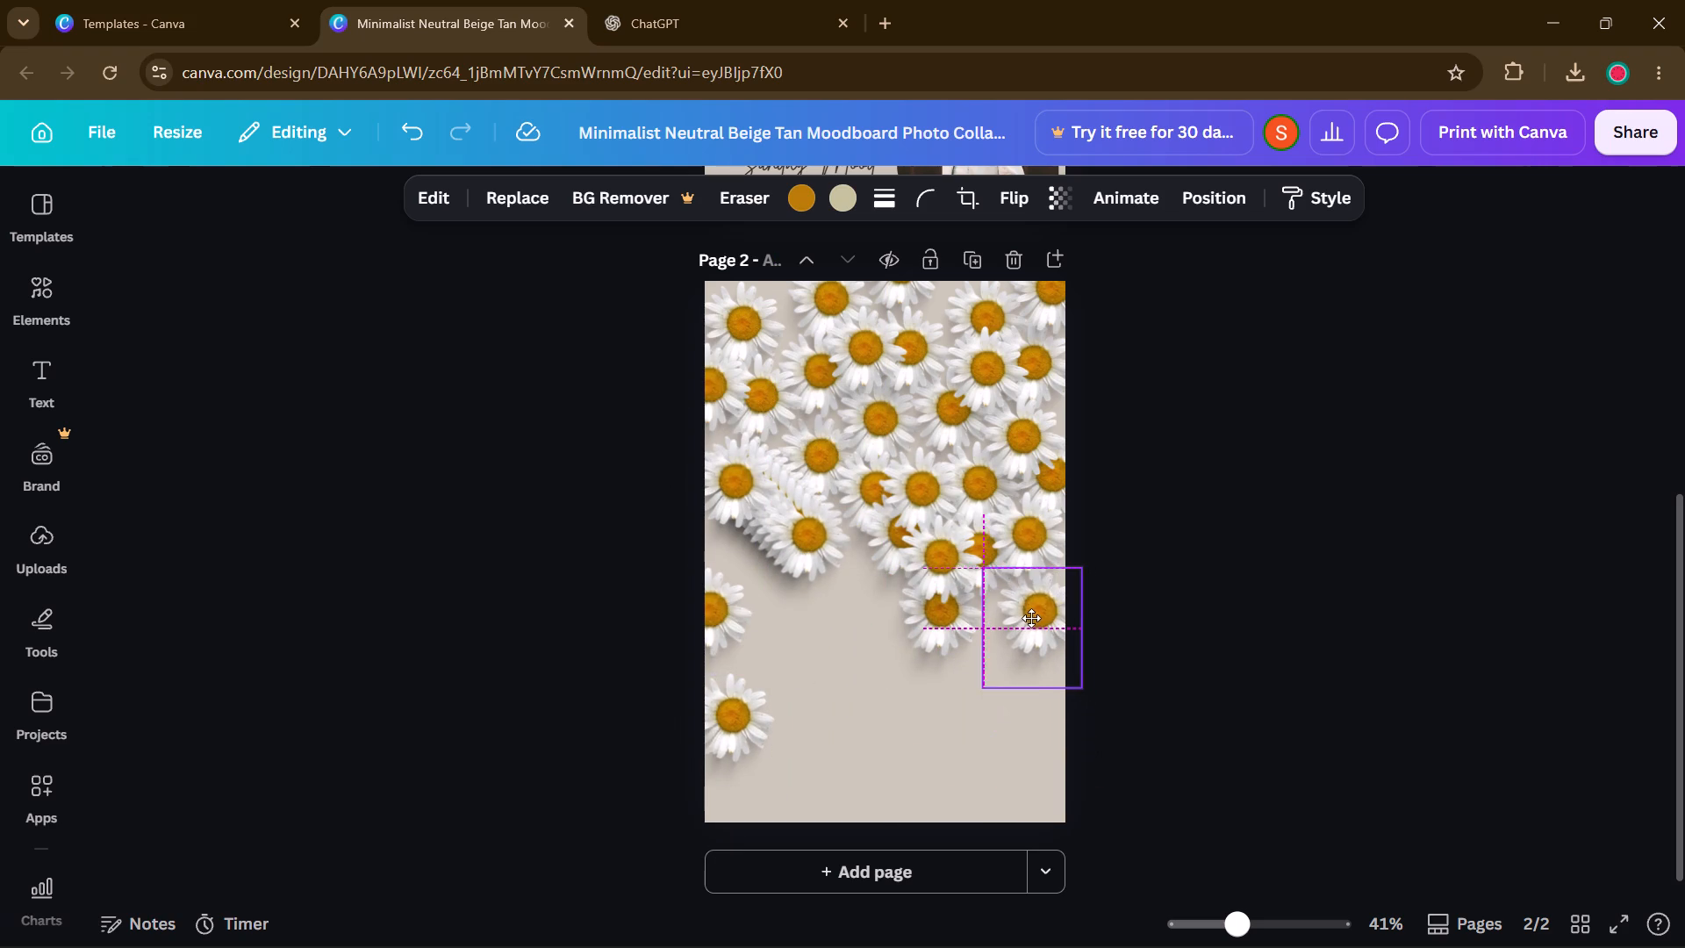
{"action": "left_click_drag", "start_coordinate": [1031, 618], "coordinate": [1029, 618]}
{"action": "left_click", "coordinate": [830, 553]}
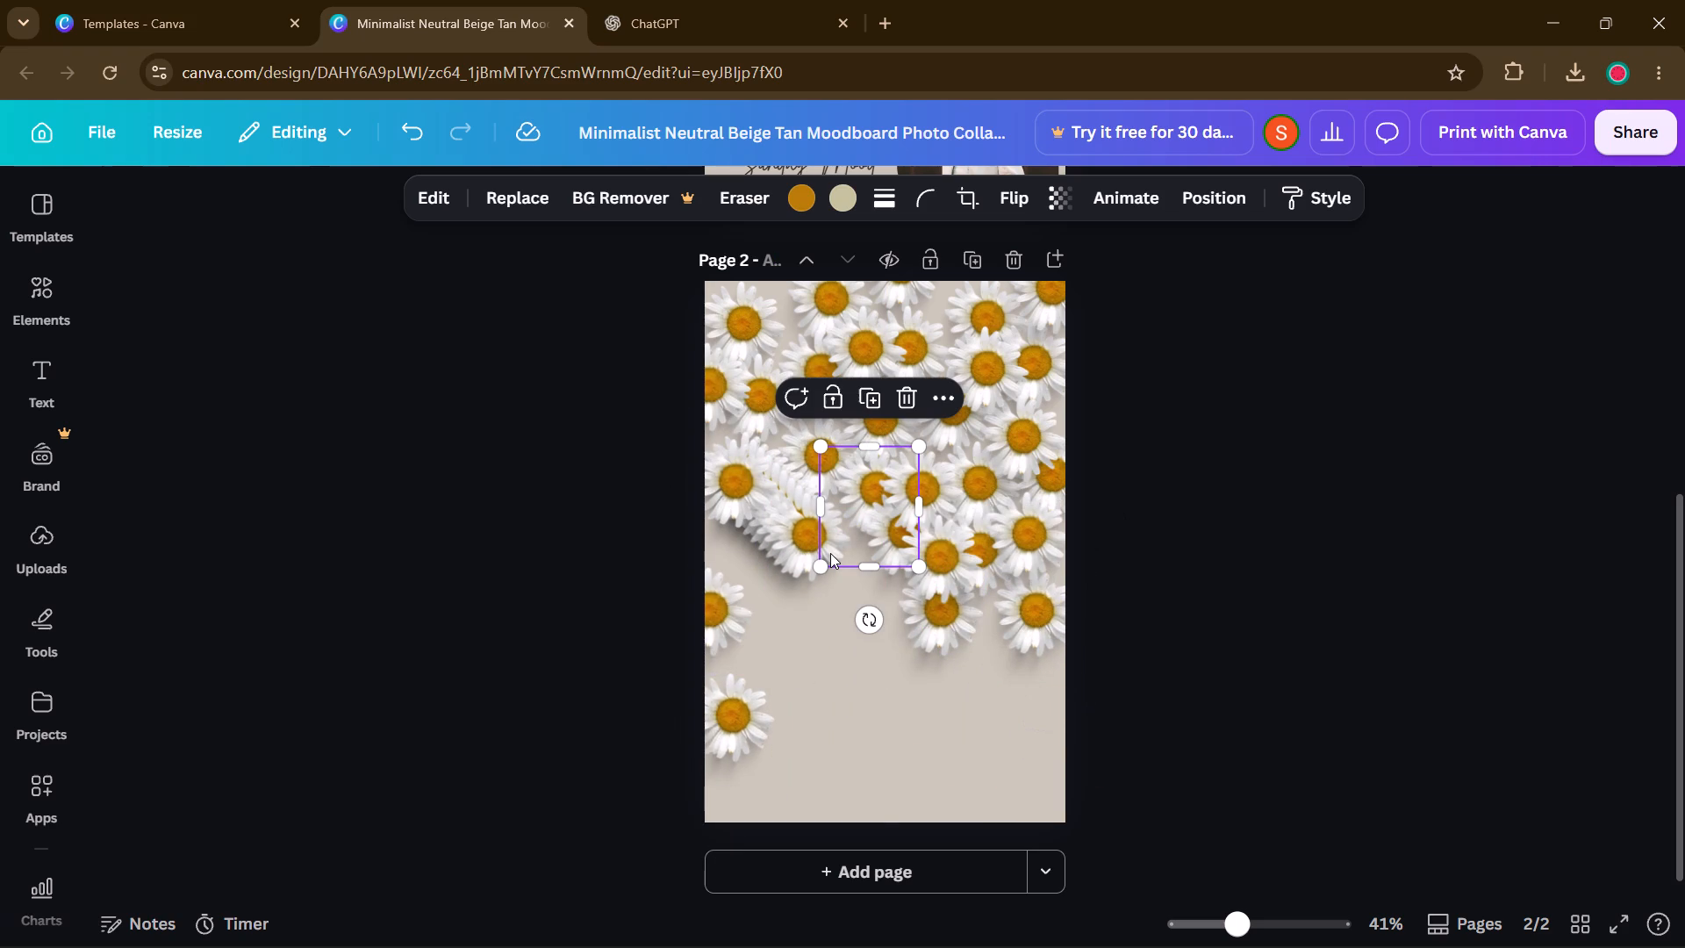
{"action": "left_click_drag", "start_coordinate": [796, 548], "coordinate": [983, 628]}
{"action": "left_click", "coordinate": [1187, 656]}
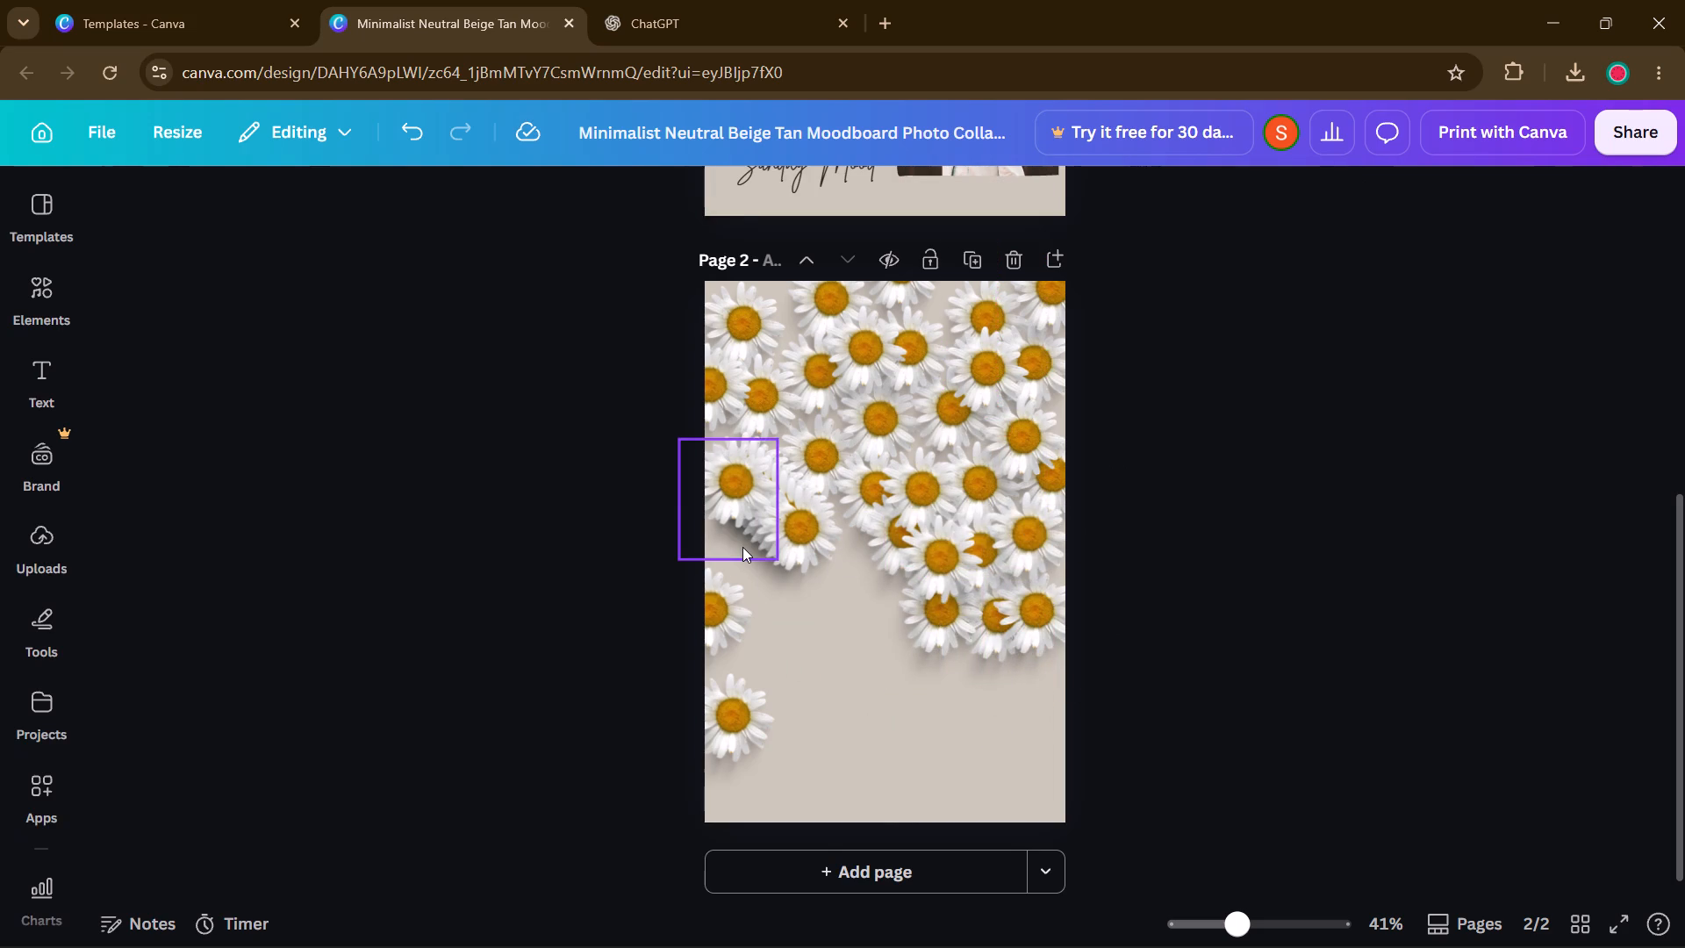
Nudge the daisy over the stack's upper end toward the left edge, and place two stacked daisies below the cluster's centre.
{"action": "left_click_drag", "start_coordinate": [742, 547], "coordinate": [726, 554]}
{"action": "left_click_drag", "start_coordinate": [785, 569], "coordinate": [827, 584]}
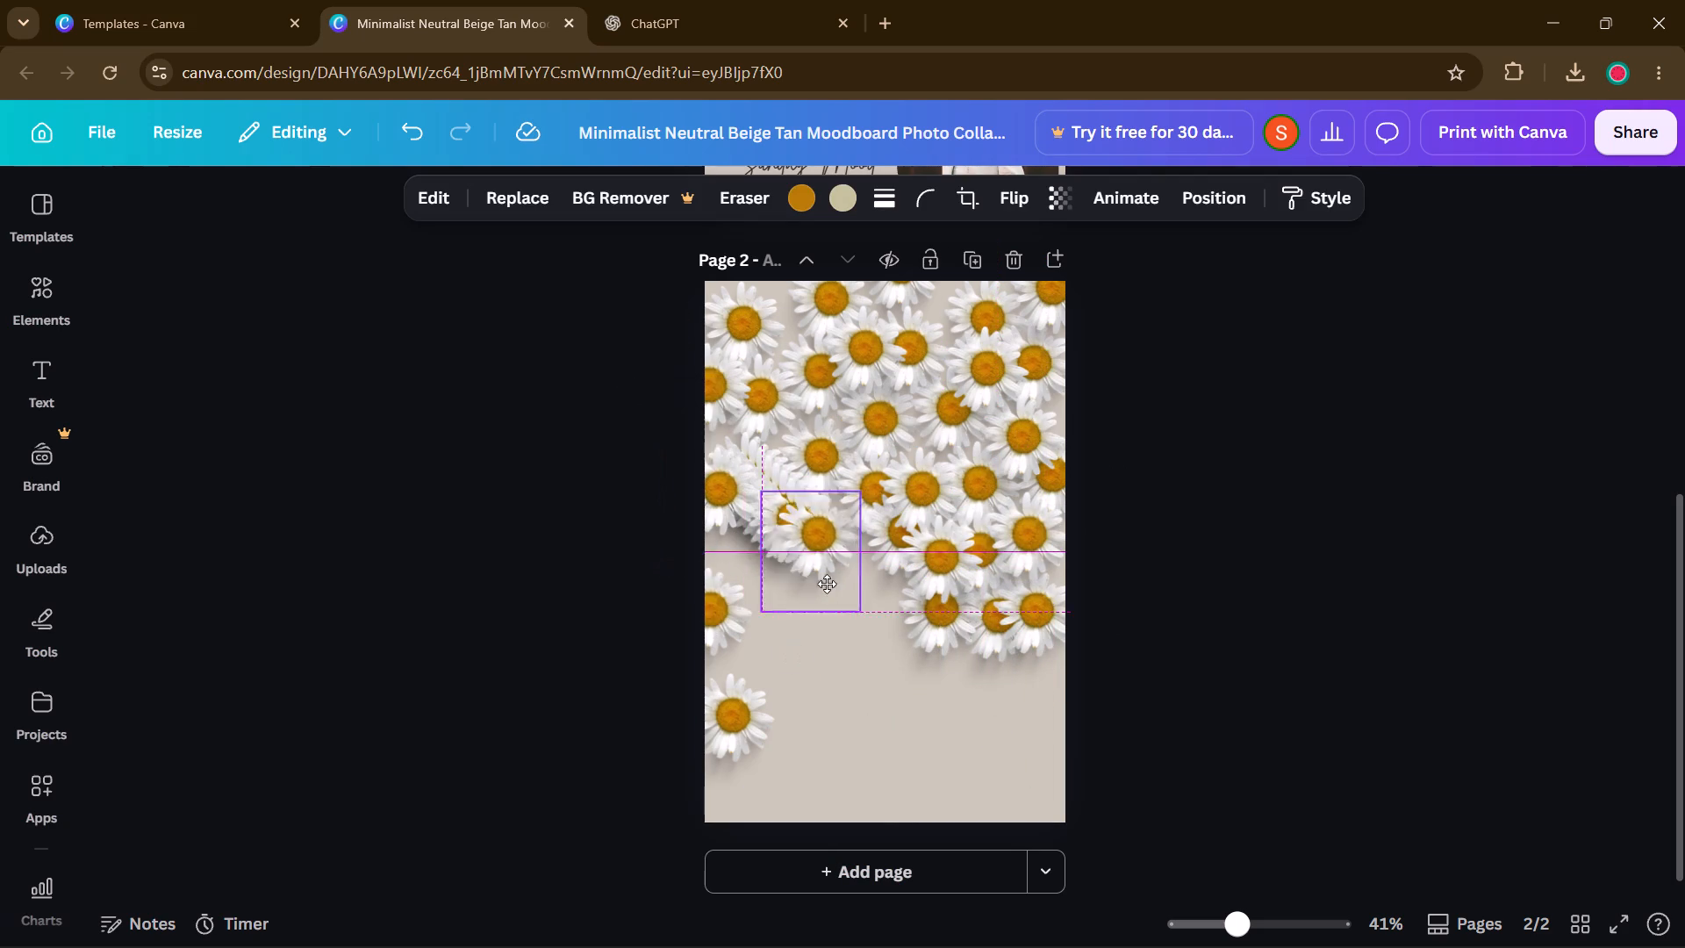
{"action": "left_click_drag", "start_coordinate": [827, 584], "coordinate": [856, 620]}
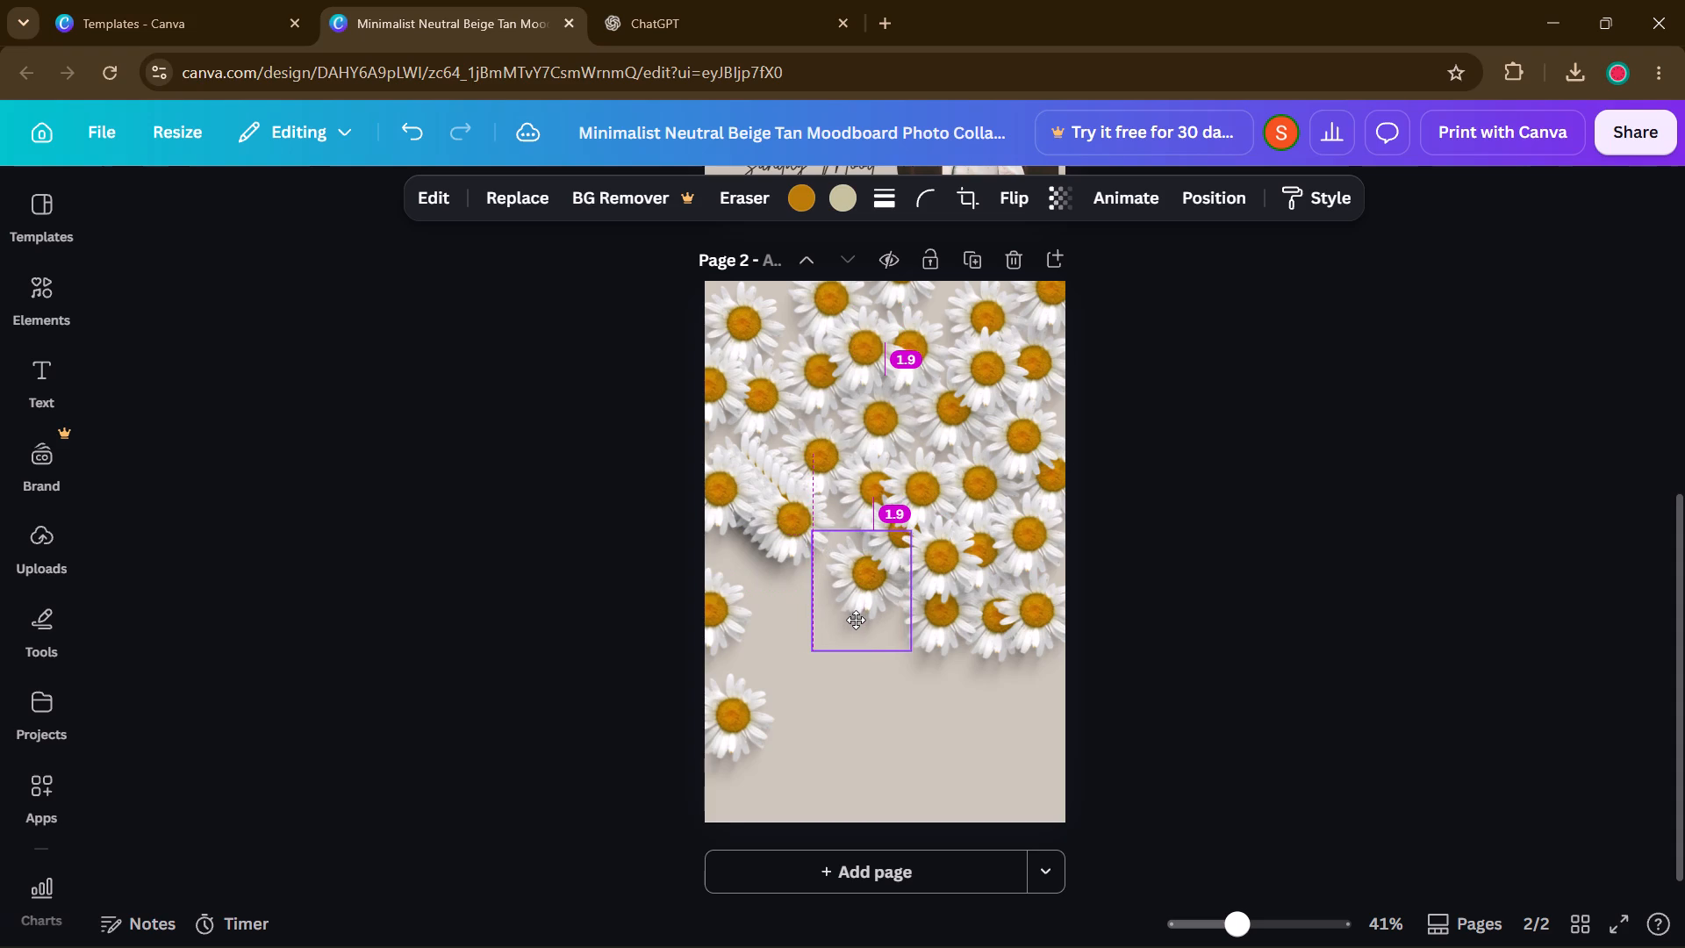
{"action": "left_click_drag", "start_coordinate": [856, 620], "coordinate": [855, 615]}
{"action": "left_click_drag", "start_coordinate": [796, 552], "coordinate": [887, 670]}
{"action": "left_click", "coordinate": [597, 657]}
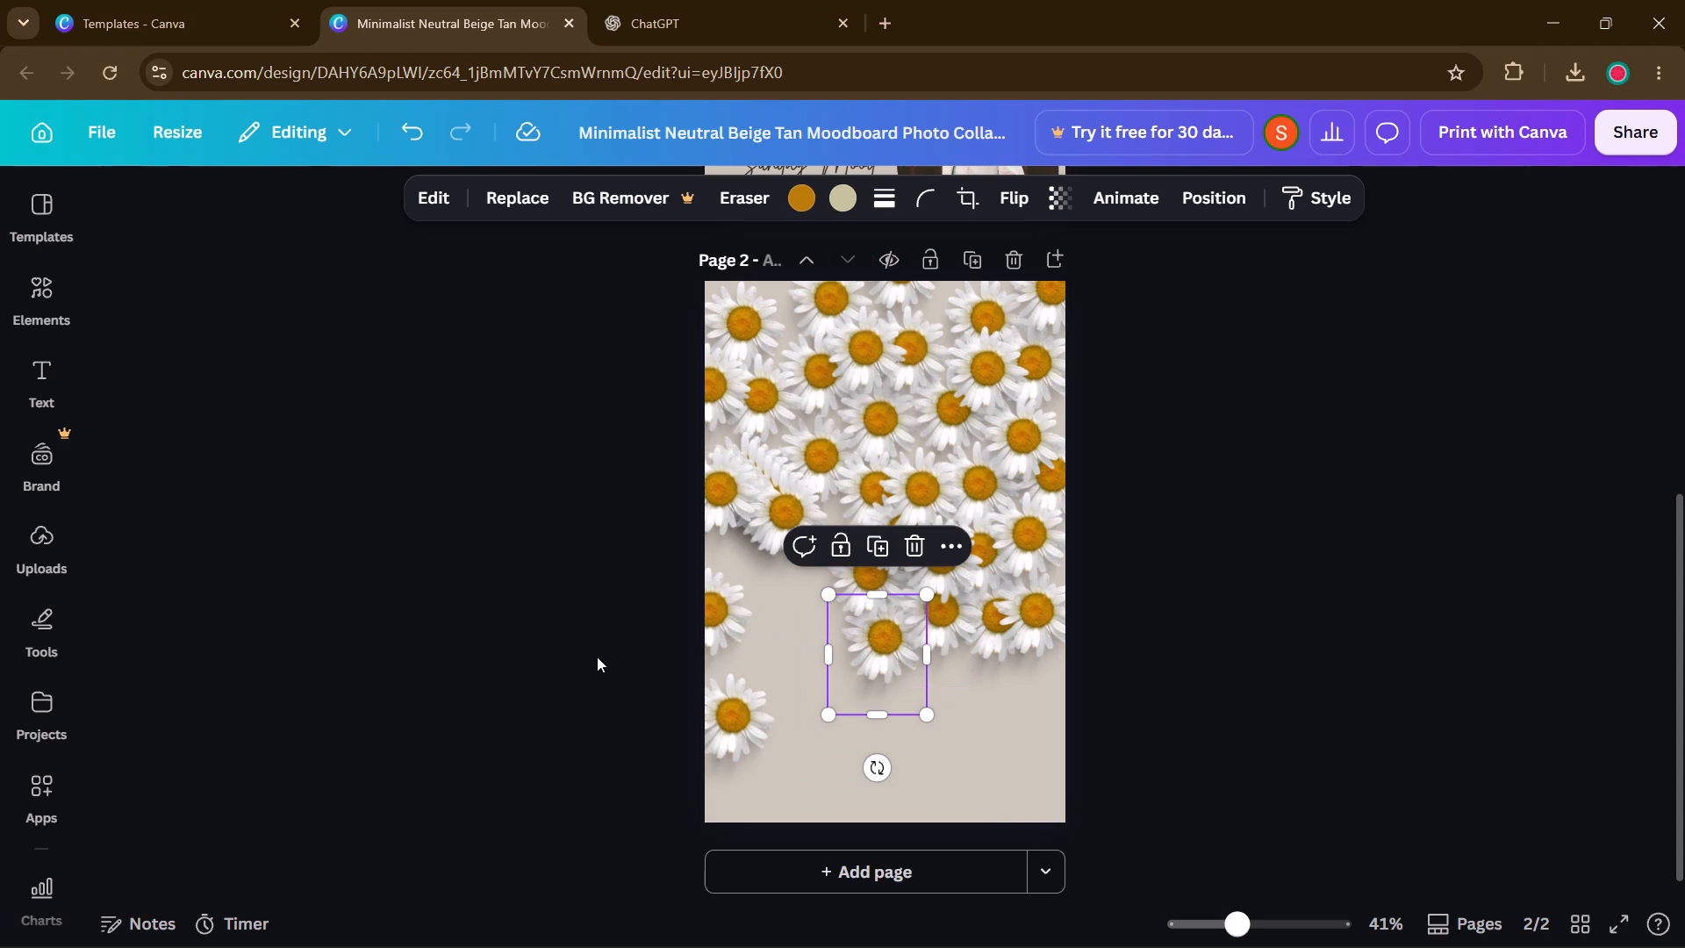
Even out the cluster's lower middle by nudging one overlapping daisy upward and shifting the one below it left.
{"action": "left_click_drag", "start_coordinate": [872, 519], "coordinate": [870, 501]}
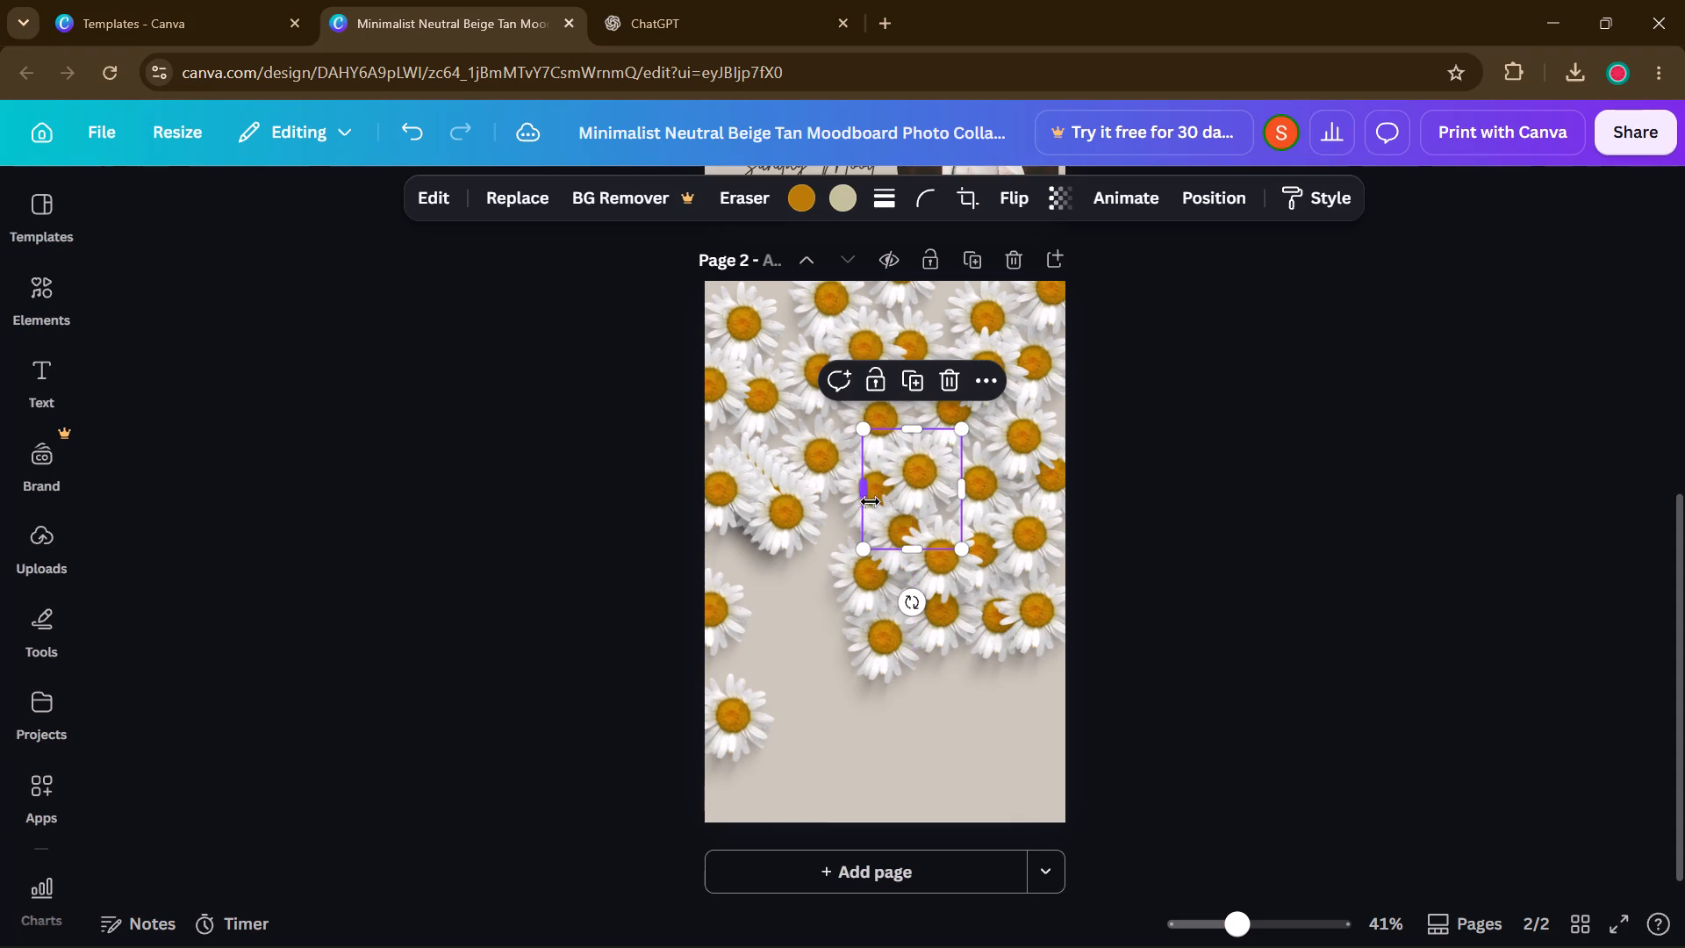
{"action": "left_click", "coordinate": [616, 628]}
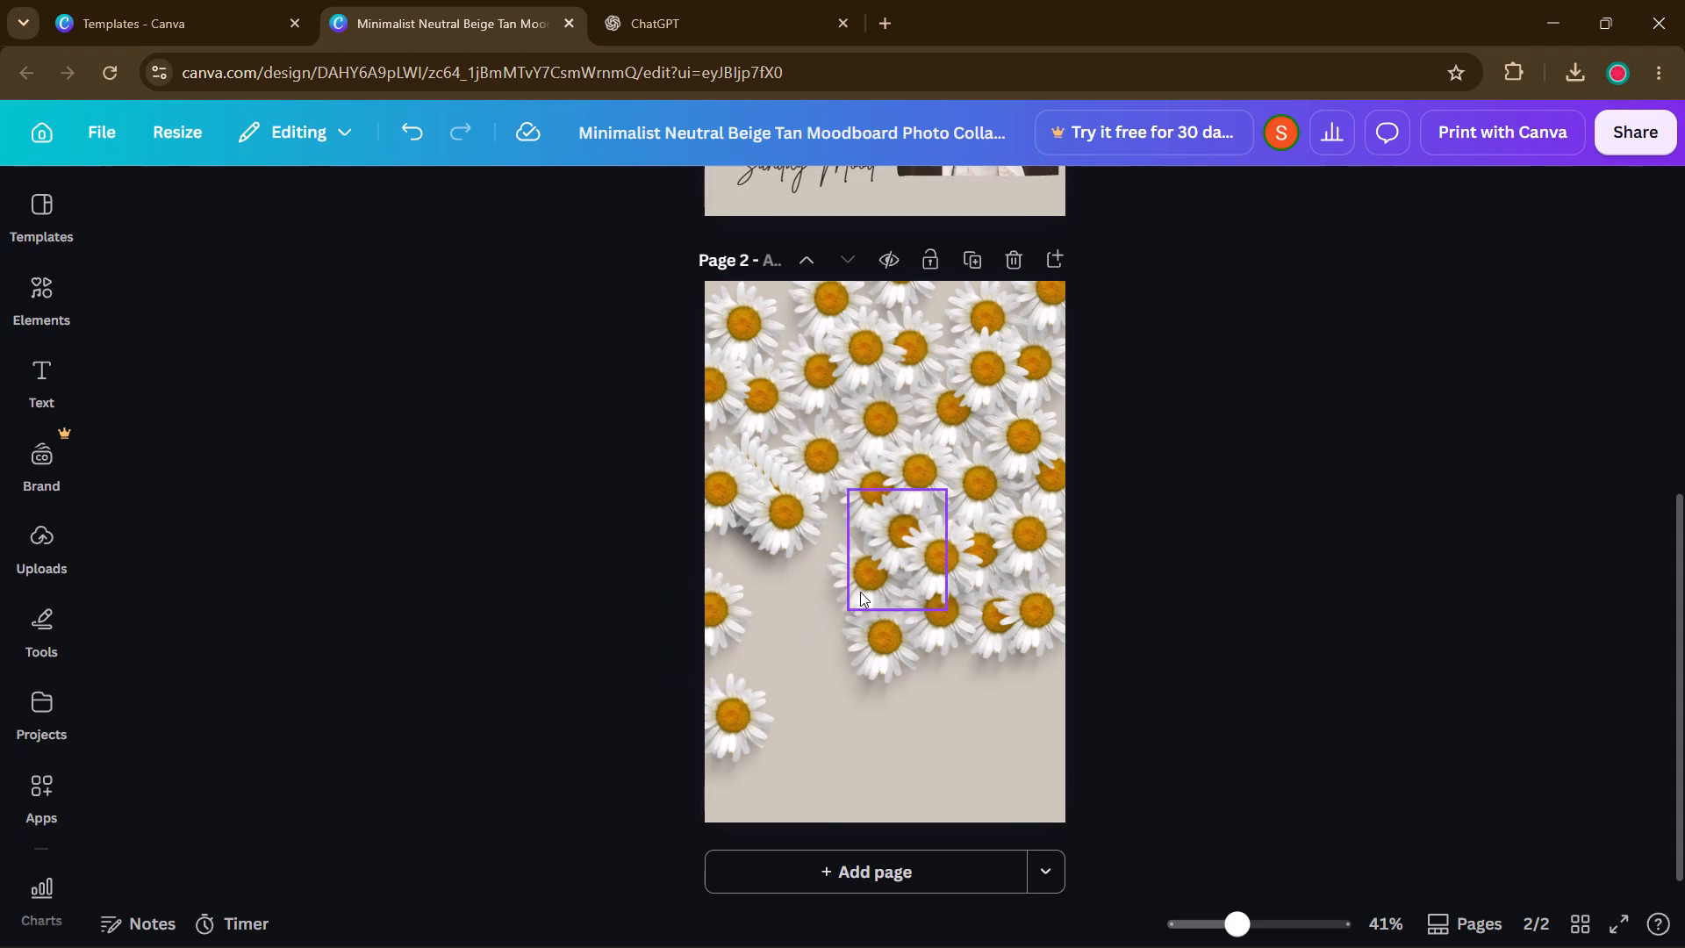
{"action": "left_click_drag", "start_coordinate": [867, 557], "coordinate": [841, 563]}
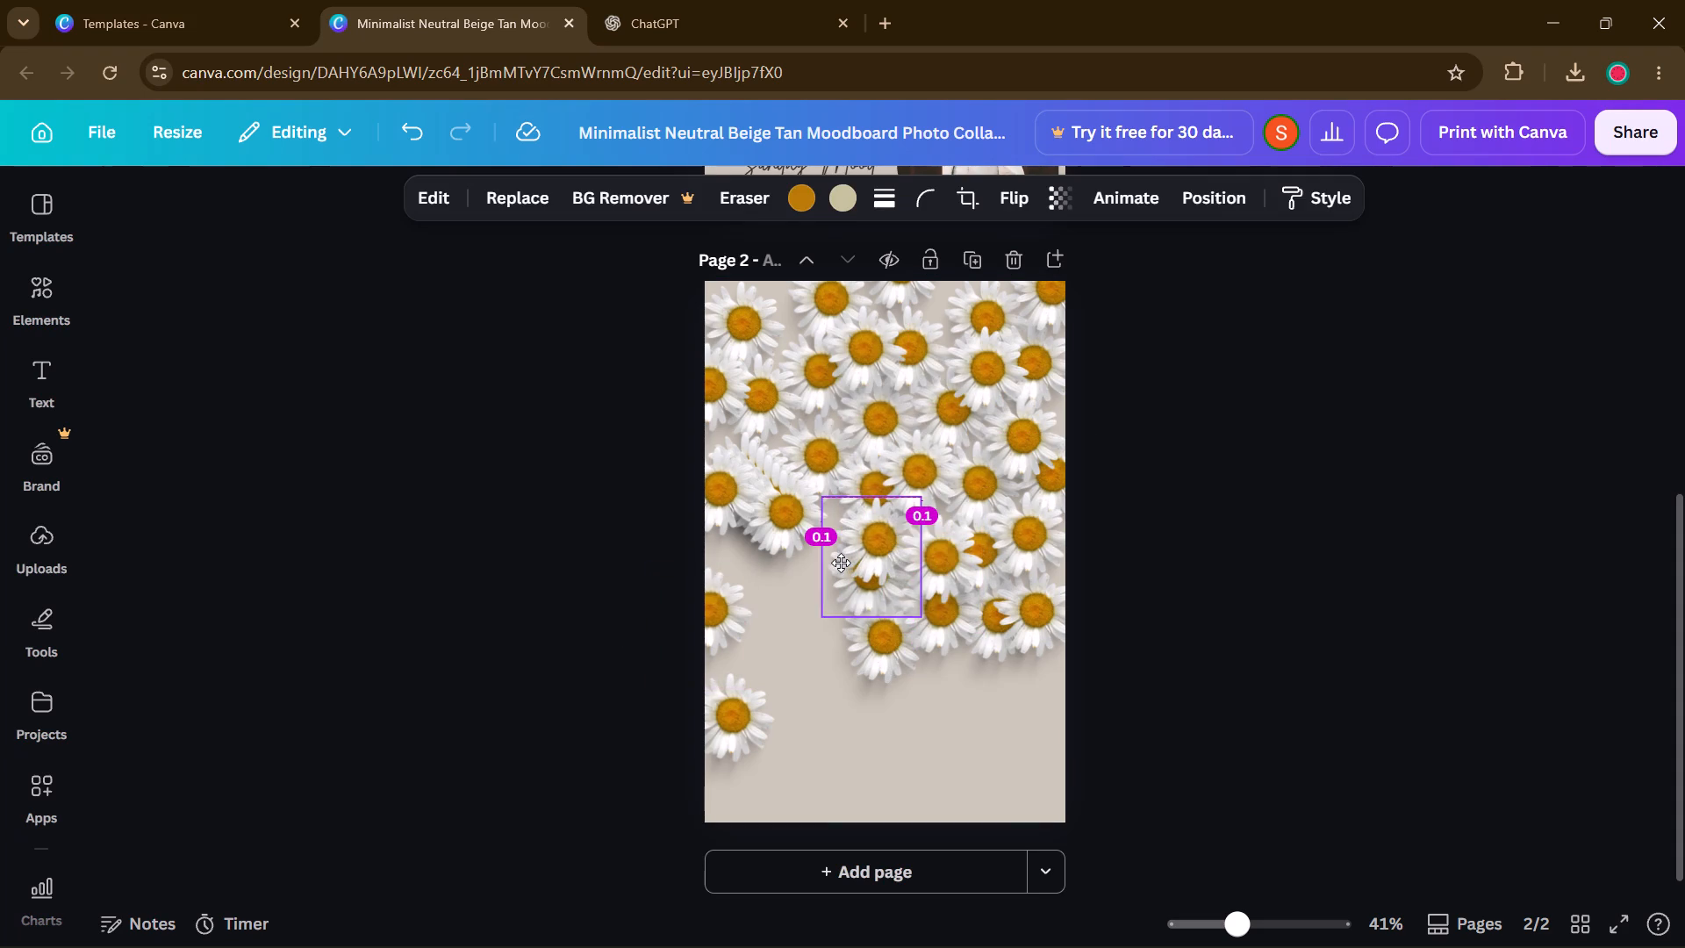
{"action": "left_click_drag", "start_coordinate": [841, 563], "coordinate": [845, 559]}
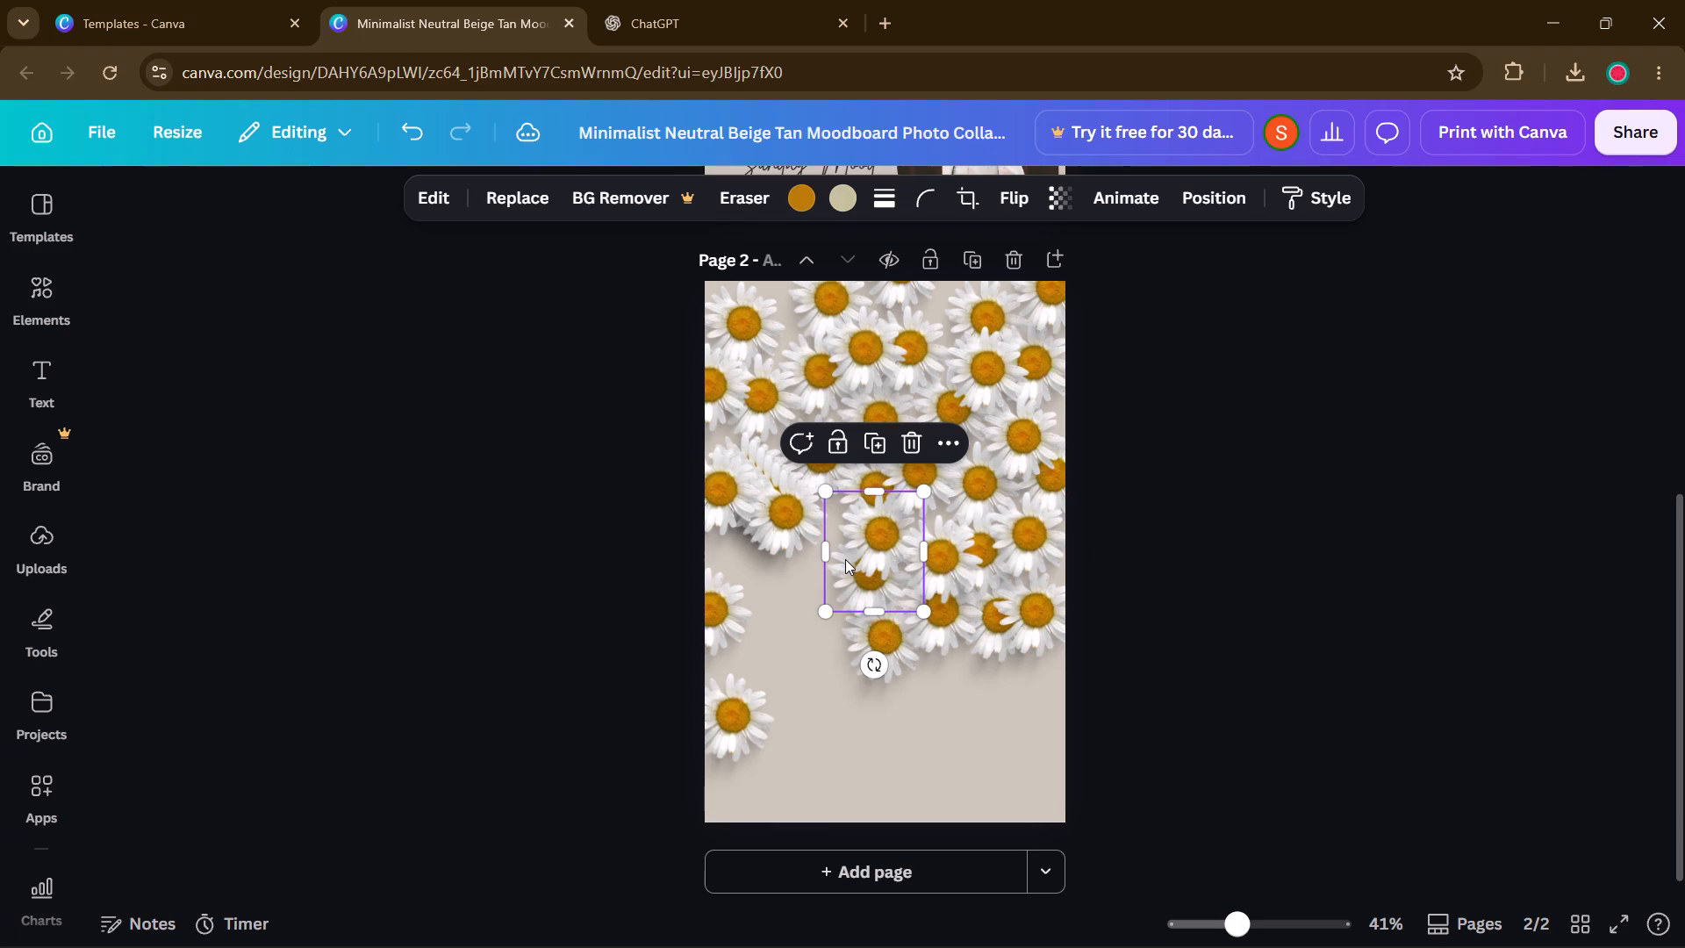
{"action": "left_click", "coordinate": [1282, 578]}
Spread two more stacked daisies over the cluster's lower left, one beside the central daisies and one just below the stack.
{"action": "left_click_drag", "start_coordinate": [792, 509], "coordinate": [824, 512]}
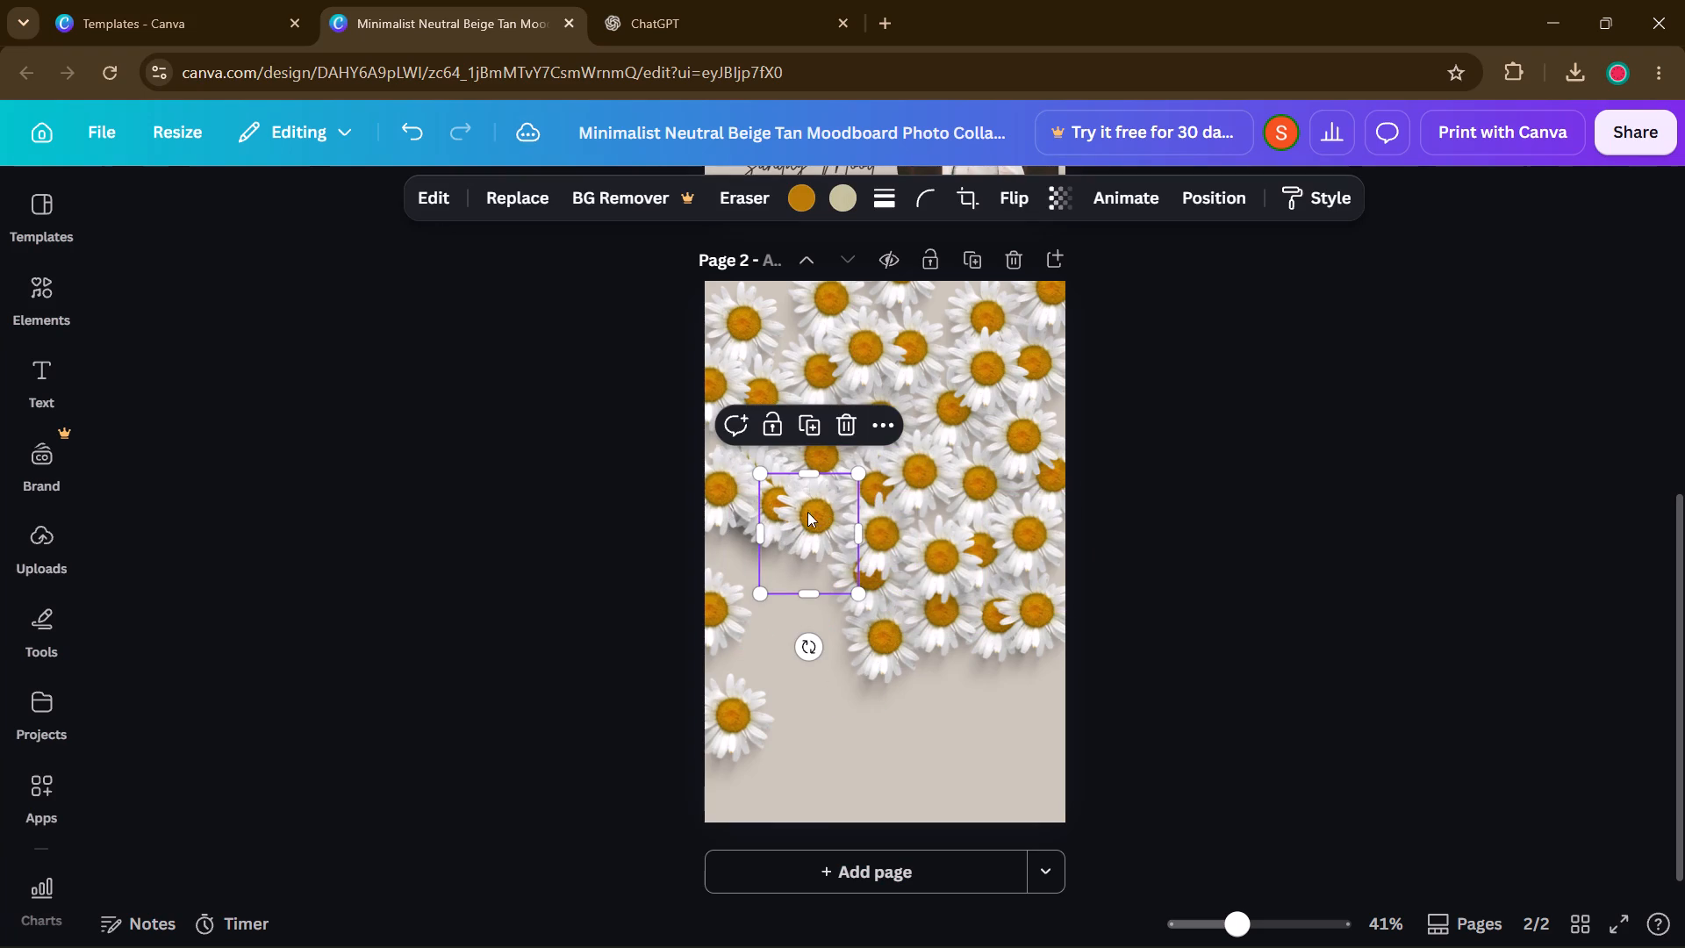
{"action": "left_click", "coordinate": [1187, 578]}
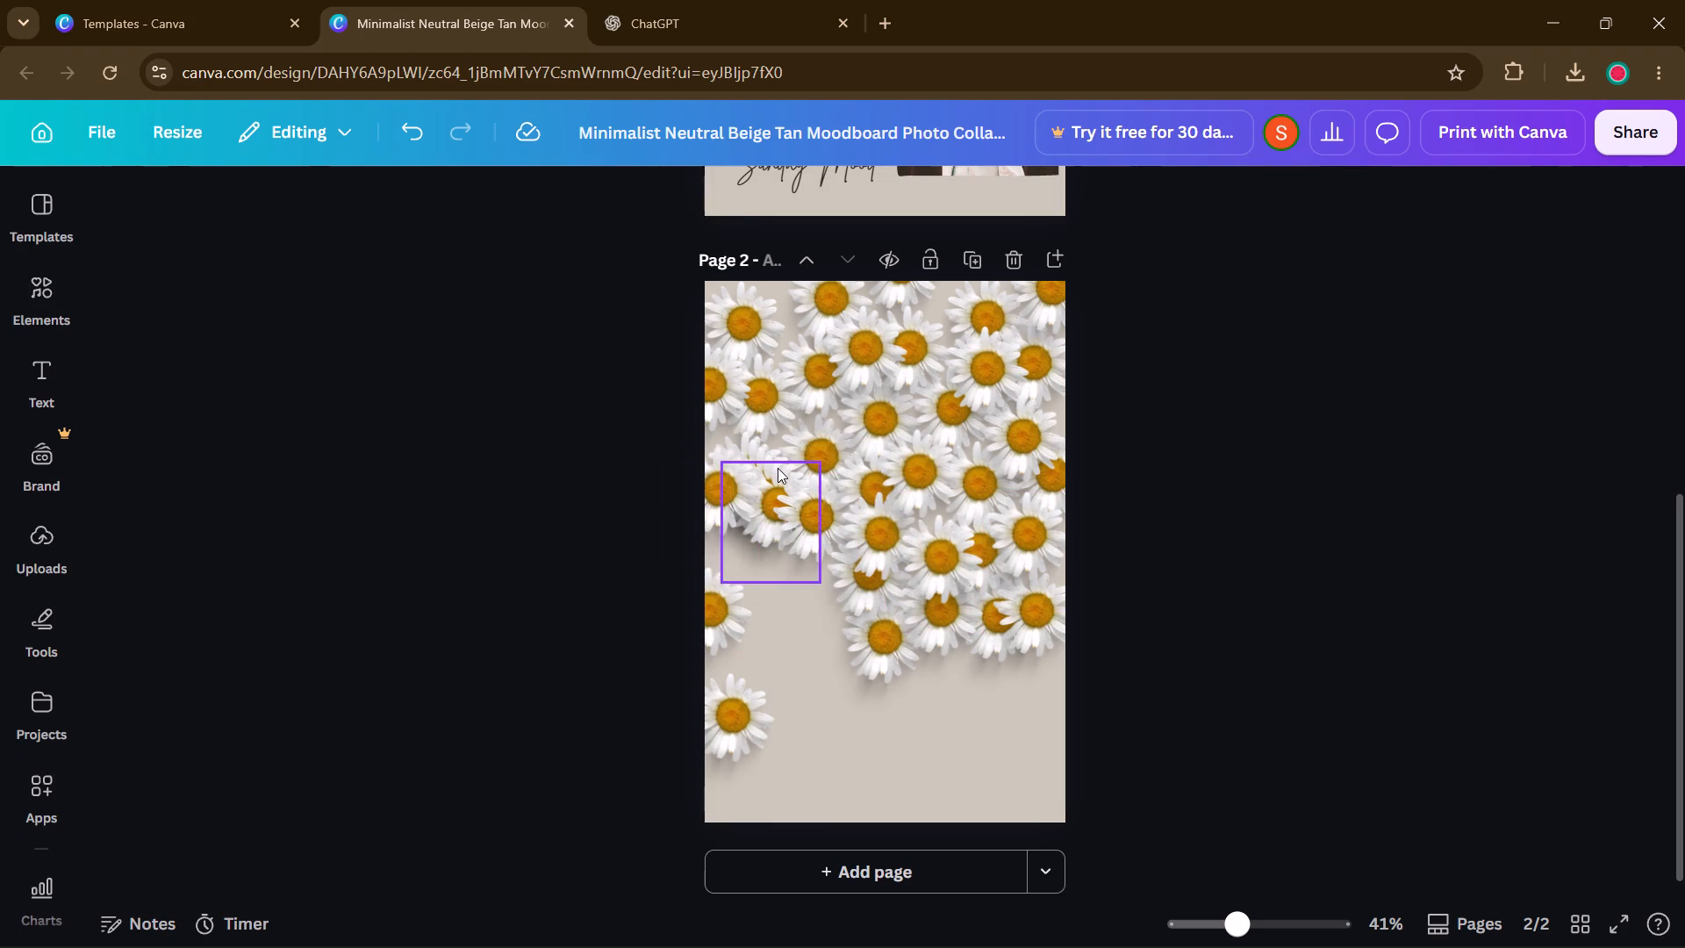
{"action": "left_click_drag", "start_coordinate": [775, 470], "coordinate": [816, 571]}
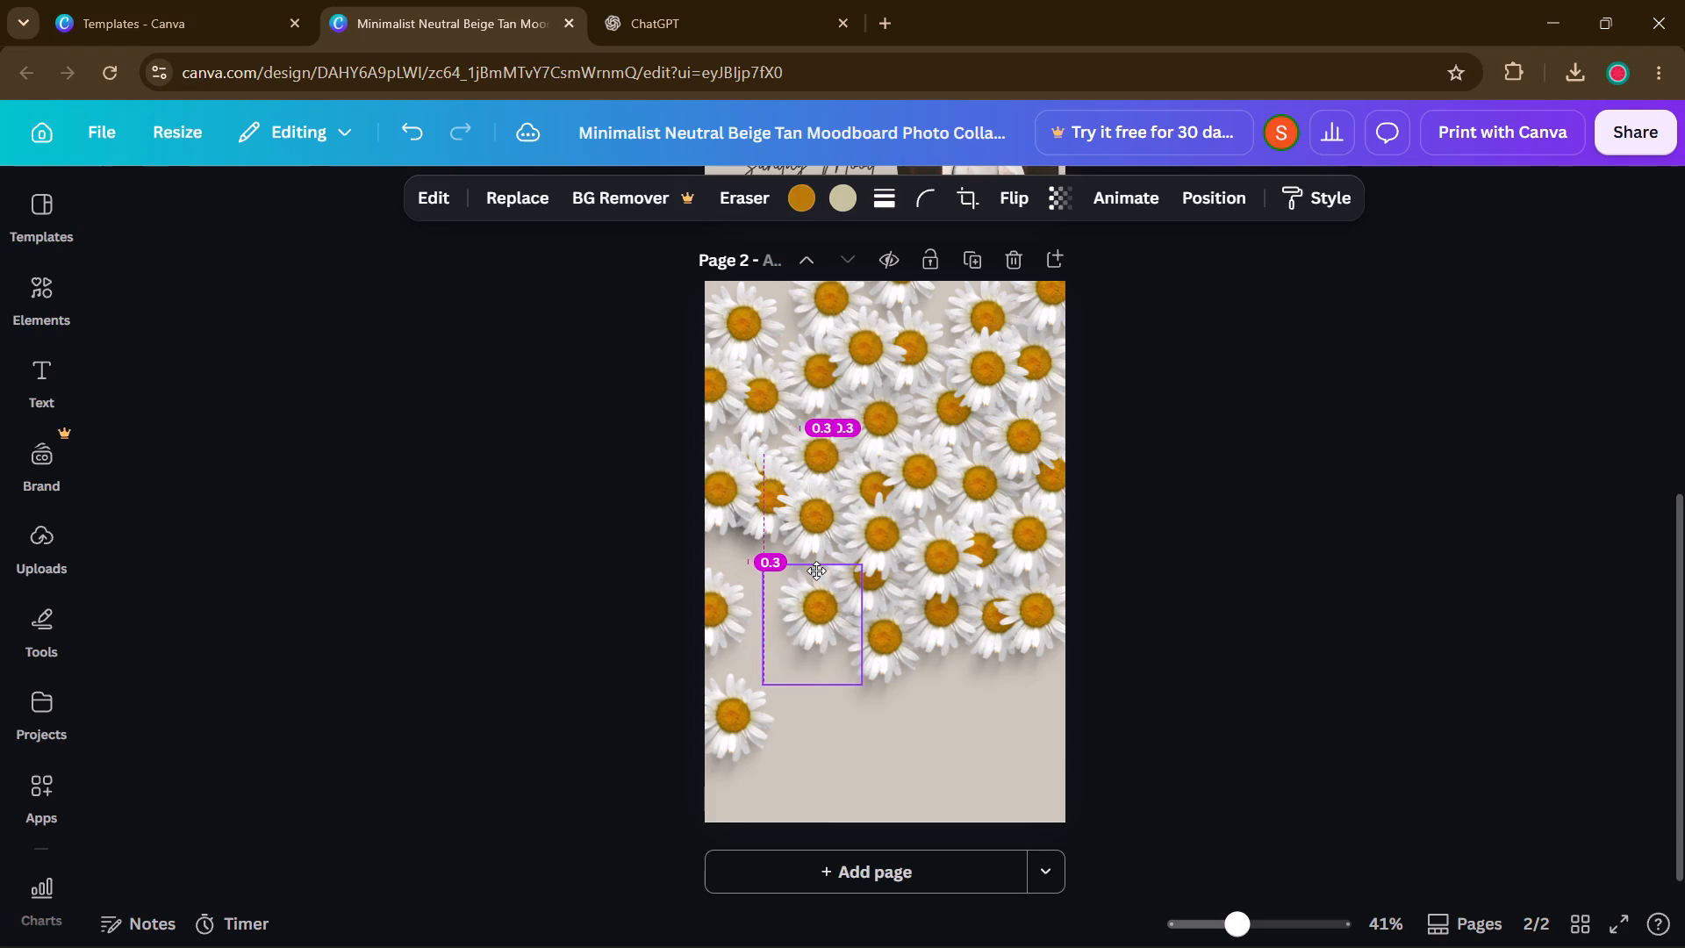
{"action": "left_click_drag", "start_coordinate": [816, 571], "coordinate": [802, 602]}
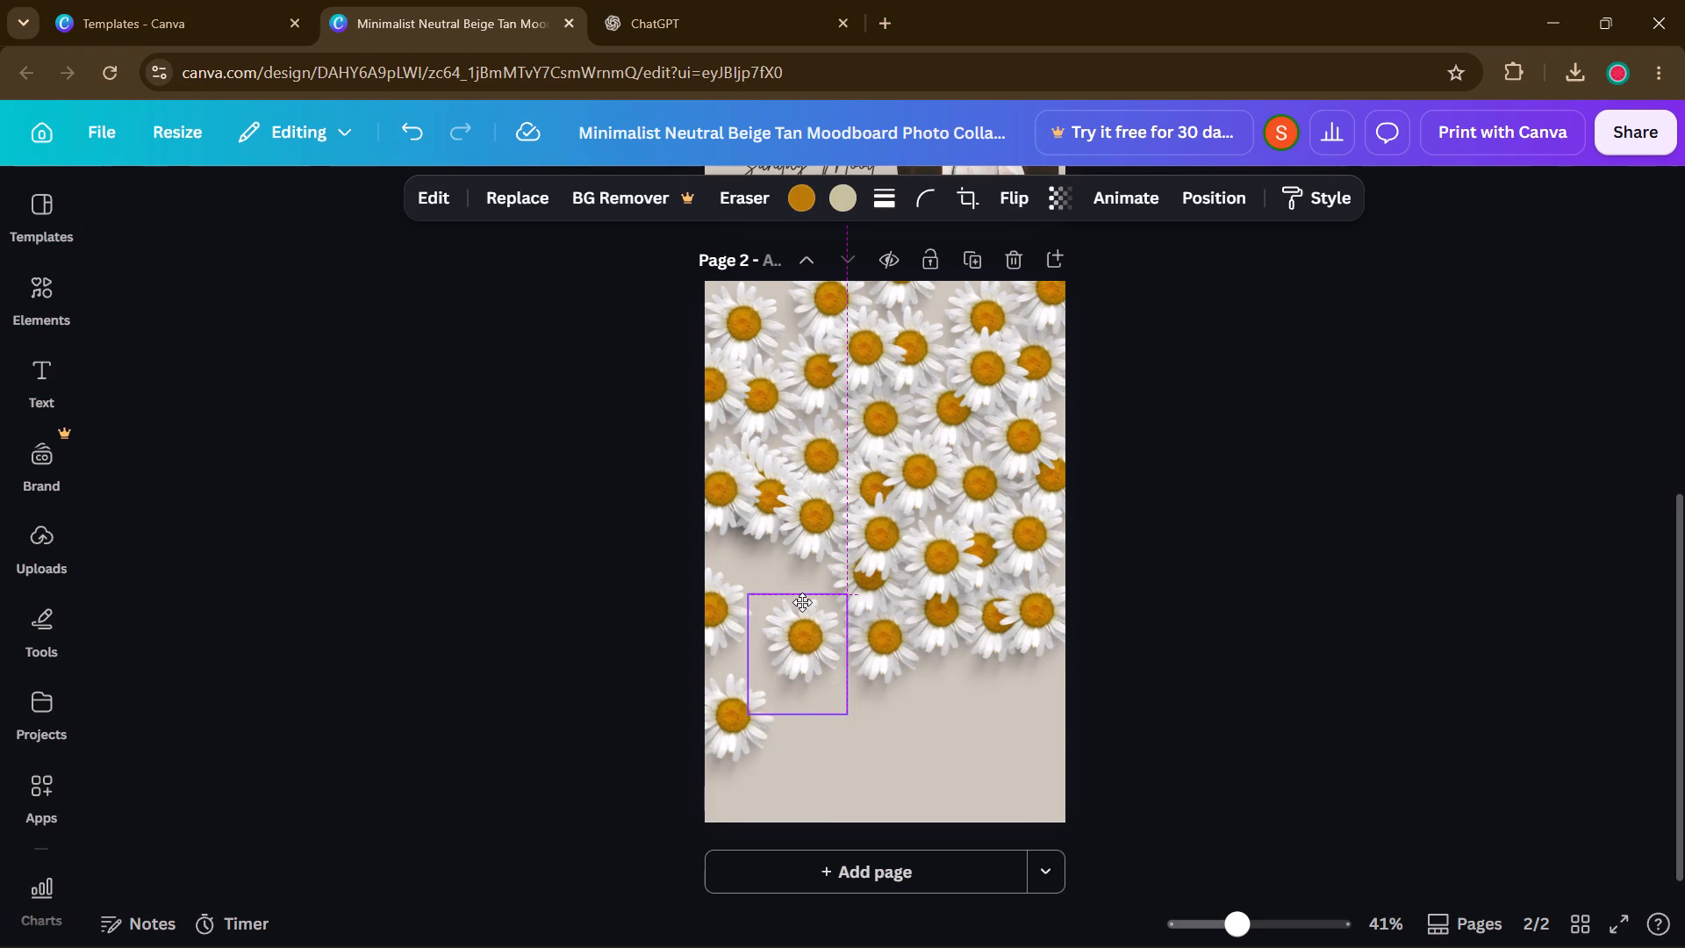
{"action": "left_click_drag", "start_coordinate": [802, 602], "coordinate": [747, 521]}
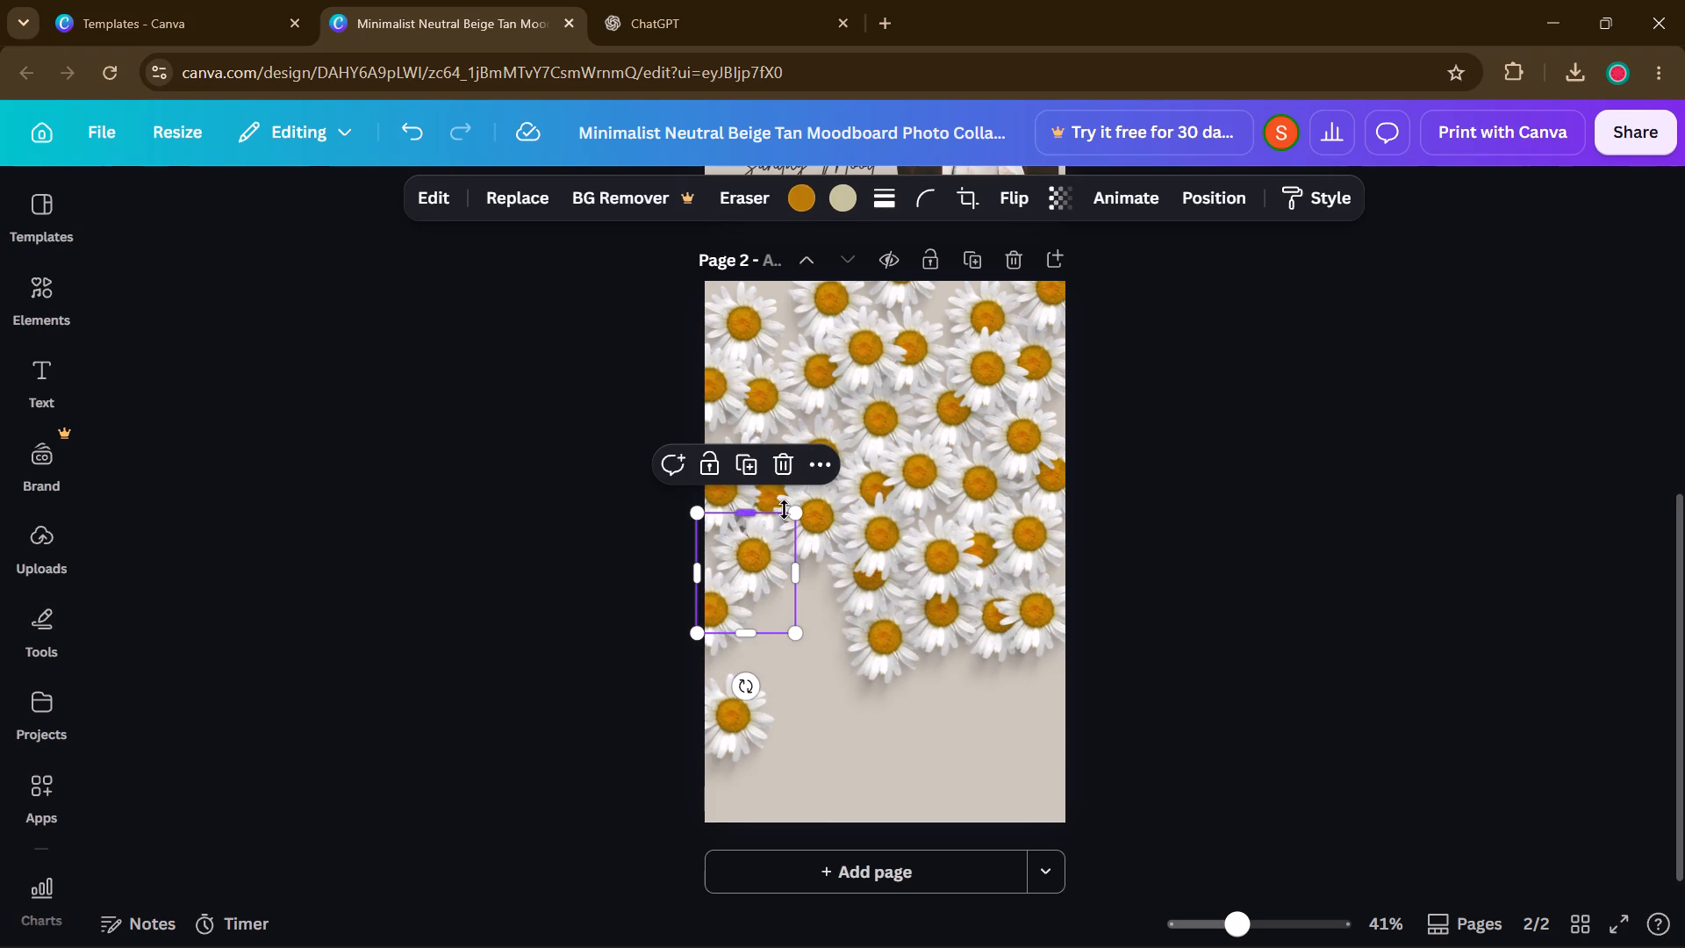
{"action": "left_click", "coordinate": [1173, 606]}
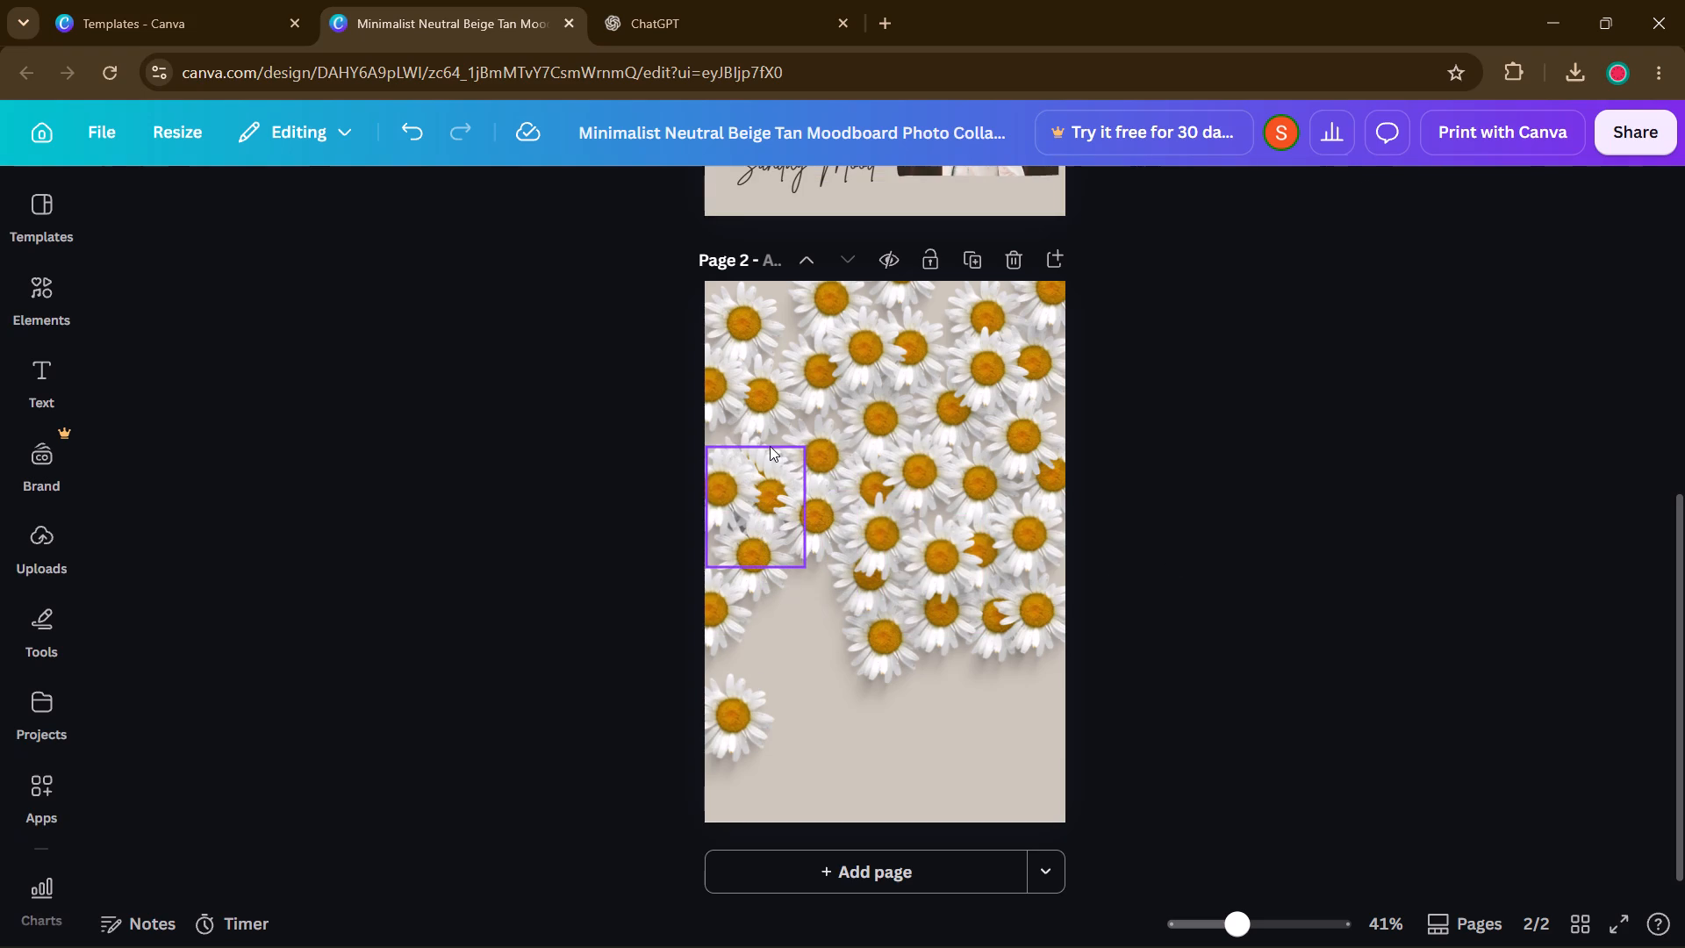
Move the daisy on the left edge beside the remaining stack to just below the lowest central daisy.
{"action": "left_click_drag", "start_coordinate": [770, 446], "coordinate": [785, 669]}
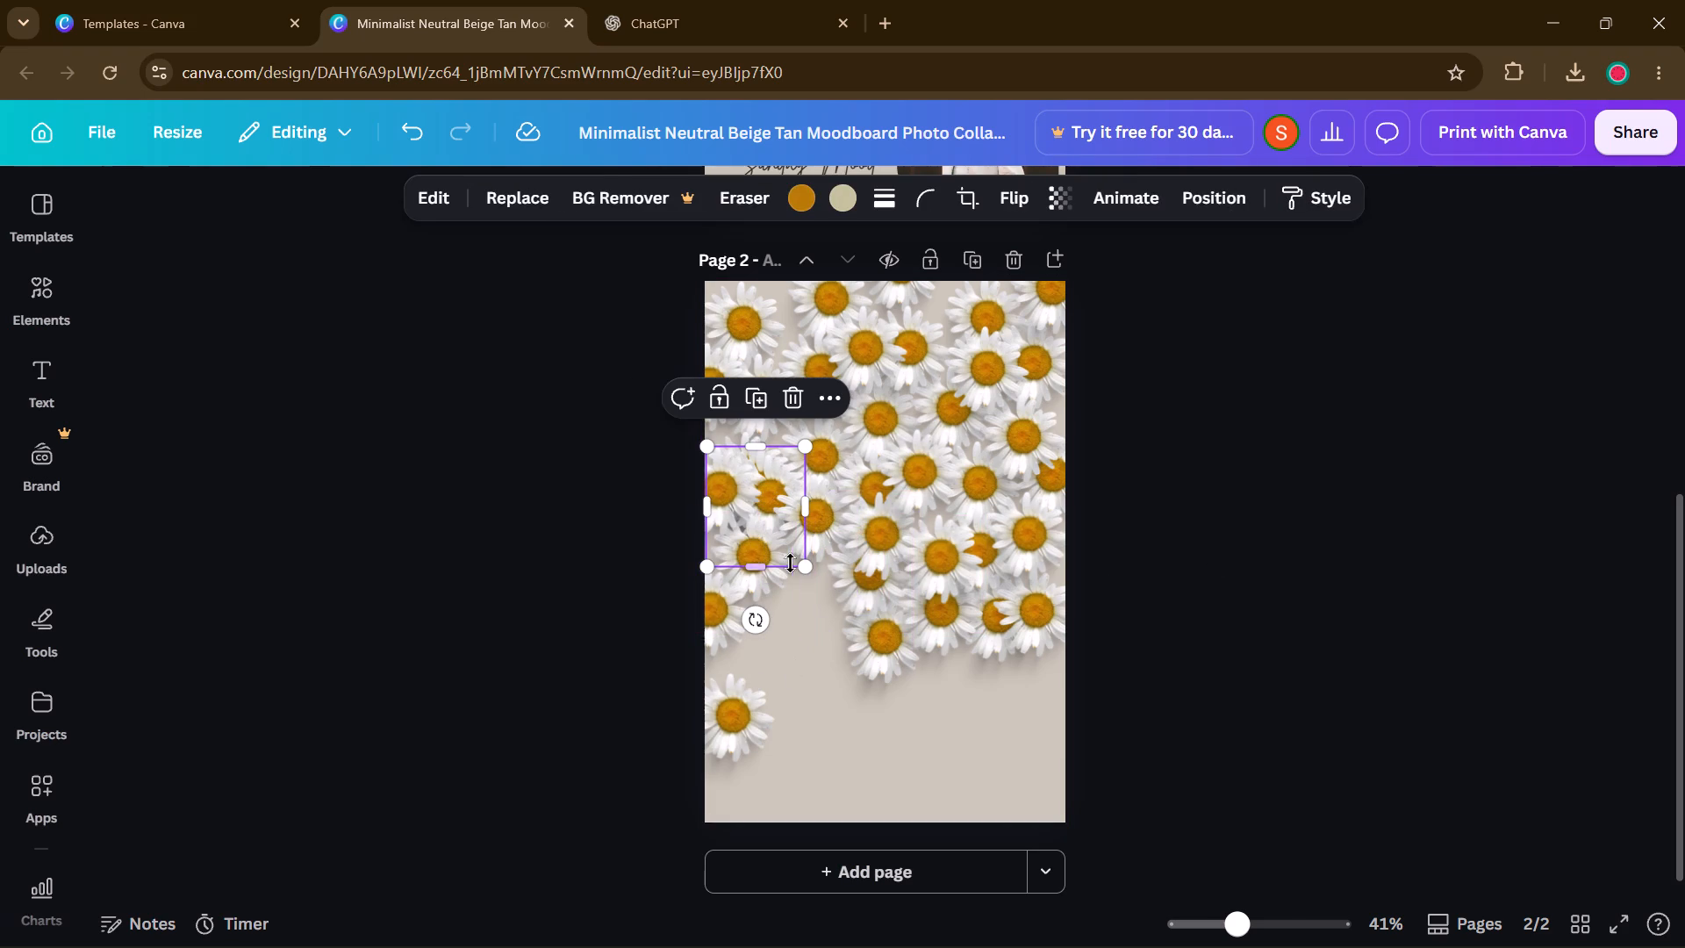
{"action": "left_click", "coordinate": [757, 504]}
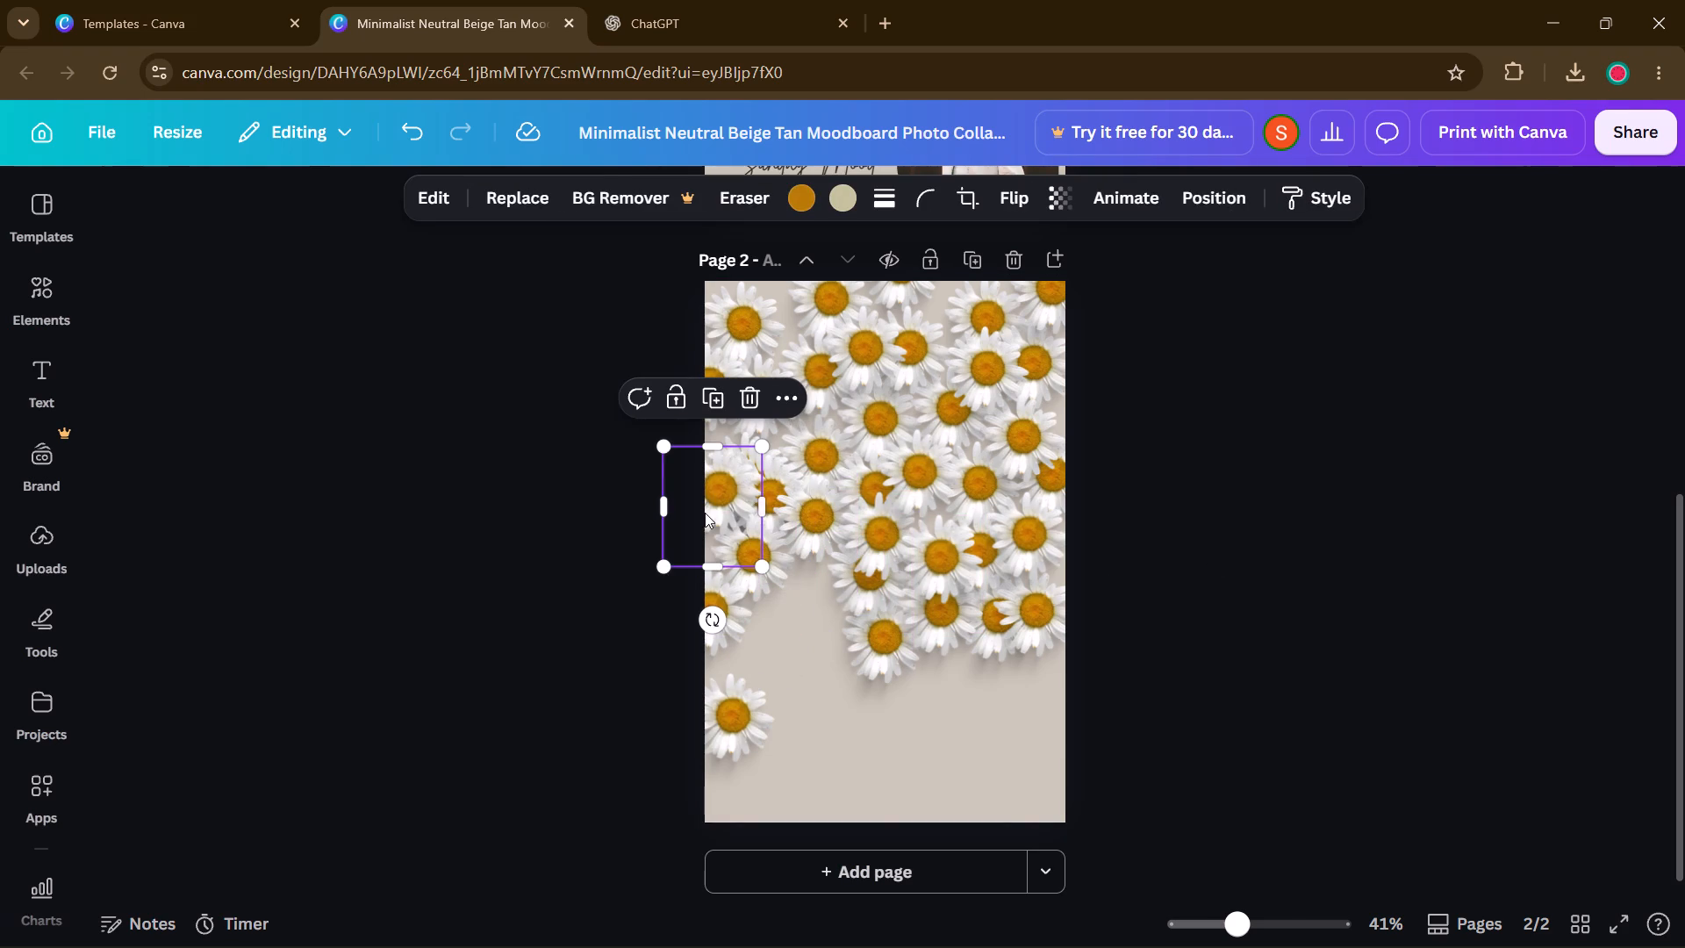
{"action": "left_click_drag", "start_coordinate": [705, 513], "coordinate": [875, 698]}
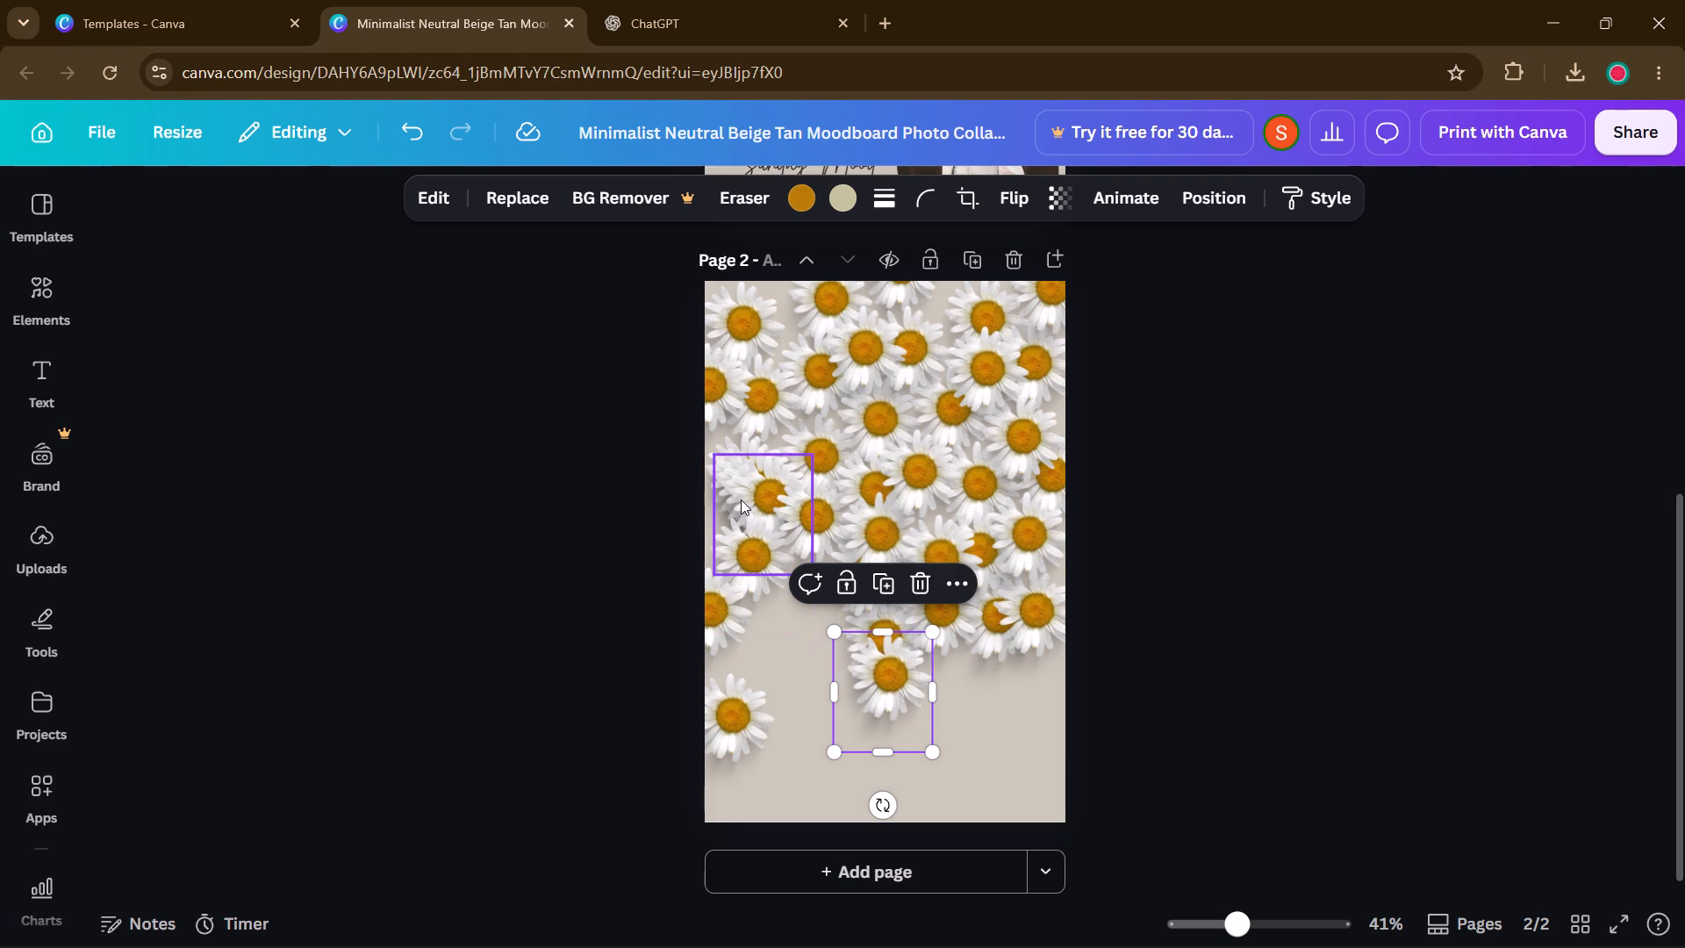
Spread three daisies from the stack on the page's left side over the empty area below the cluster.
{"action": "left_click_drag", "start_coordinate": [741, 499], "coordinate": [812, 676]}
{"action": "left_click_drag", "start_coordinate": [747, 485], "coordinate": [958, 751]}
{"action": "left_click_drag", "start_coordinate": [748, 504], "coordinate": [802, 755]}
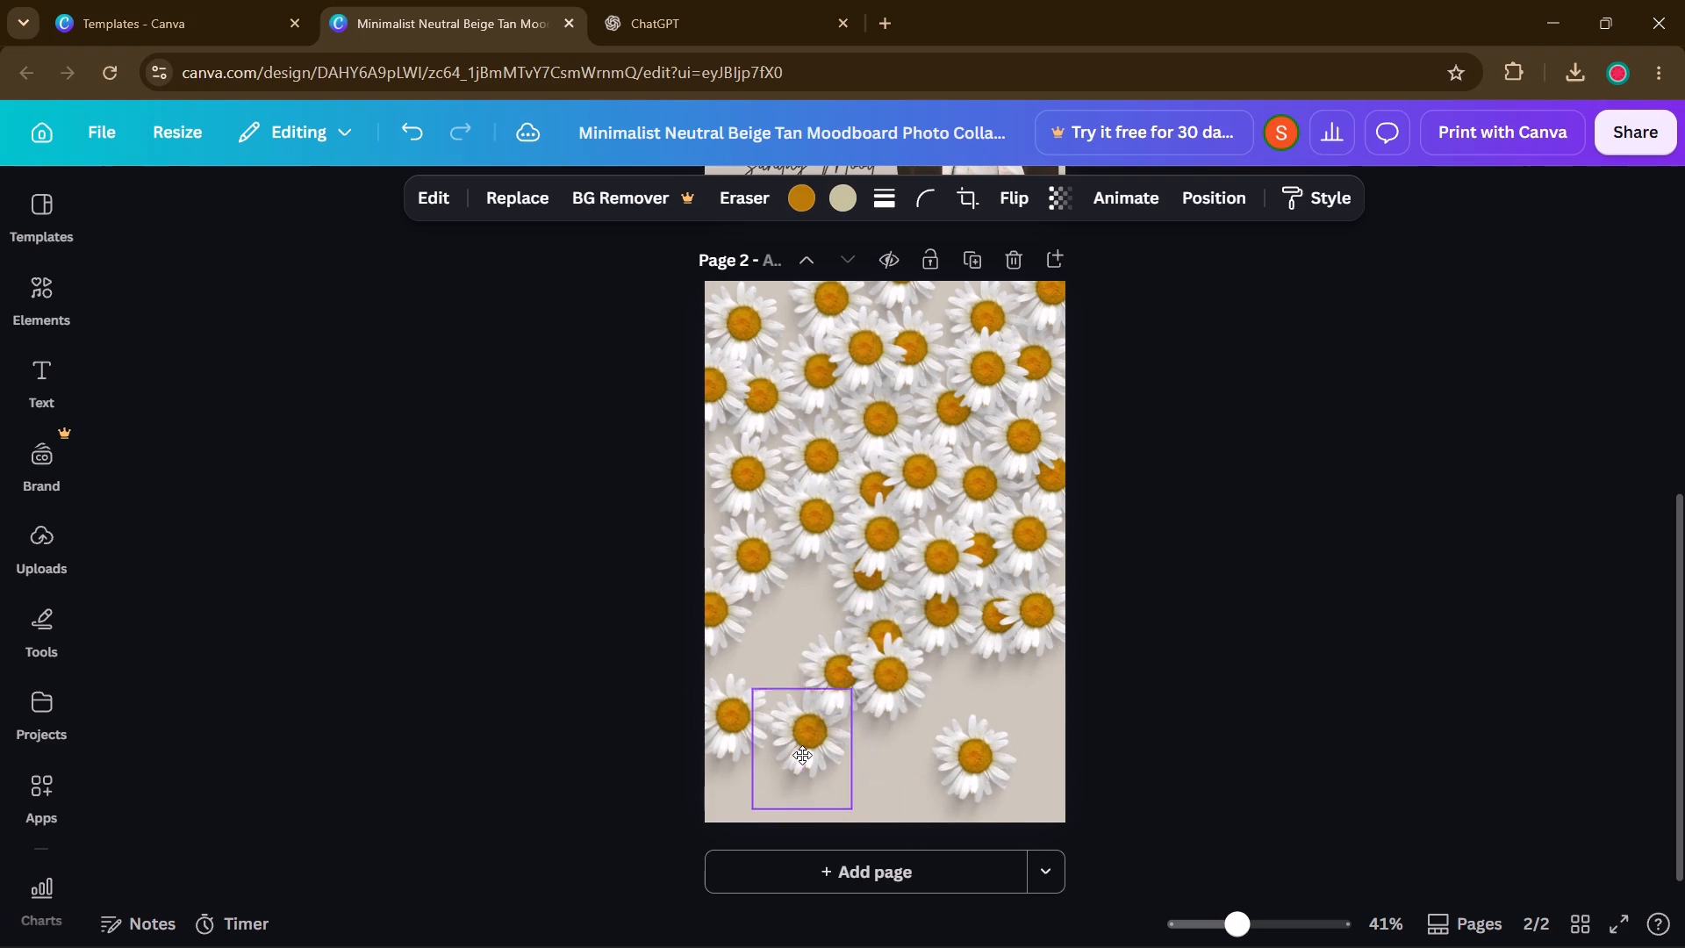
{"action": "left_click_drag", "start_coordinate": [802, 755], "coordinate": [802, 757]}
Fill the left-side gap with two daisies: the last stacked one at the page's left edge, and the lower-right one beside it.
{"action": "left_click_drag", "start_coordinate": [740, 499], "coordinate": [933, 637]}
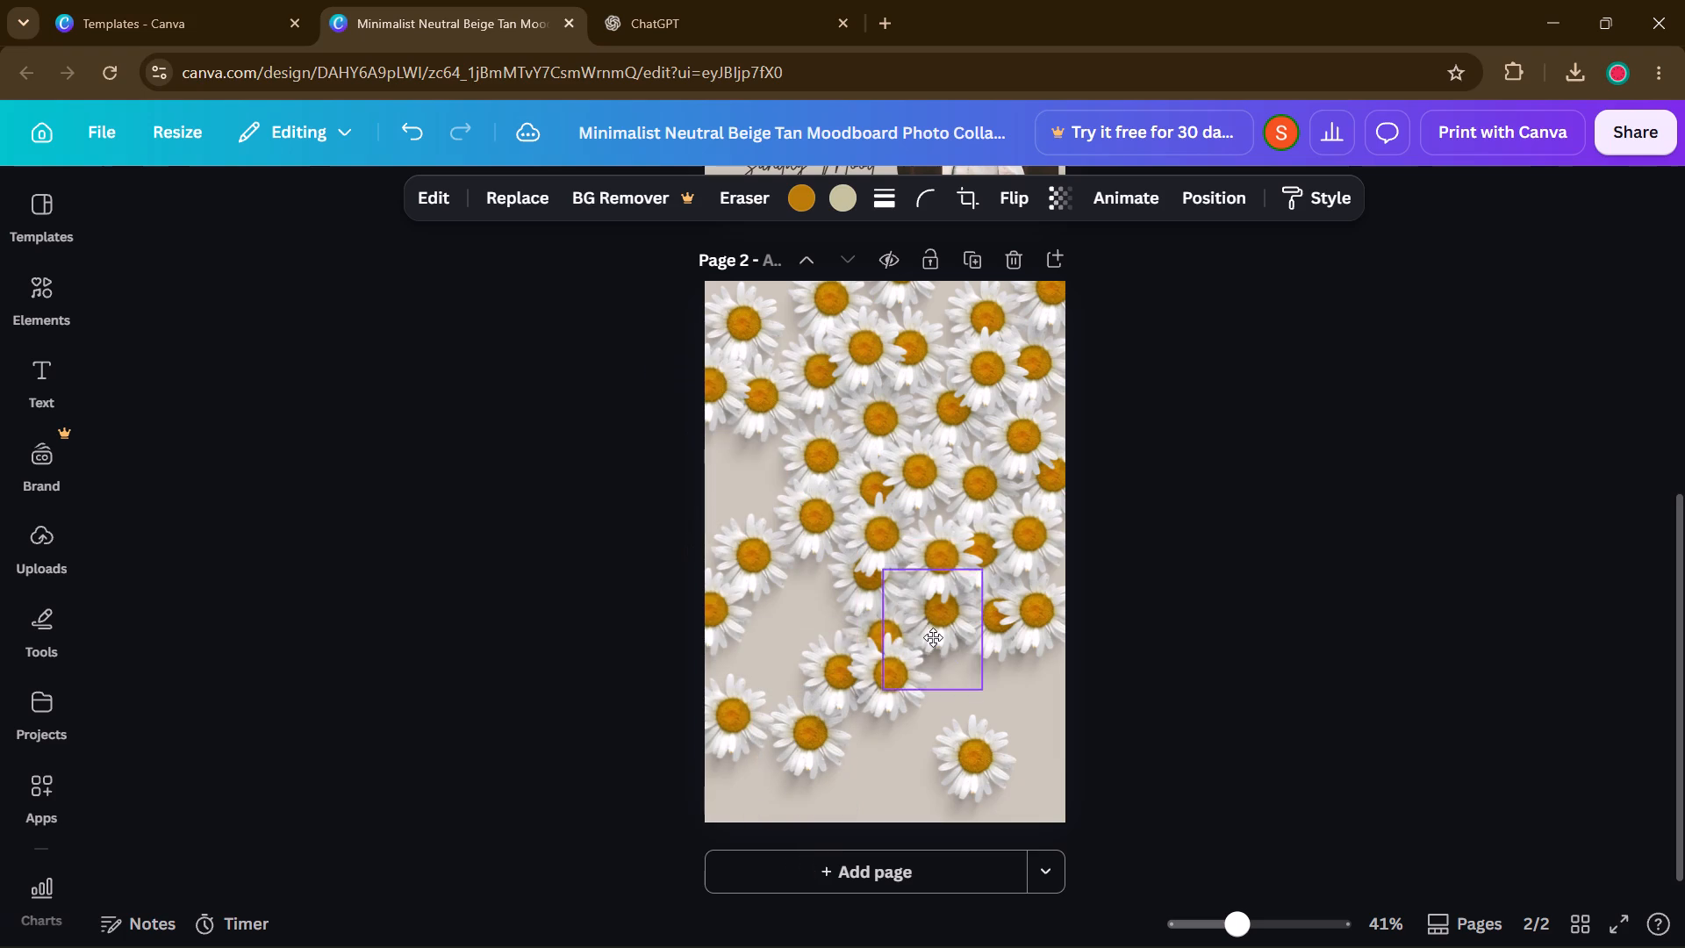
{"action": "left_click_drag", "start_coordinate": [933, 637], "coordinate": [714, 489]}
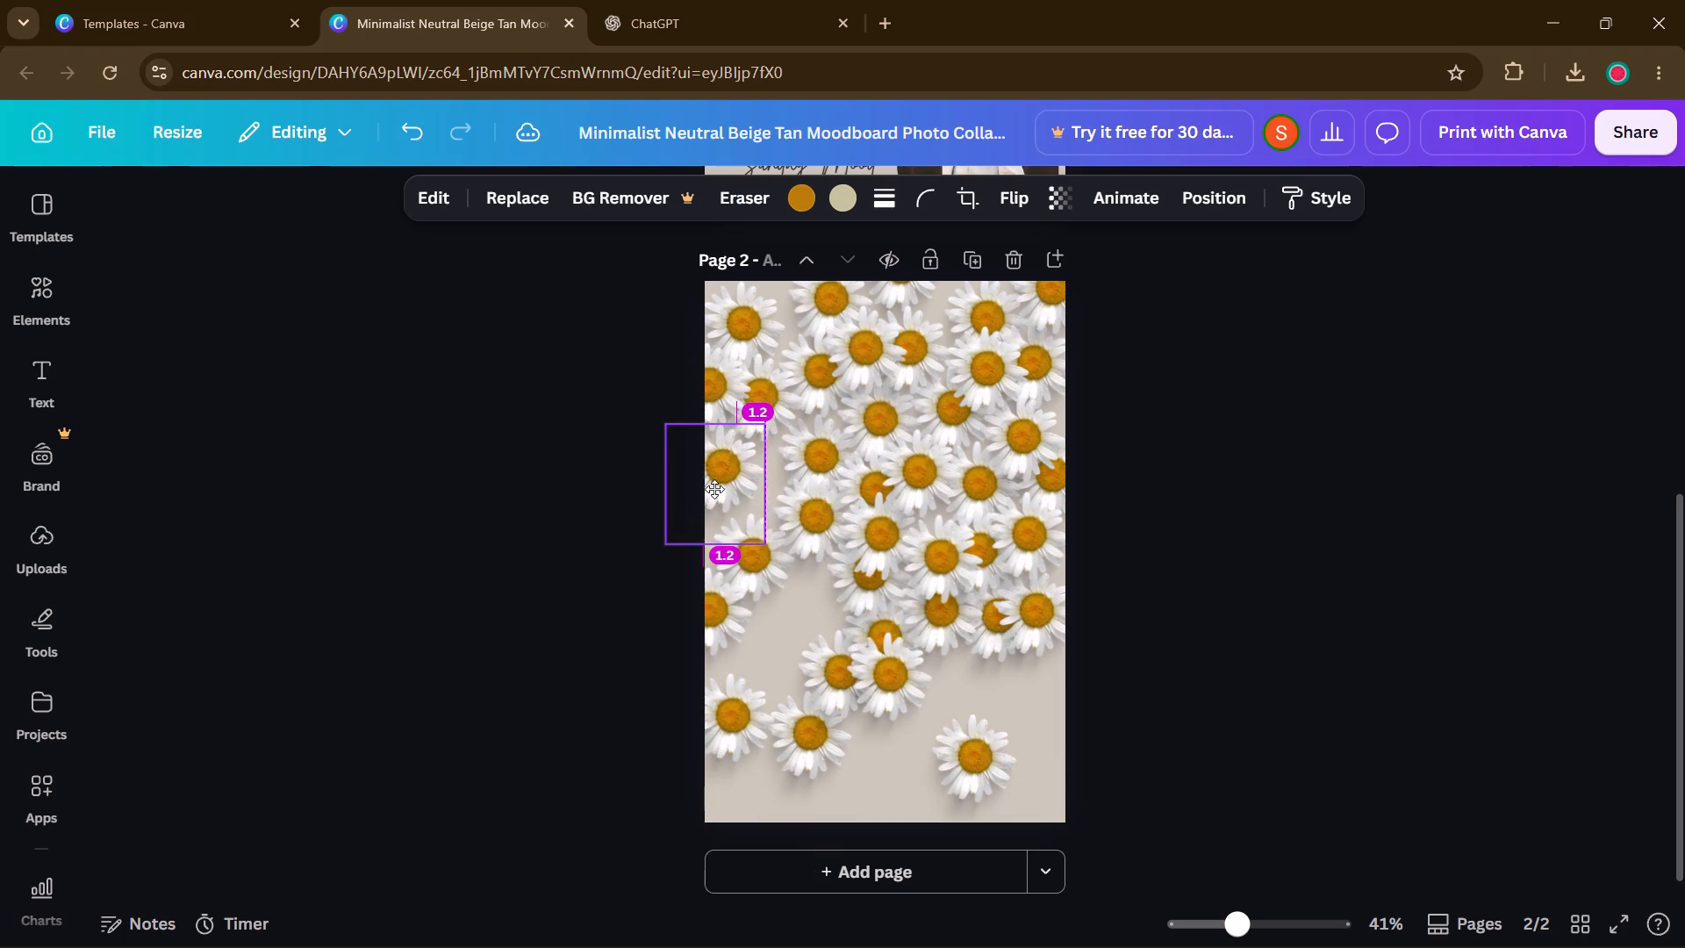
{"action": "left_click_drag", "start_coordinate": [714, 489], "coordinate": [717, 480]}
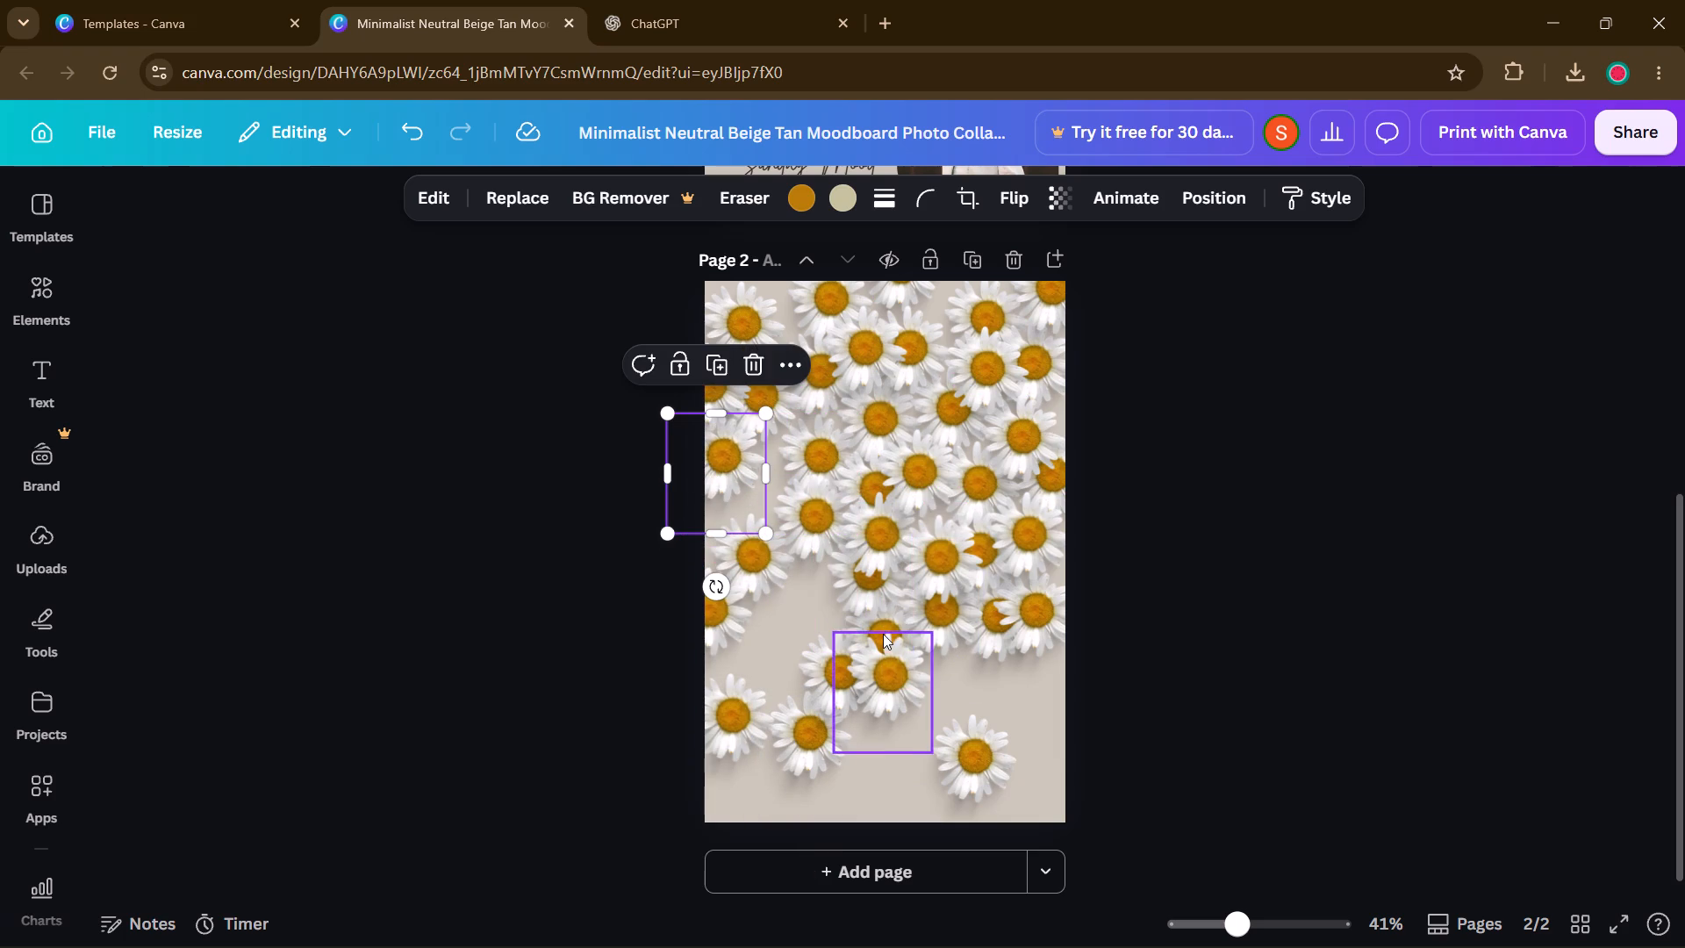
{"action": "left_click_drag", "start_coordinate": [973, 750], "coordinate": [780, 463]}
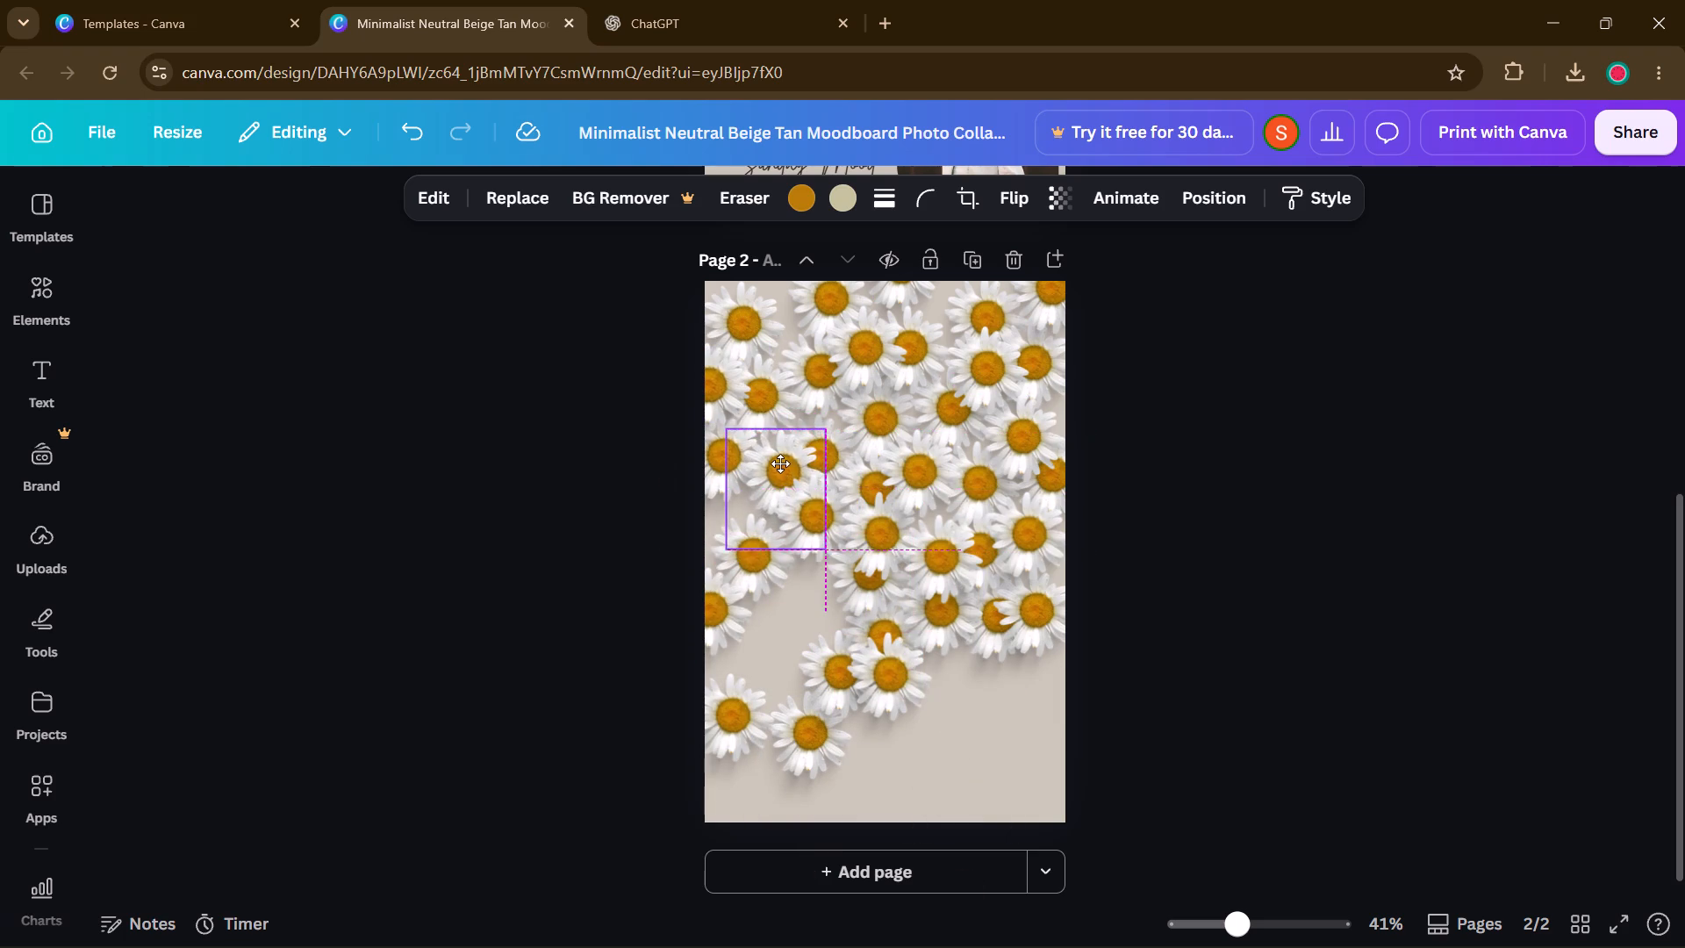
{"action": "left_click_drag", "start_coordinate": [780, 463], "coordinate": [779, 461]}
Move the two adjacent daisies below the cluster's centre into the gaps along the page's top edge, left and right of centre.
{"action": "left_click_drag", "start_coordinate": [923, 688], "coordinate": [871, 396]}
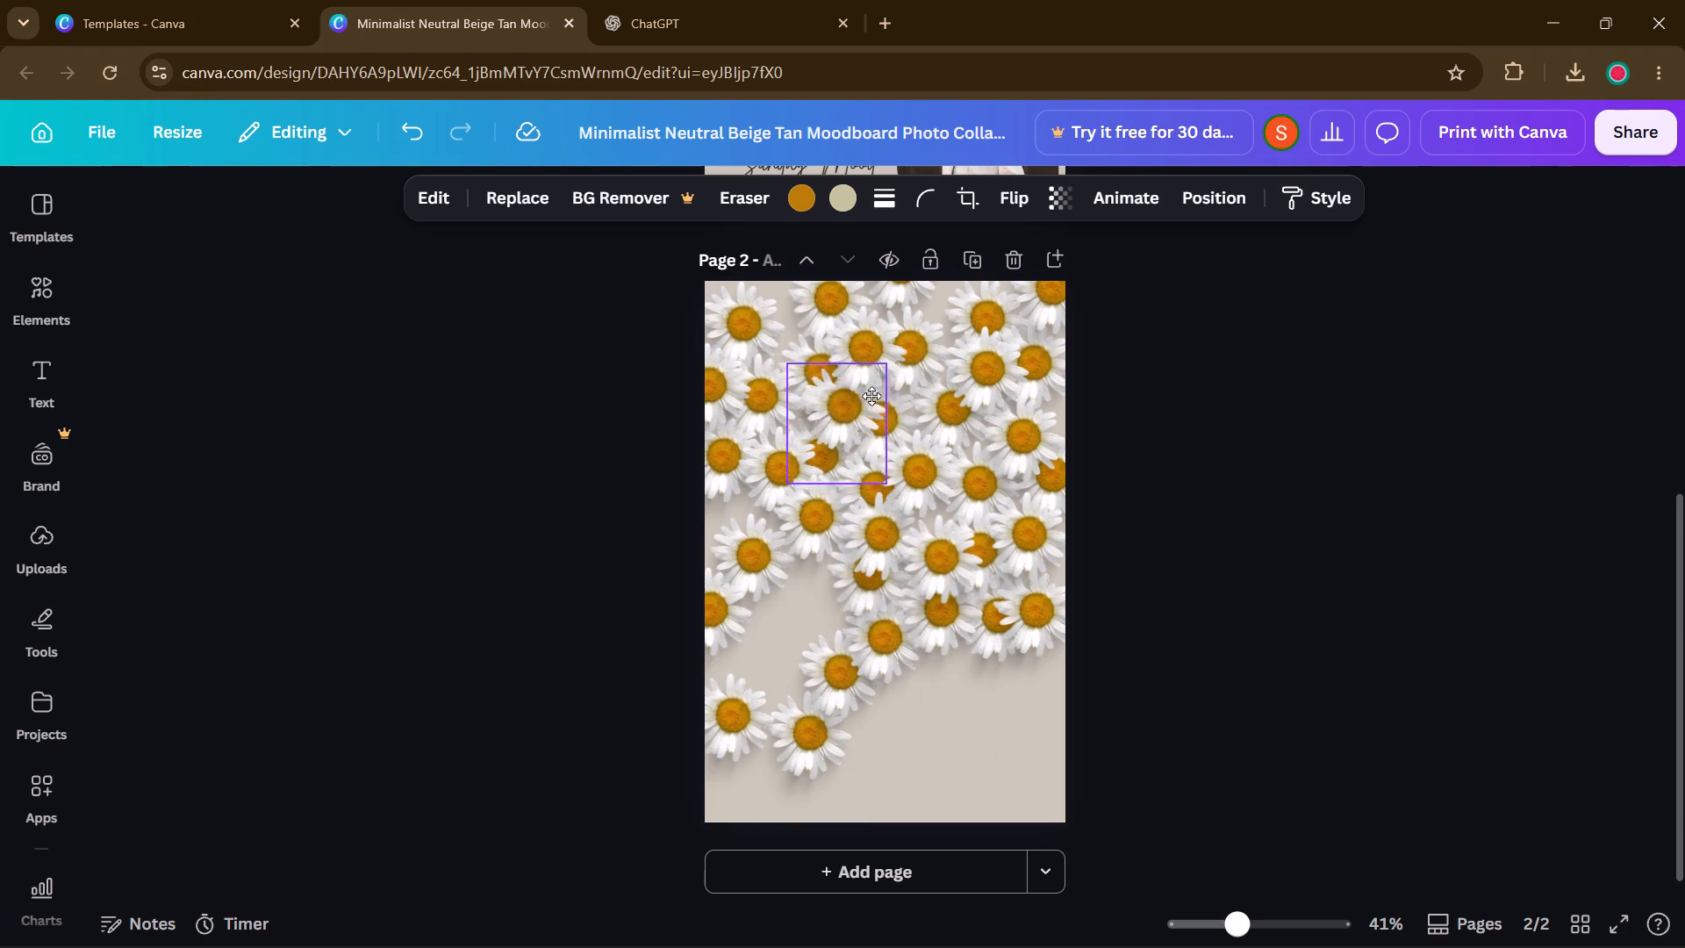
{"action": "left_click_drag", "start_coordinate": [871, 396], "coordinate": [818, 326]}
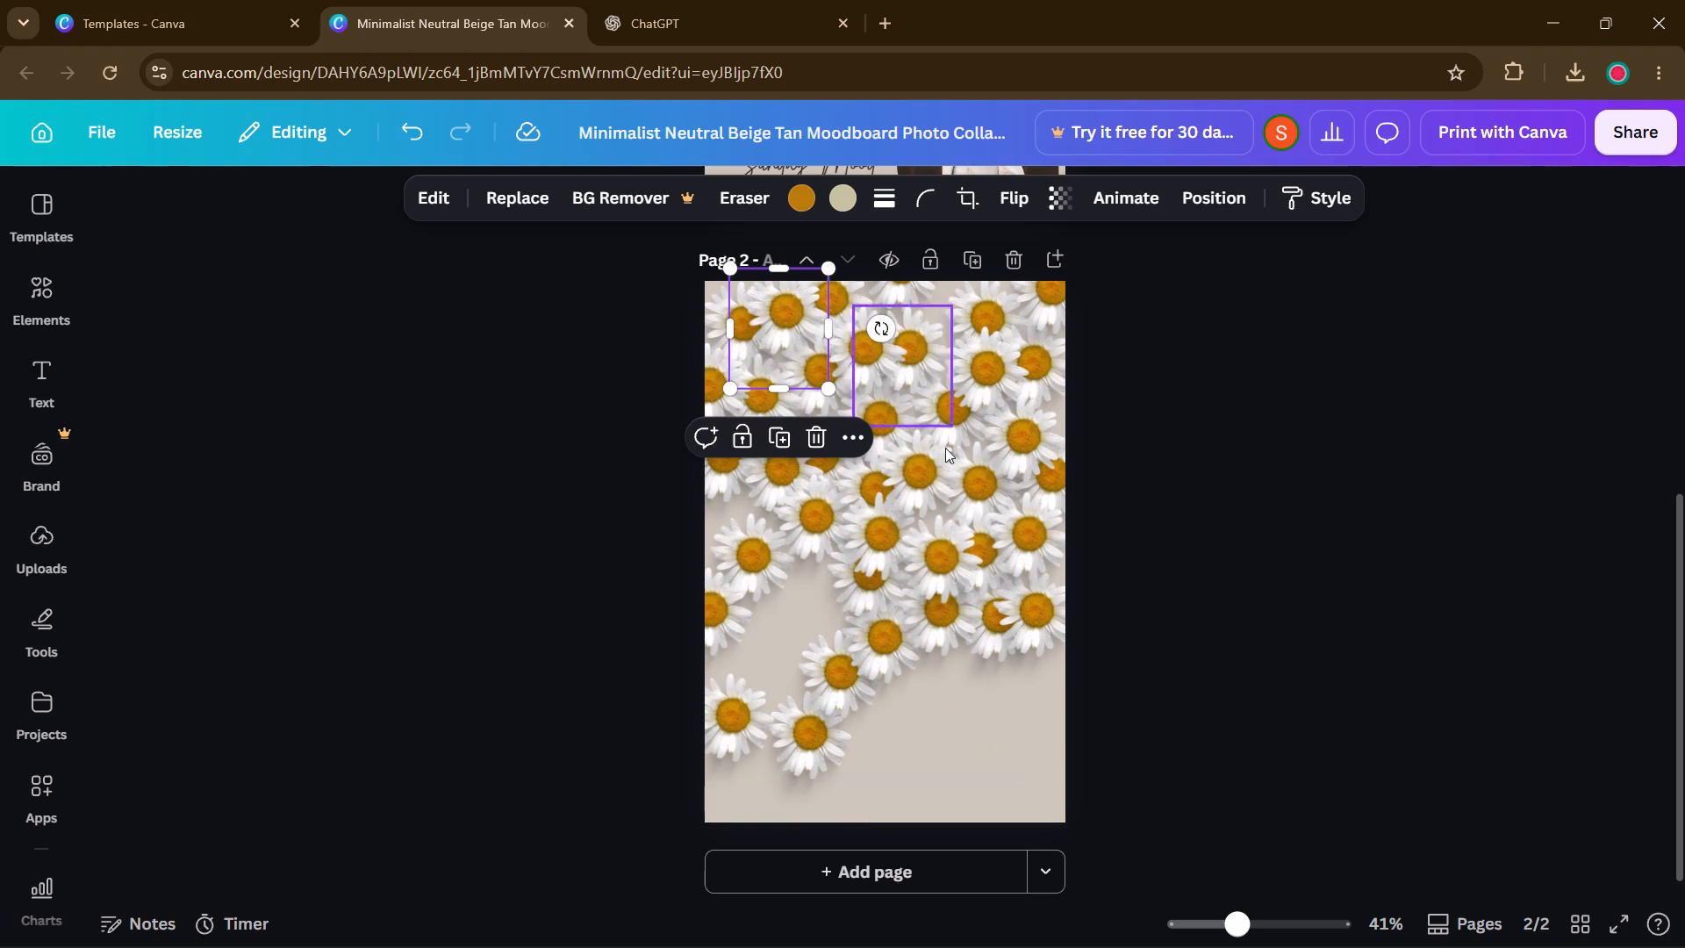
{"action": "left_click_drag", "start_coordinate": [825, 687], "coordinate": [929, 326]}
Move the loose daisy at the lower left into the gap above the left-side daisies and bring it to the front.
{"action": "left_click_drag", "start_coordinate": [809, 693], "coordinate": [795, 551]}
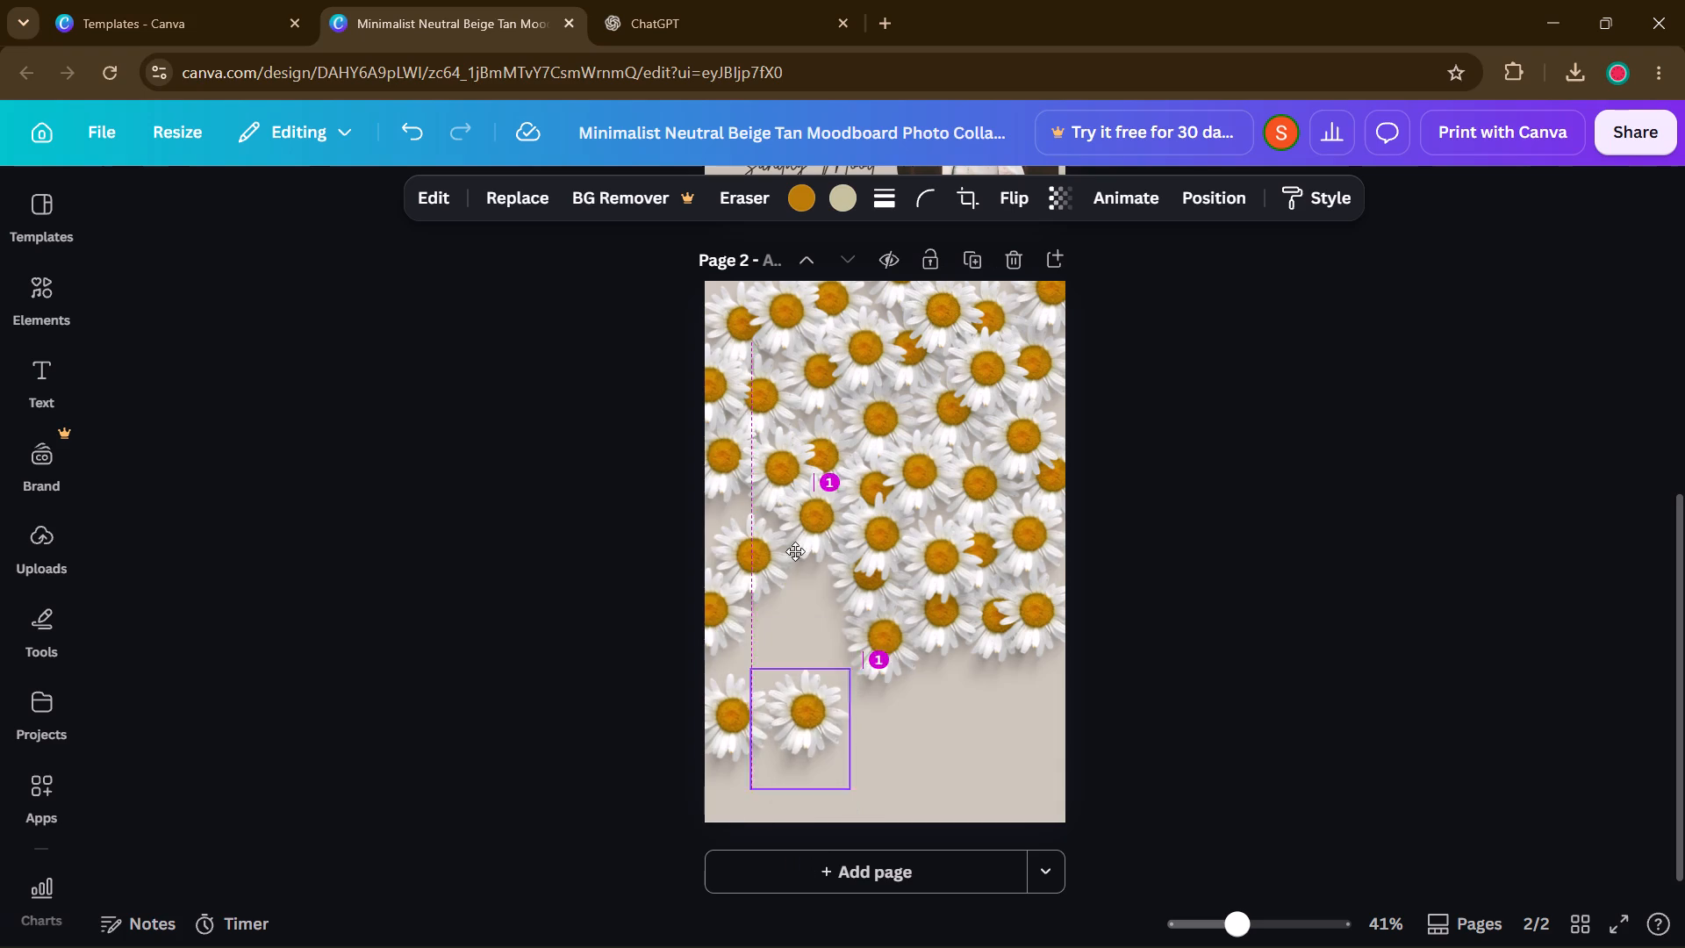
{"action": "left_click_drag", "start_coordinate": [795, 551], "coordinate": [736, 465]}
{"action": "left_click", "coordinate": [796, 414]}
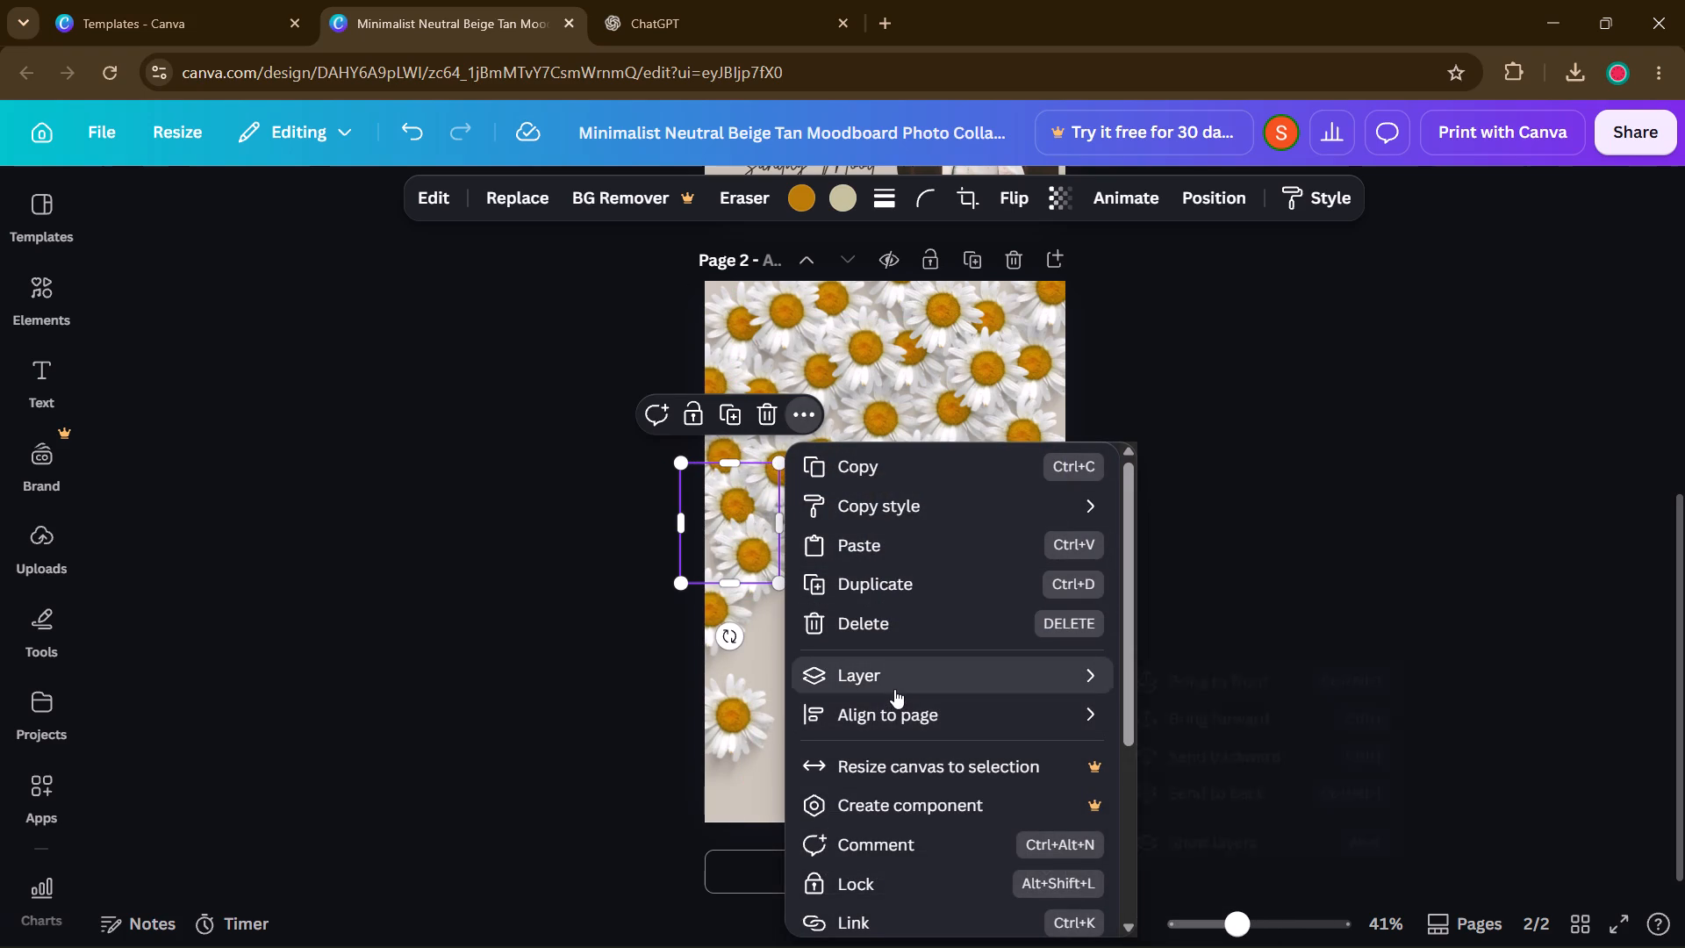
{"action": "left_click", "coordinate": [1166, 689]}
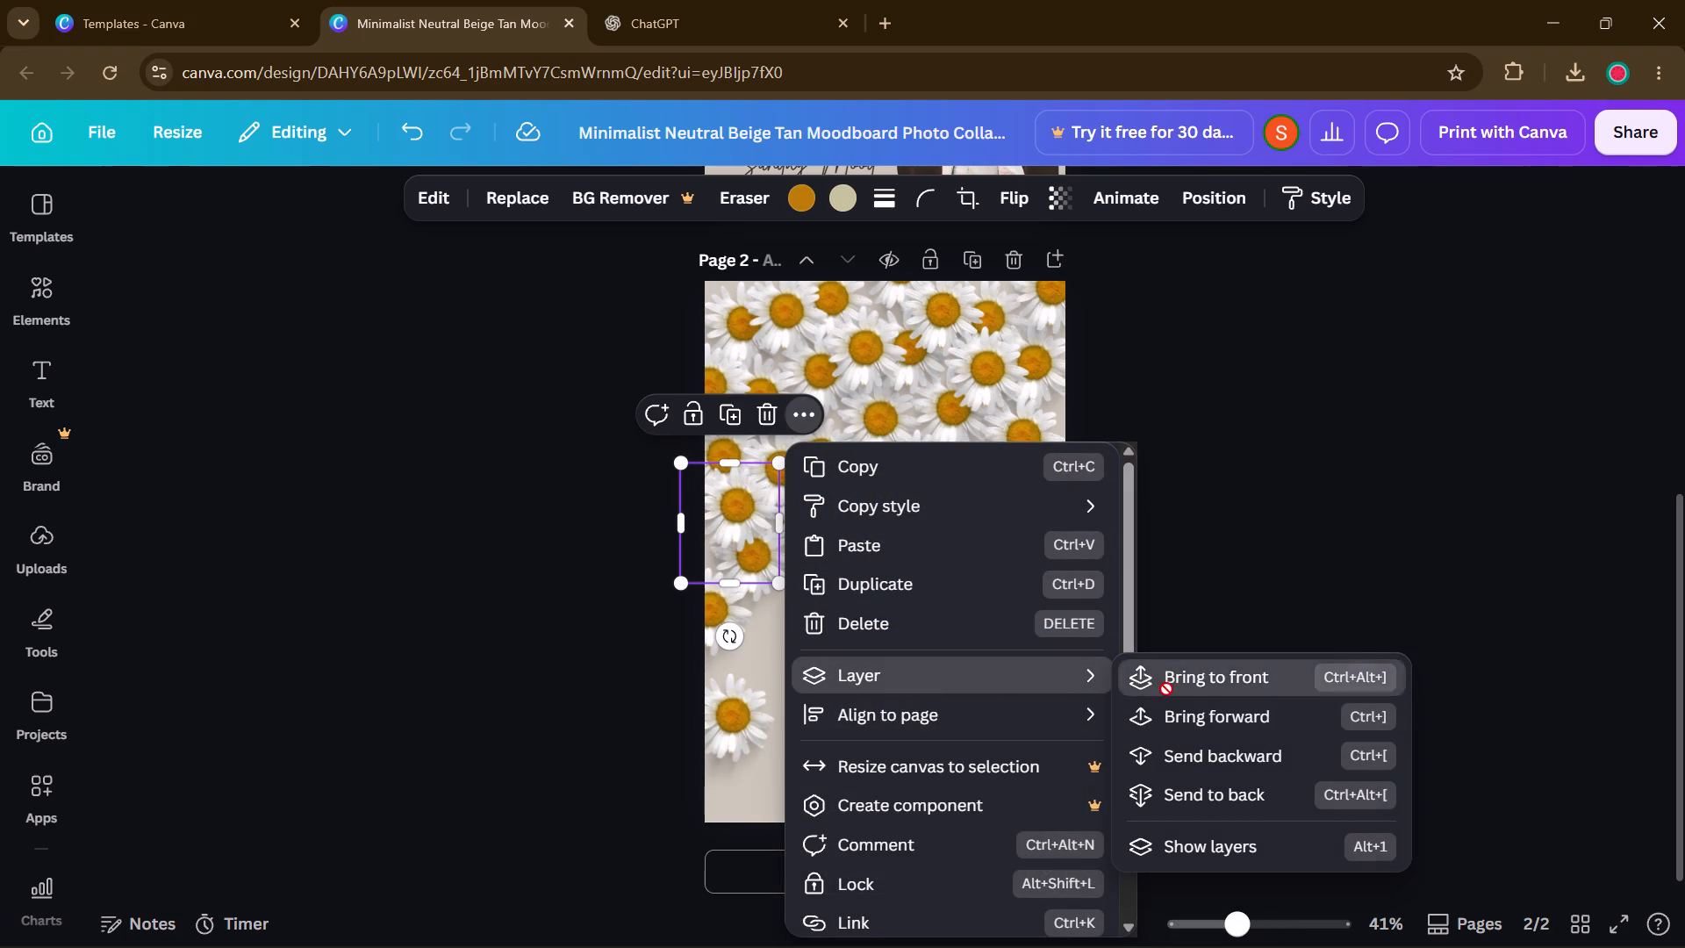
{"action": "left_click", "coordinate": [1350, 557]}
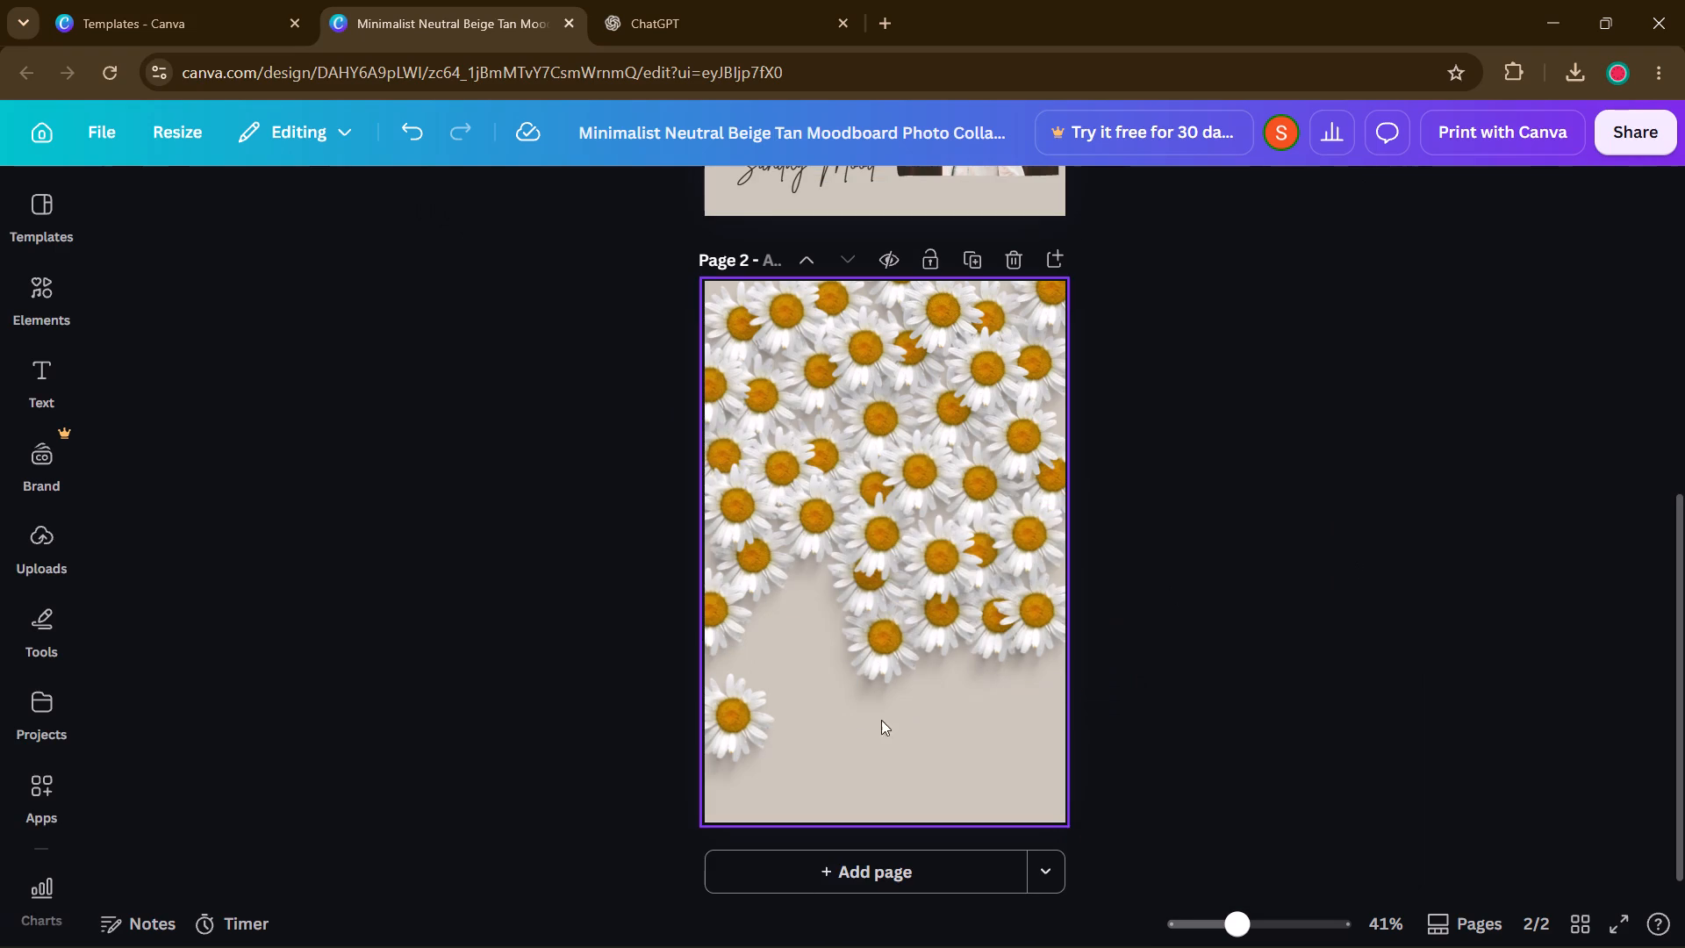
Move the last loose daisy near the lower-left edge into the cluster's upper centre and bring it to the front.
{"action": "left_click_drag", "start_coordinate": [771, 750], "coordinate": [872, 462]}
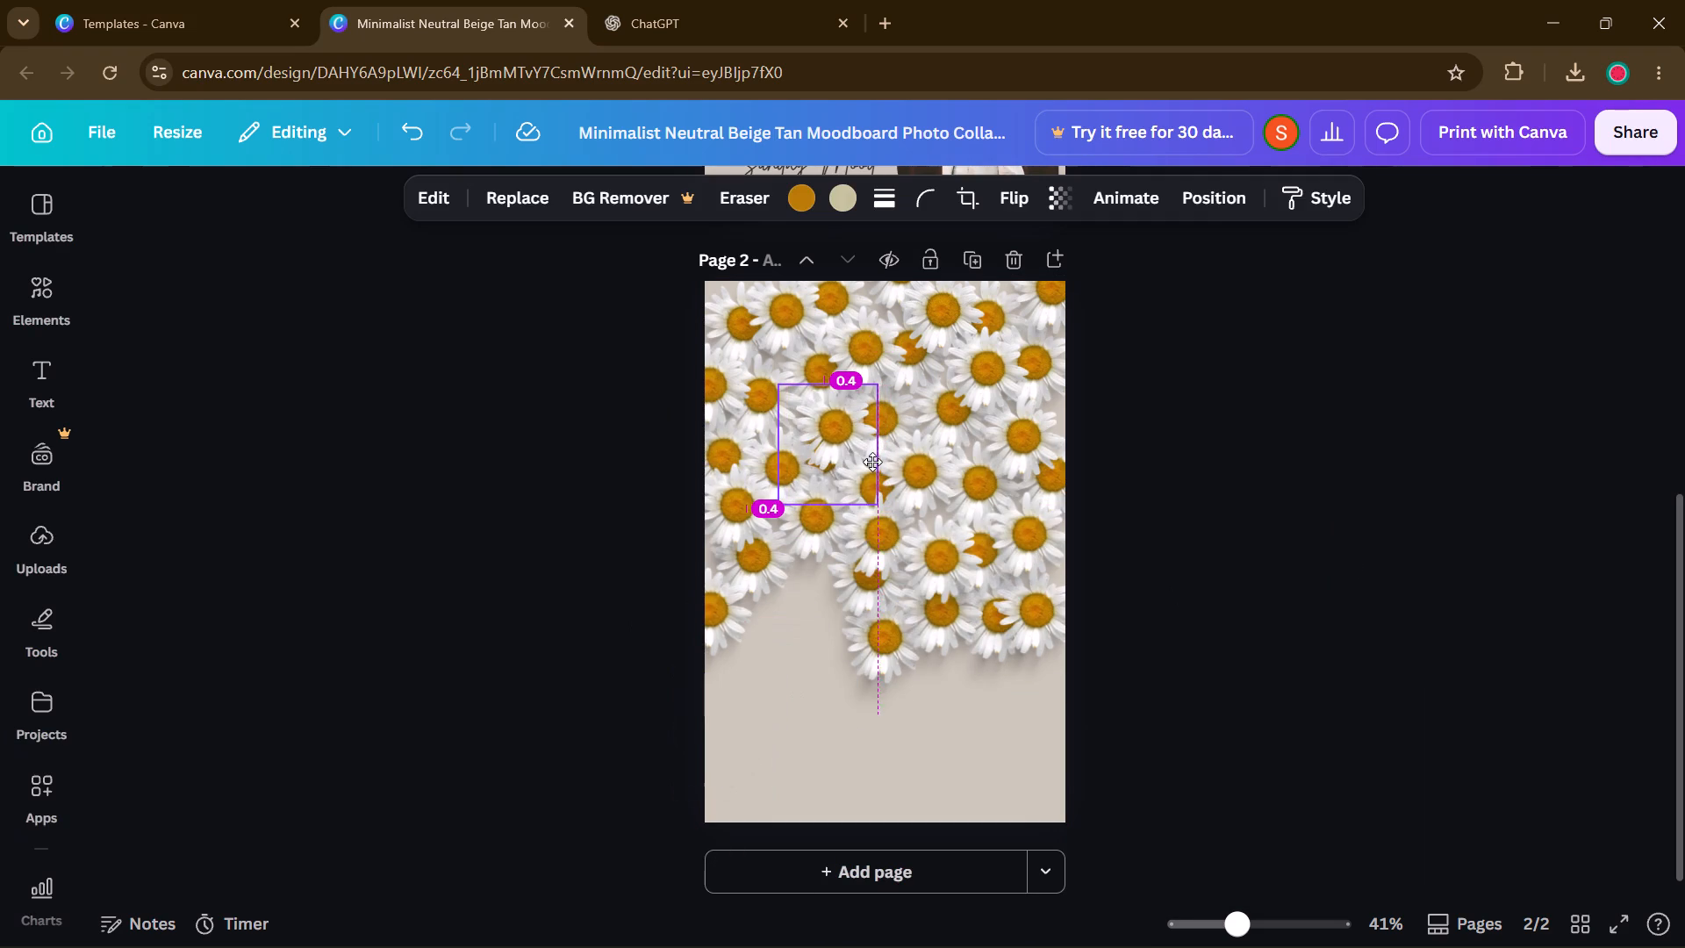
{"action": "left_click_drag", "start_coordinate": [872, 462], "coordinate": [870, 462]}
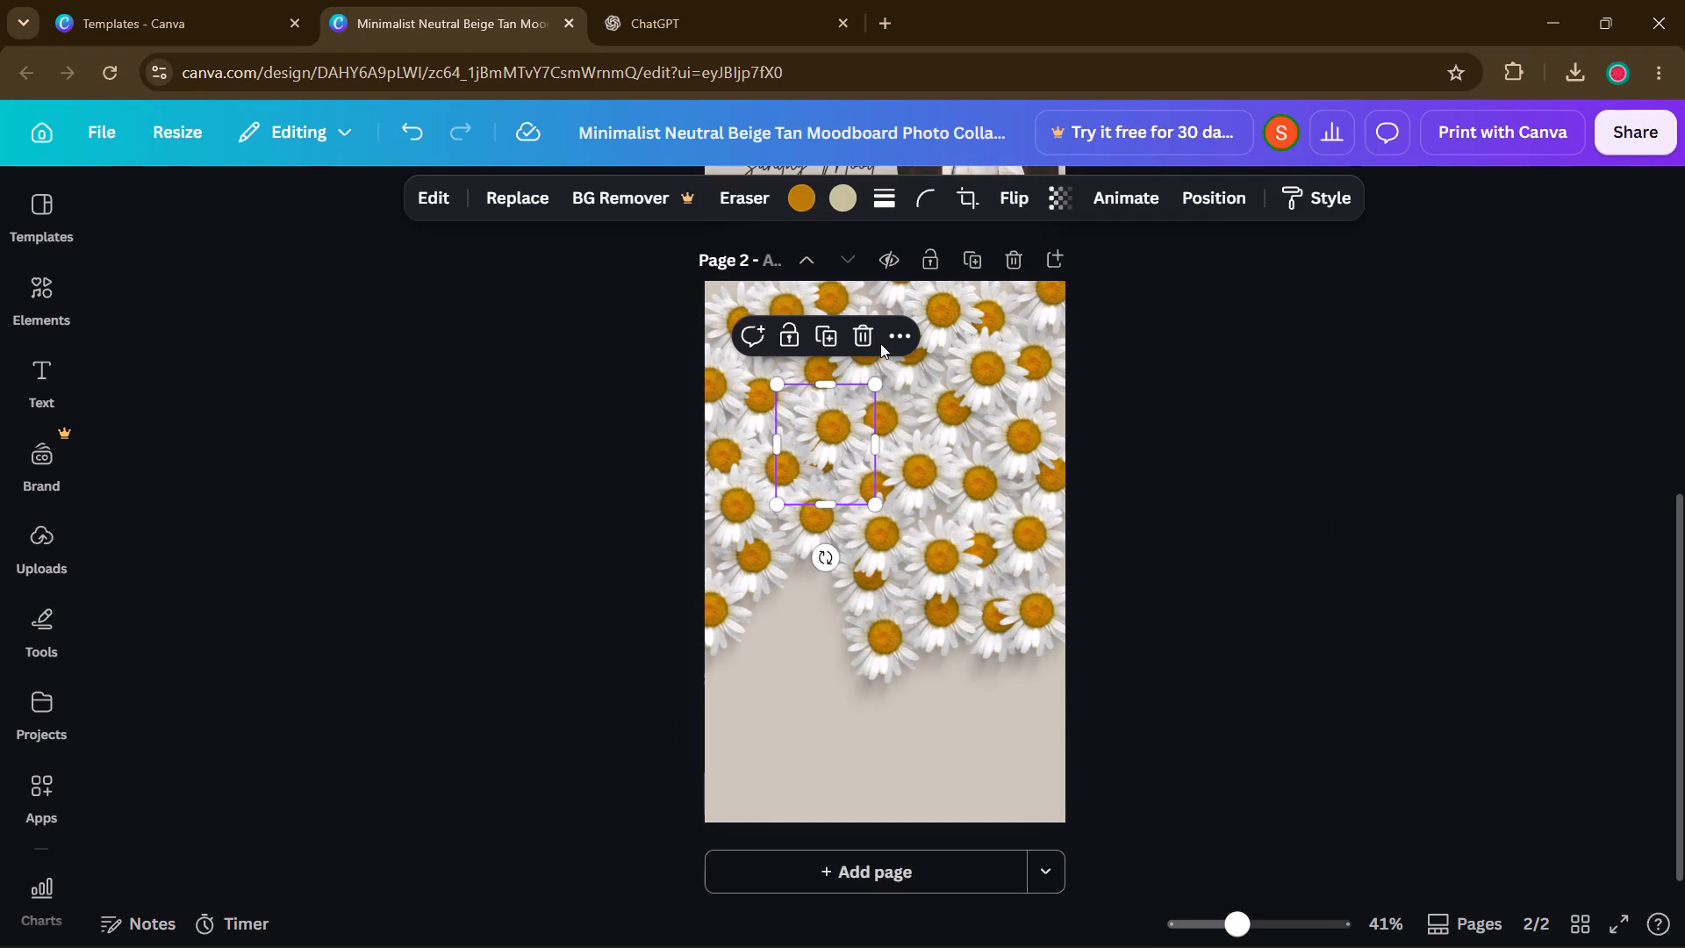
{"action": "left_click", "coordinate": [890, 343]}
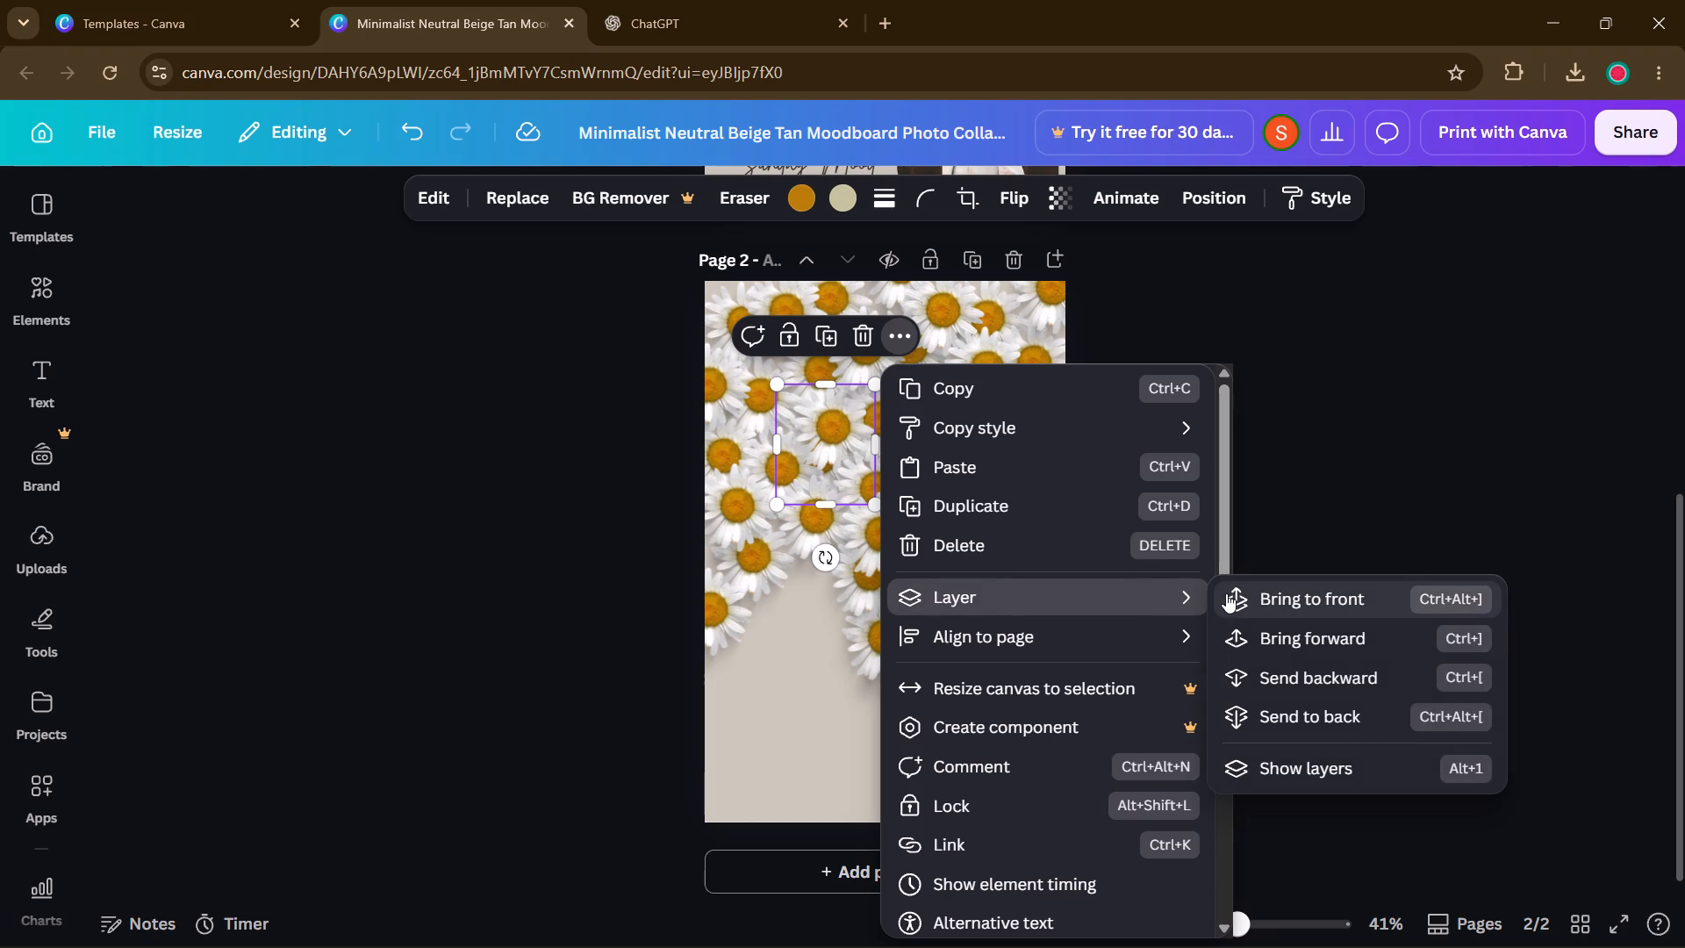
{"action": "left_click", "coordinate": [1227, 593]}
{"action": "left_click", "coordinate": [1380, 478]}
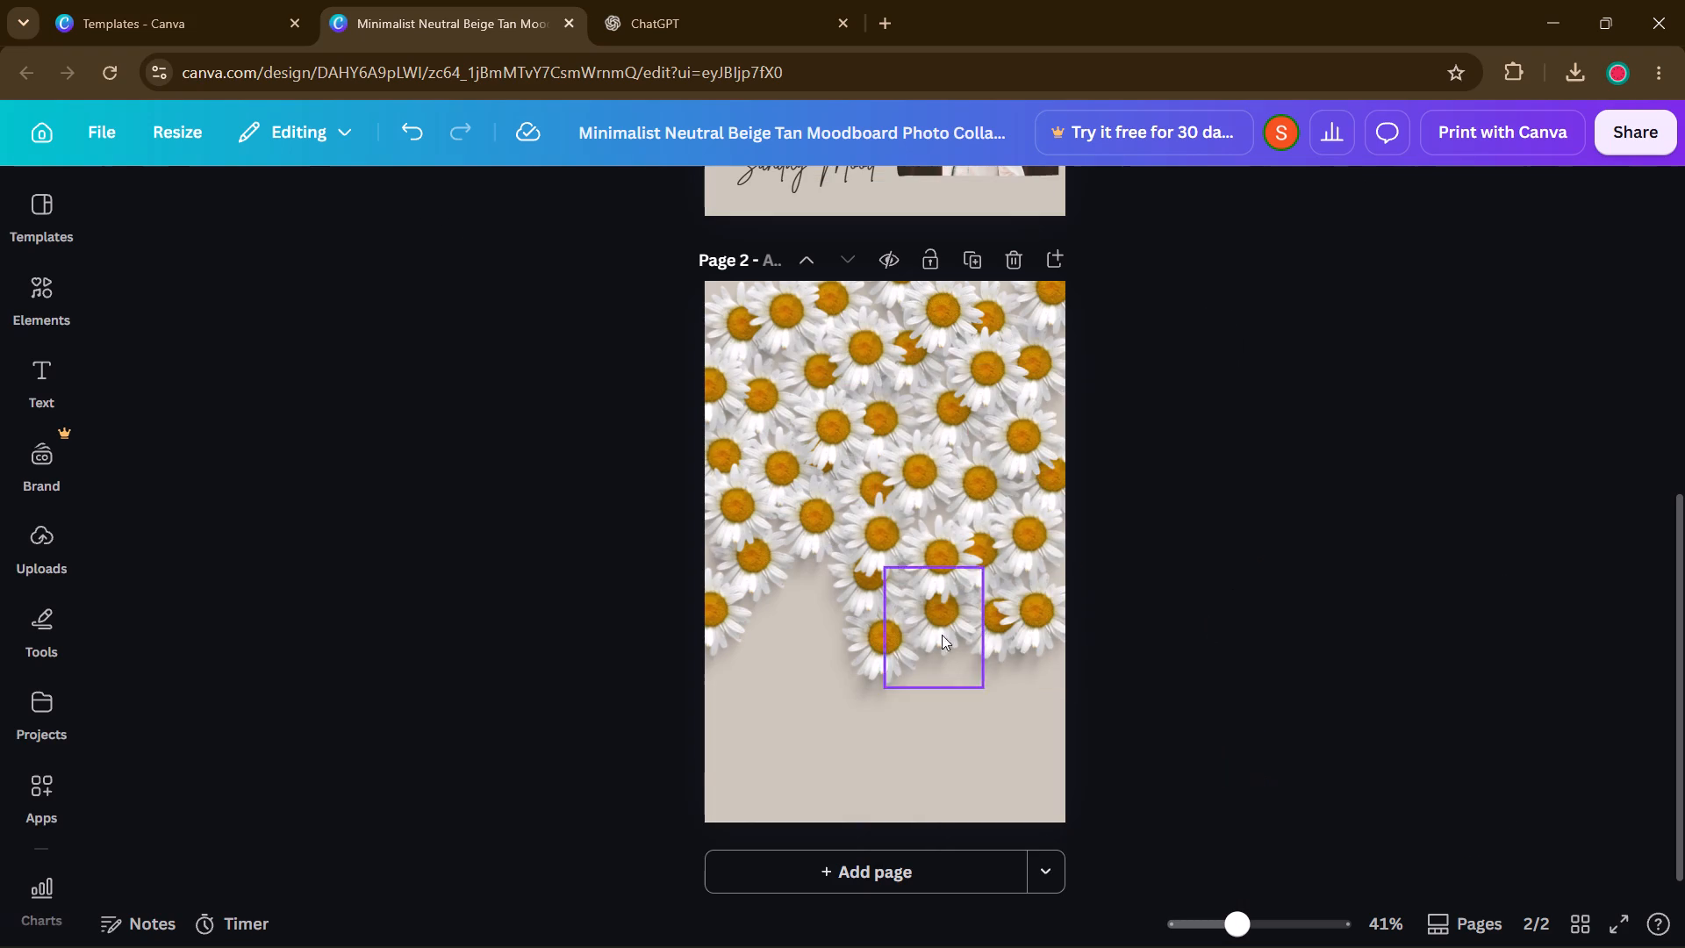
Copy the lowest central daisy and paste 15 copies onto the page.
{"action": "left_click", "coordinate": [871, 659]}
{"action": "key", "text": "ctrl+c"}
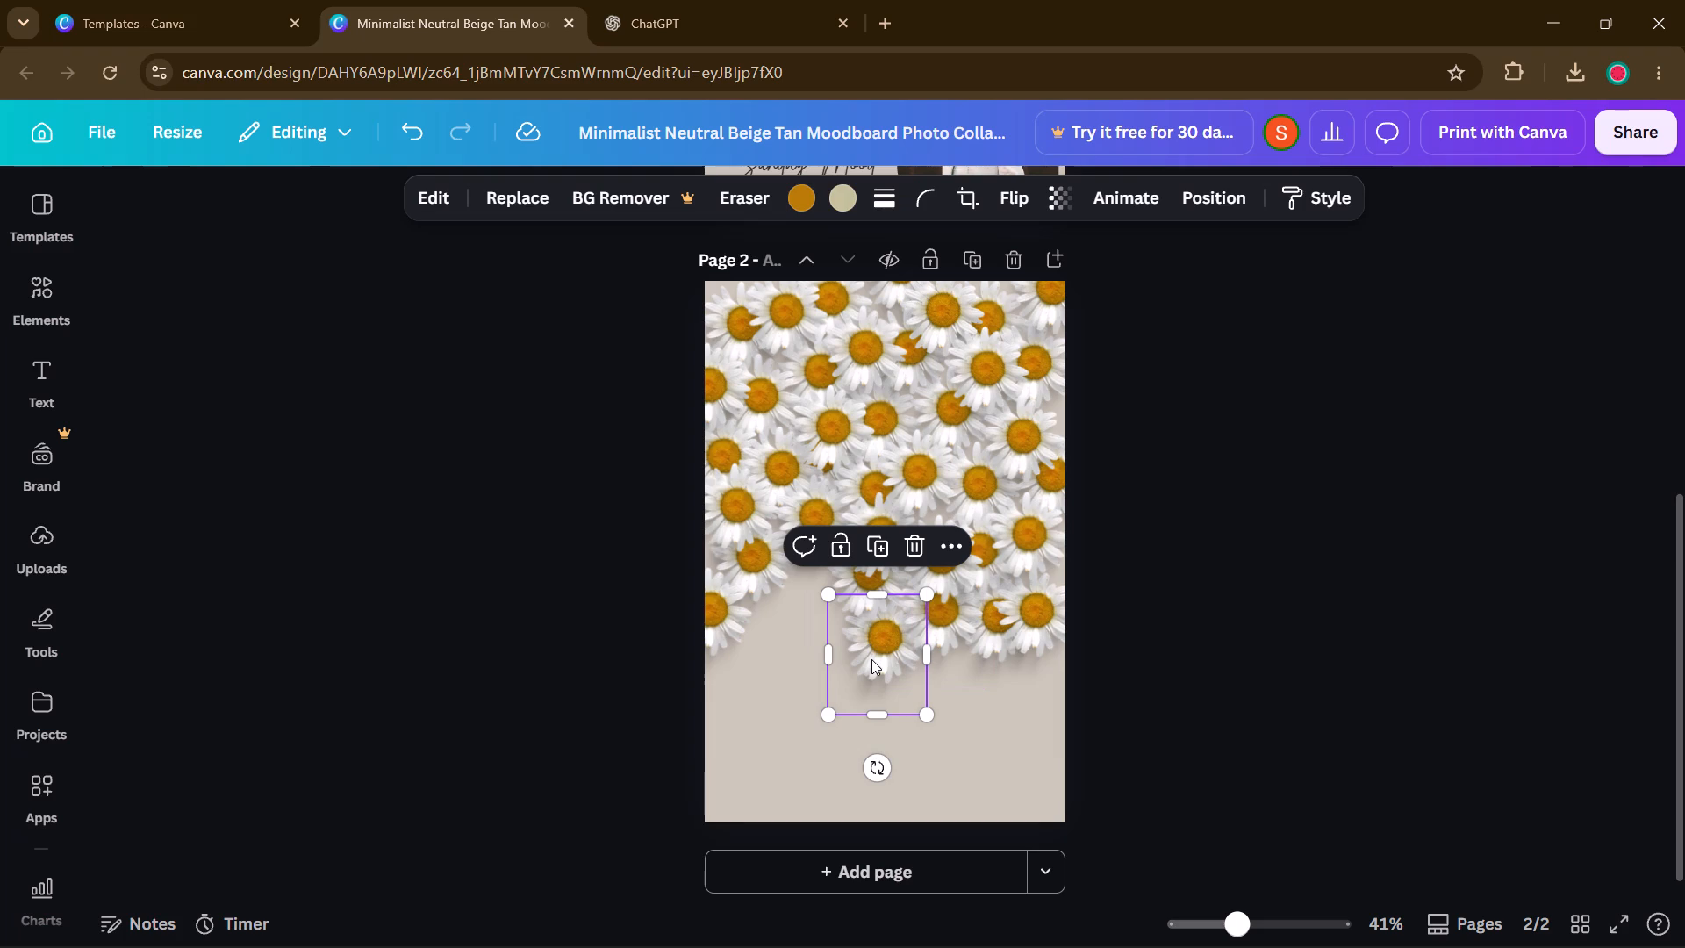
{"action": "key", "text": "ctrl+c"}
{"action": "left_click", "coordinate": [759, 710]}
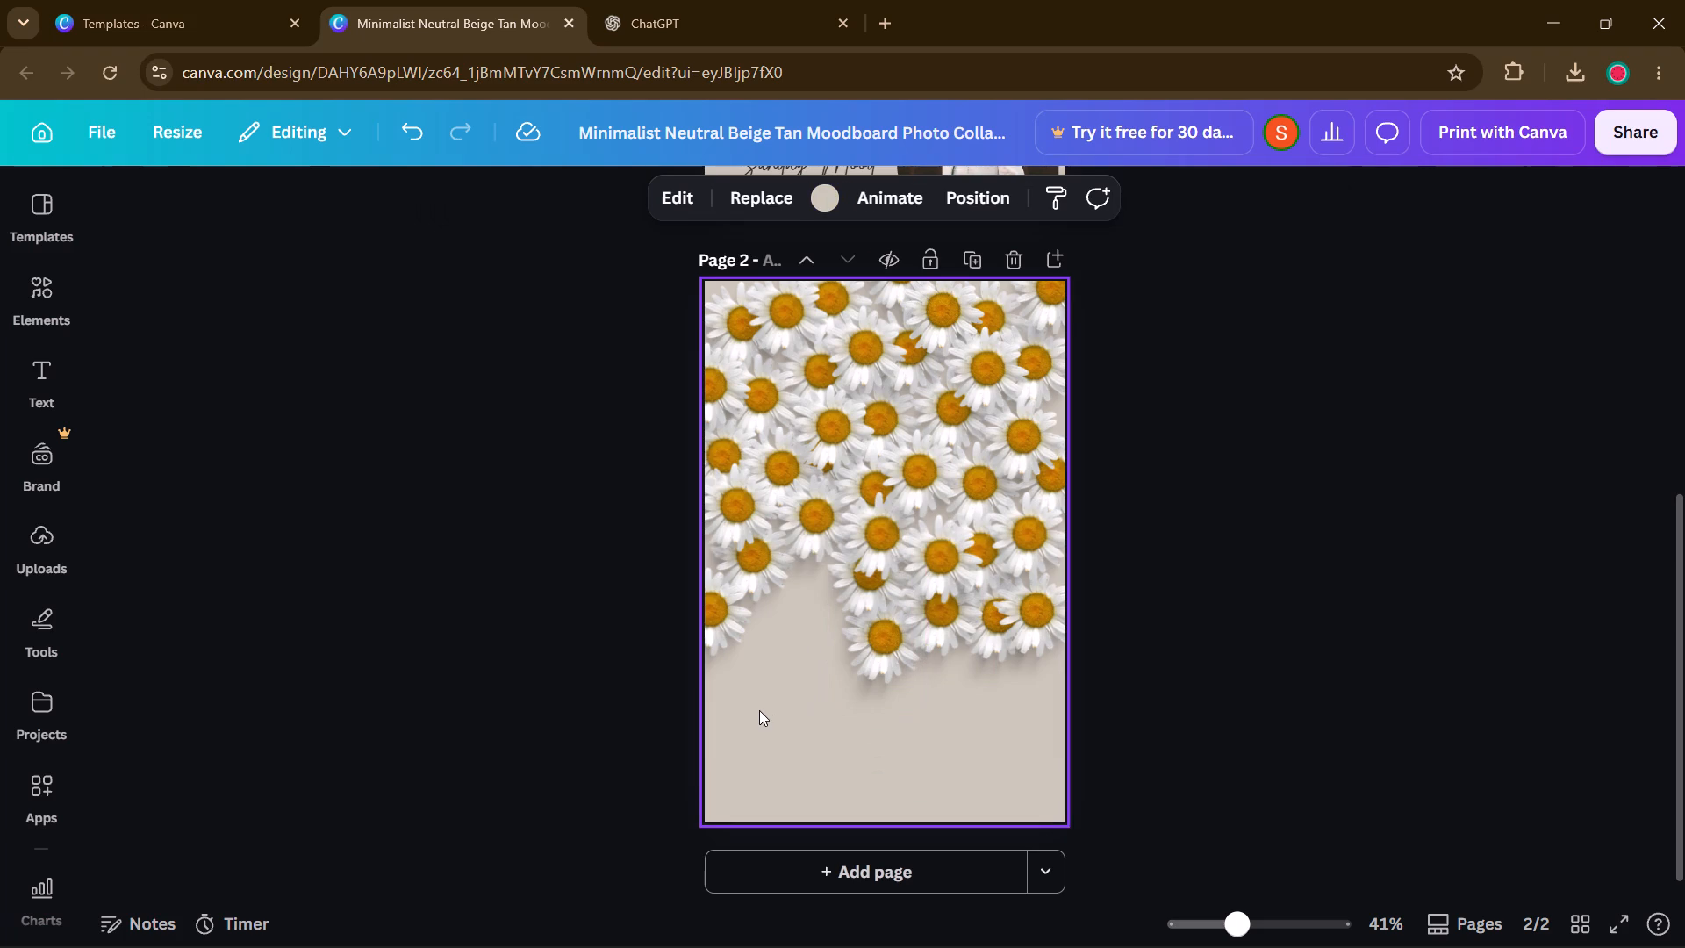
{"action": "key", "text": "ctrl+v"}
{"action": "key", "text": "ctrl+v"}
{"action": "key", "text": "ctrl+v"}
{"action": "key", "text": "ctrl+v"}
{"action": "key", "text": "ctrl+v"}
{"action": "key", "text": "ctrl+v"}
{"action": "key", "text": "ctrl+v"}
{"action": "key", "text": "ctrl+v"}
{"action": "key", "text": "ctrl+v"}
{"action": "key", "text": "ctrl+v"}
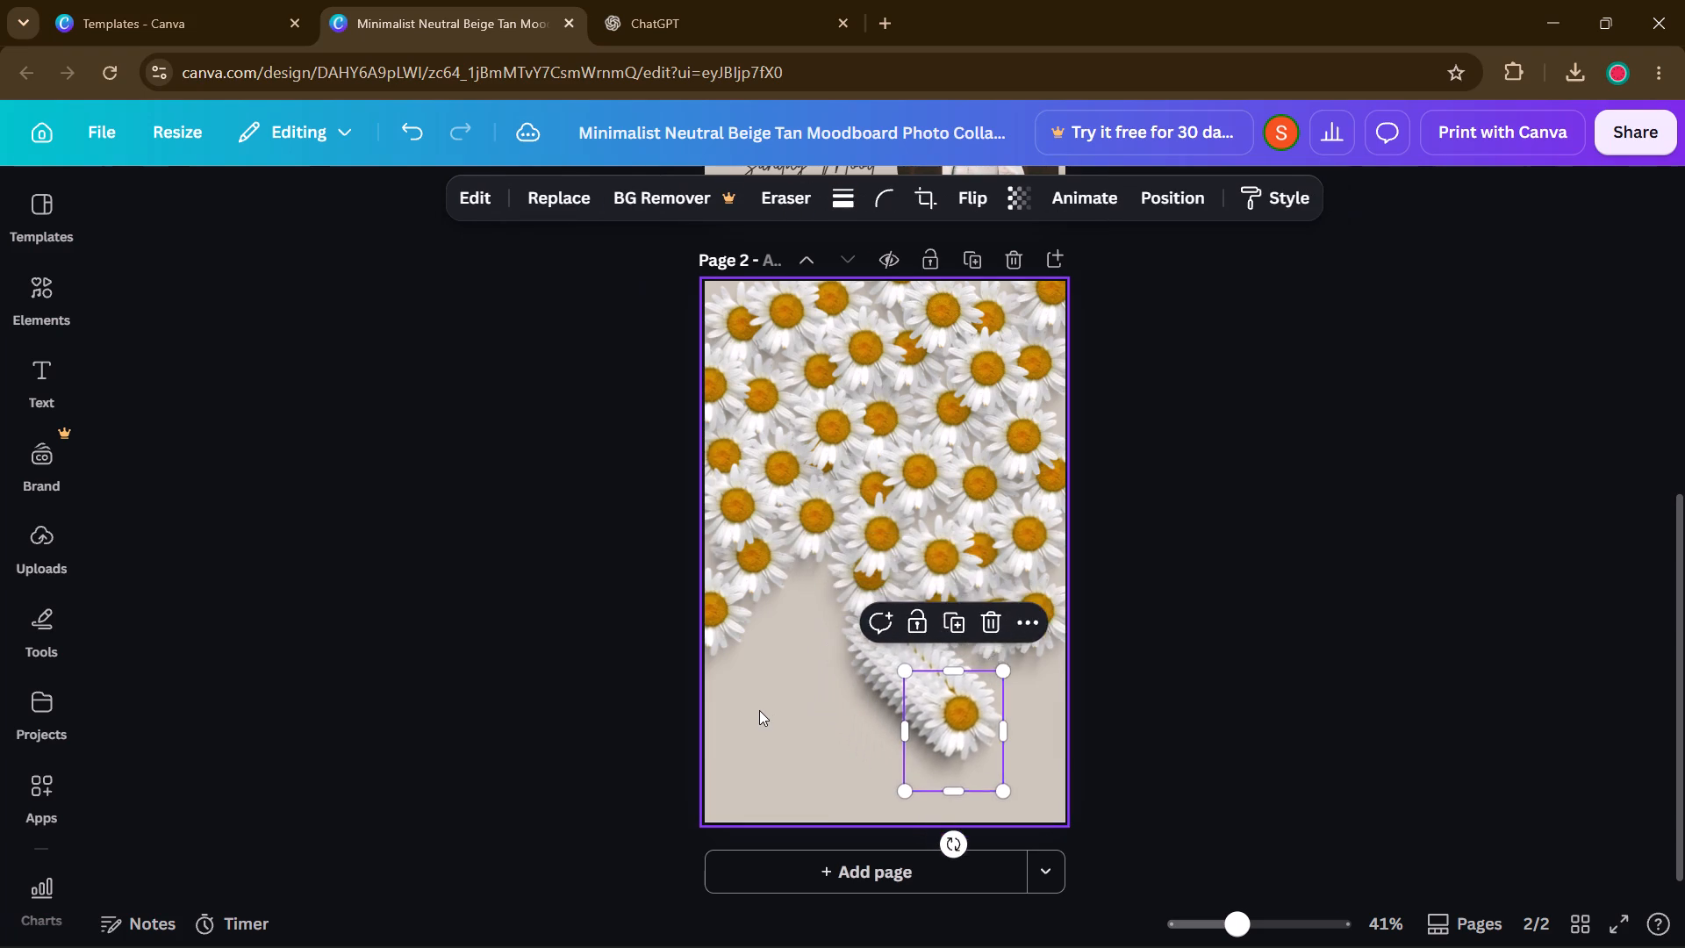
{"action": "key", "text": "ctrl+v"}
{"action": "key", "text": "ctrl+v"}
{"action": "key", "text": "ctrl+v"}
{"action": "key", "text": "ctrl+v"}
{"action": "key", "text": "ctrl+v"}
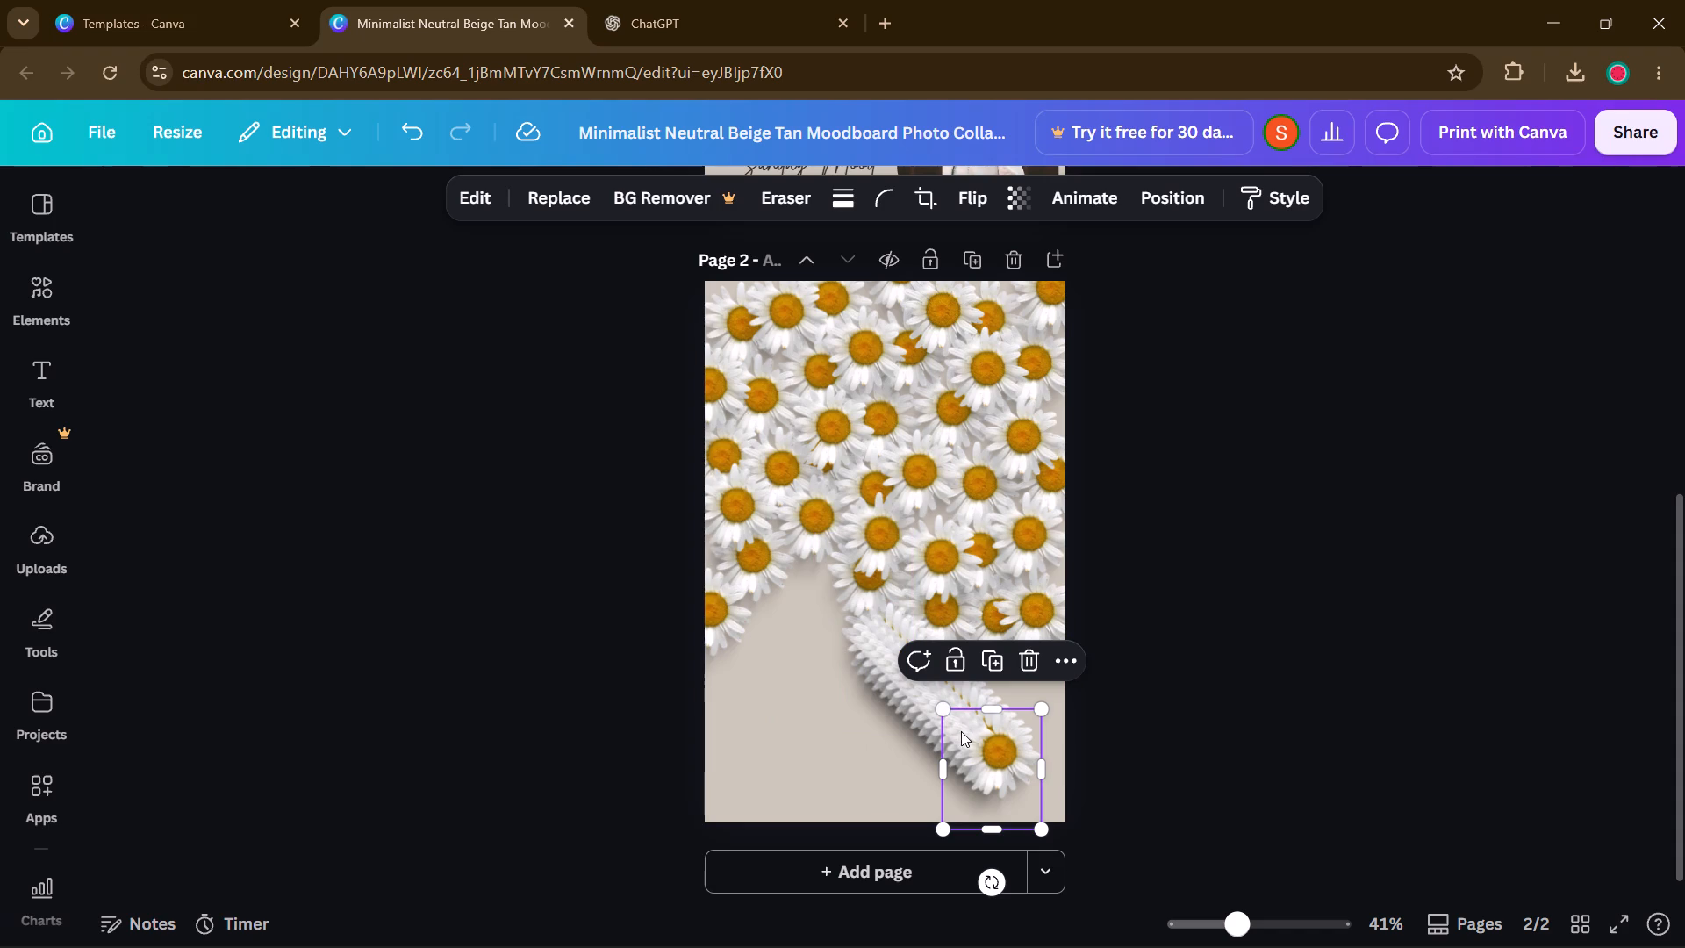
Place three of the pasted daisies along the cluster's lower-left edge, filling the gap left of the stack.
{"action": "left_click_drag", "start_coordinate": [968, 743], "coordinate": [772, 574]}
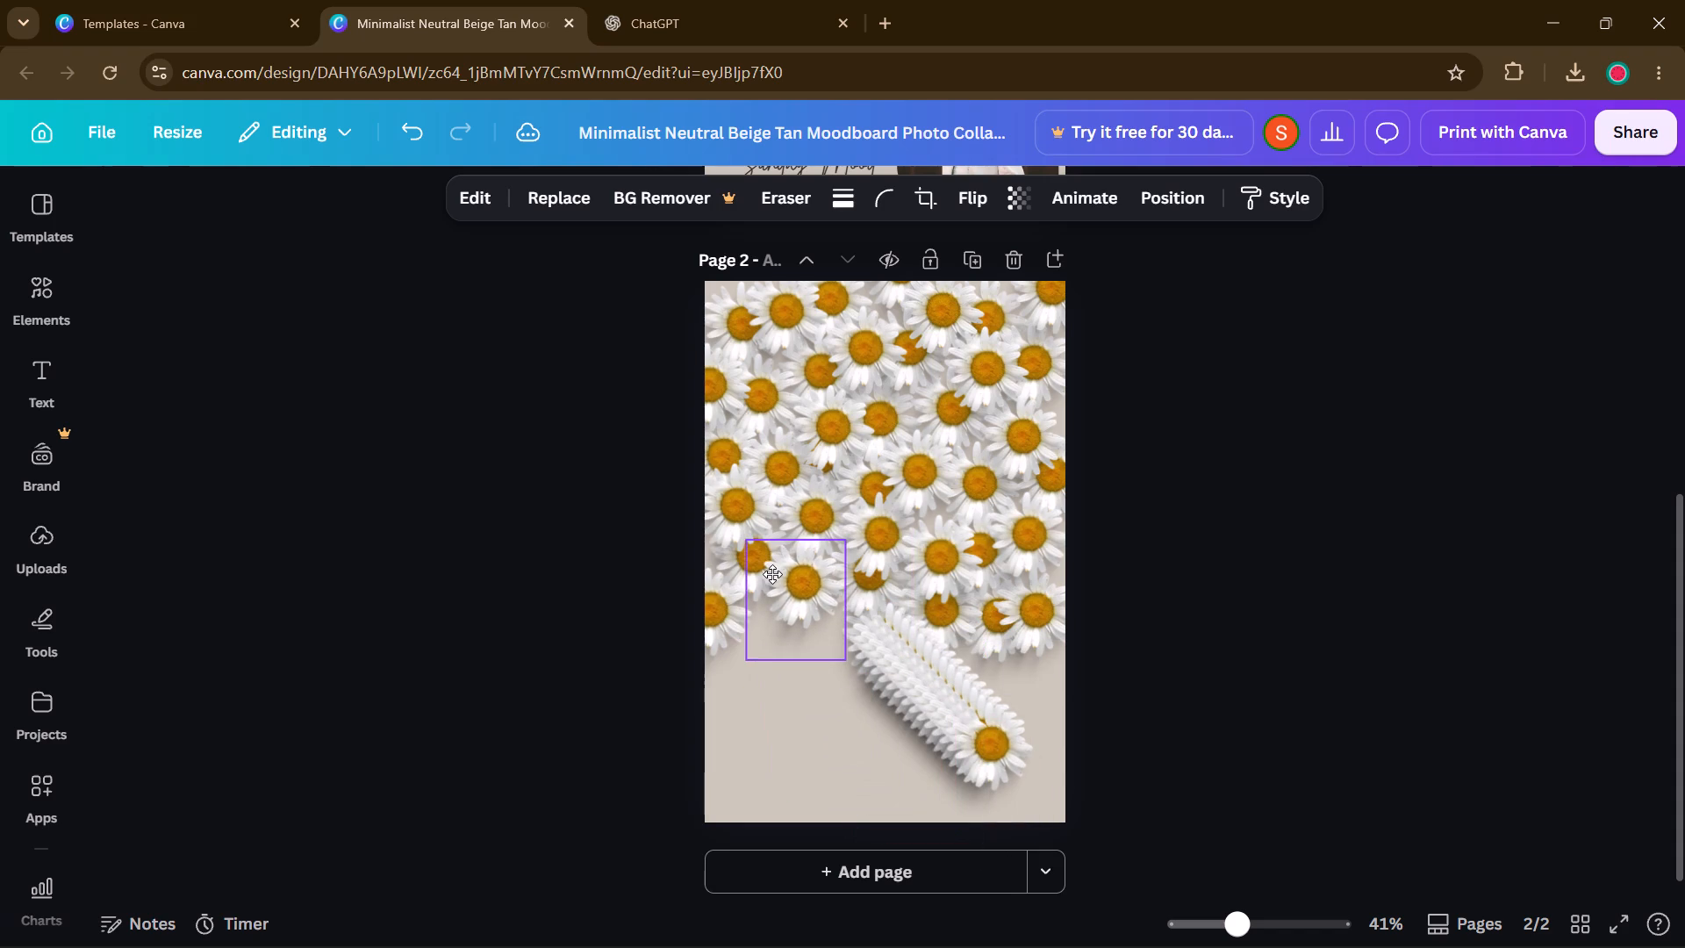
{"action": "left_click_drag", "start_coordinate": [772, 574], "coordinate": [777, 574]}
{"action": "left_click_drag", "start_coordinate": [953, 710], "coordinate": [705, 551]}
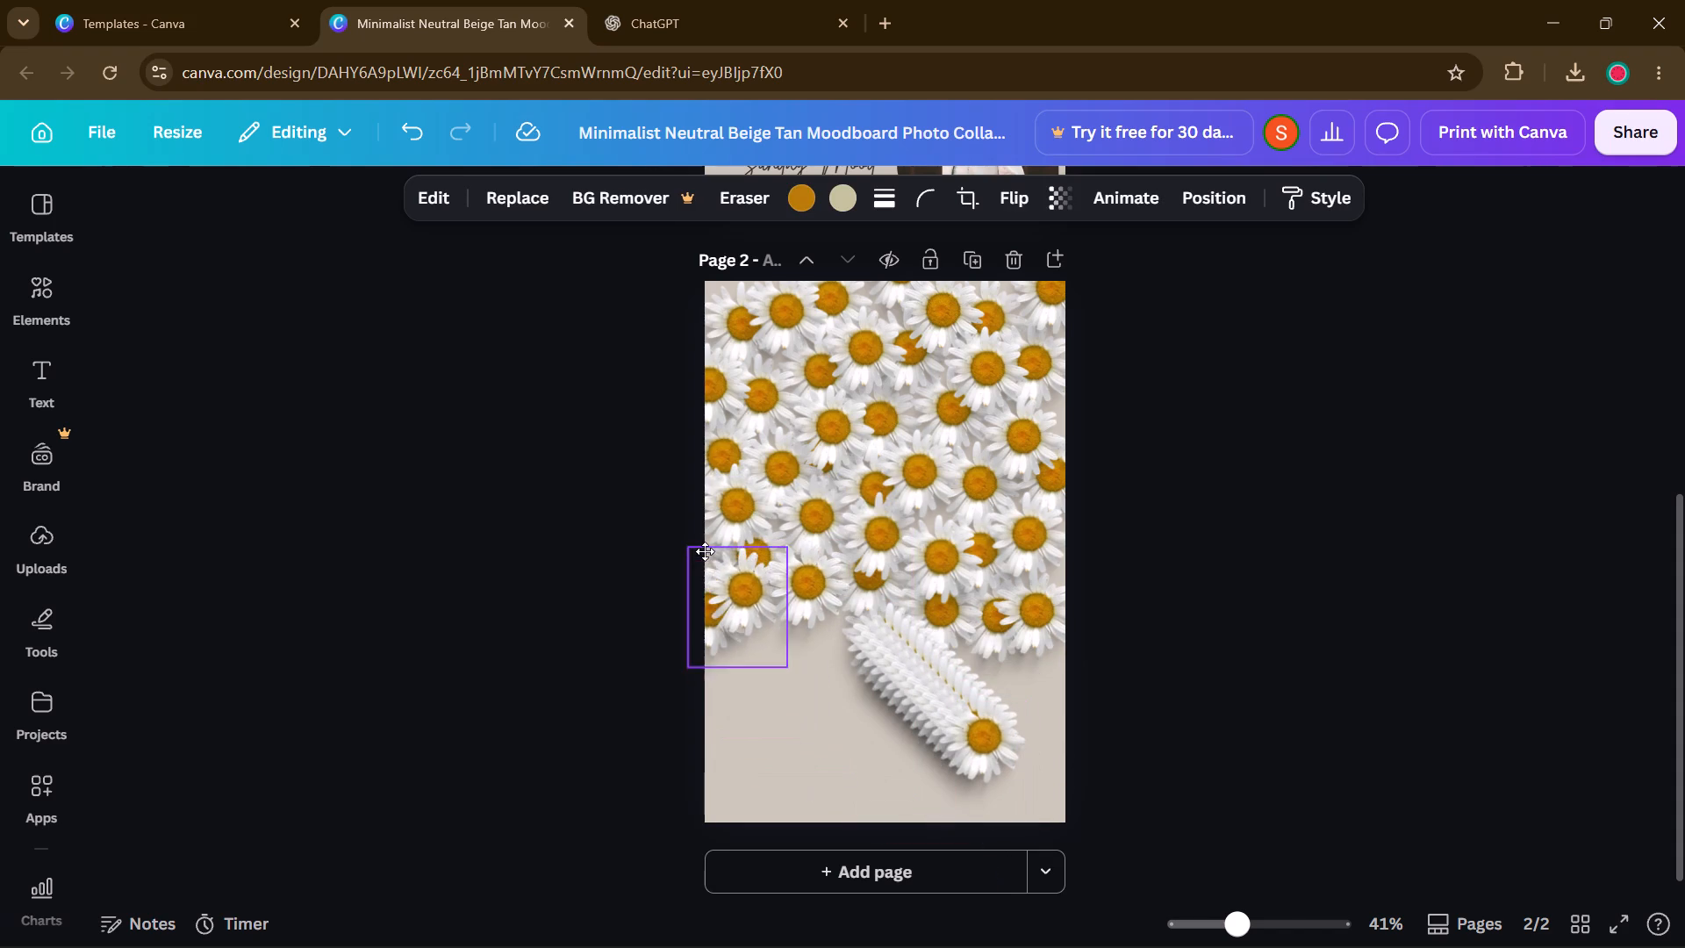
{"action": "left_click_drag", "start_coordinate": [705, 551], "coordinate": [728, 592]}
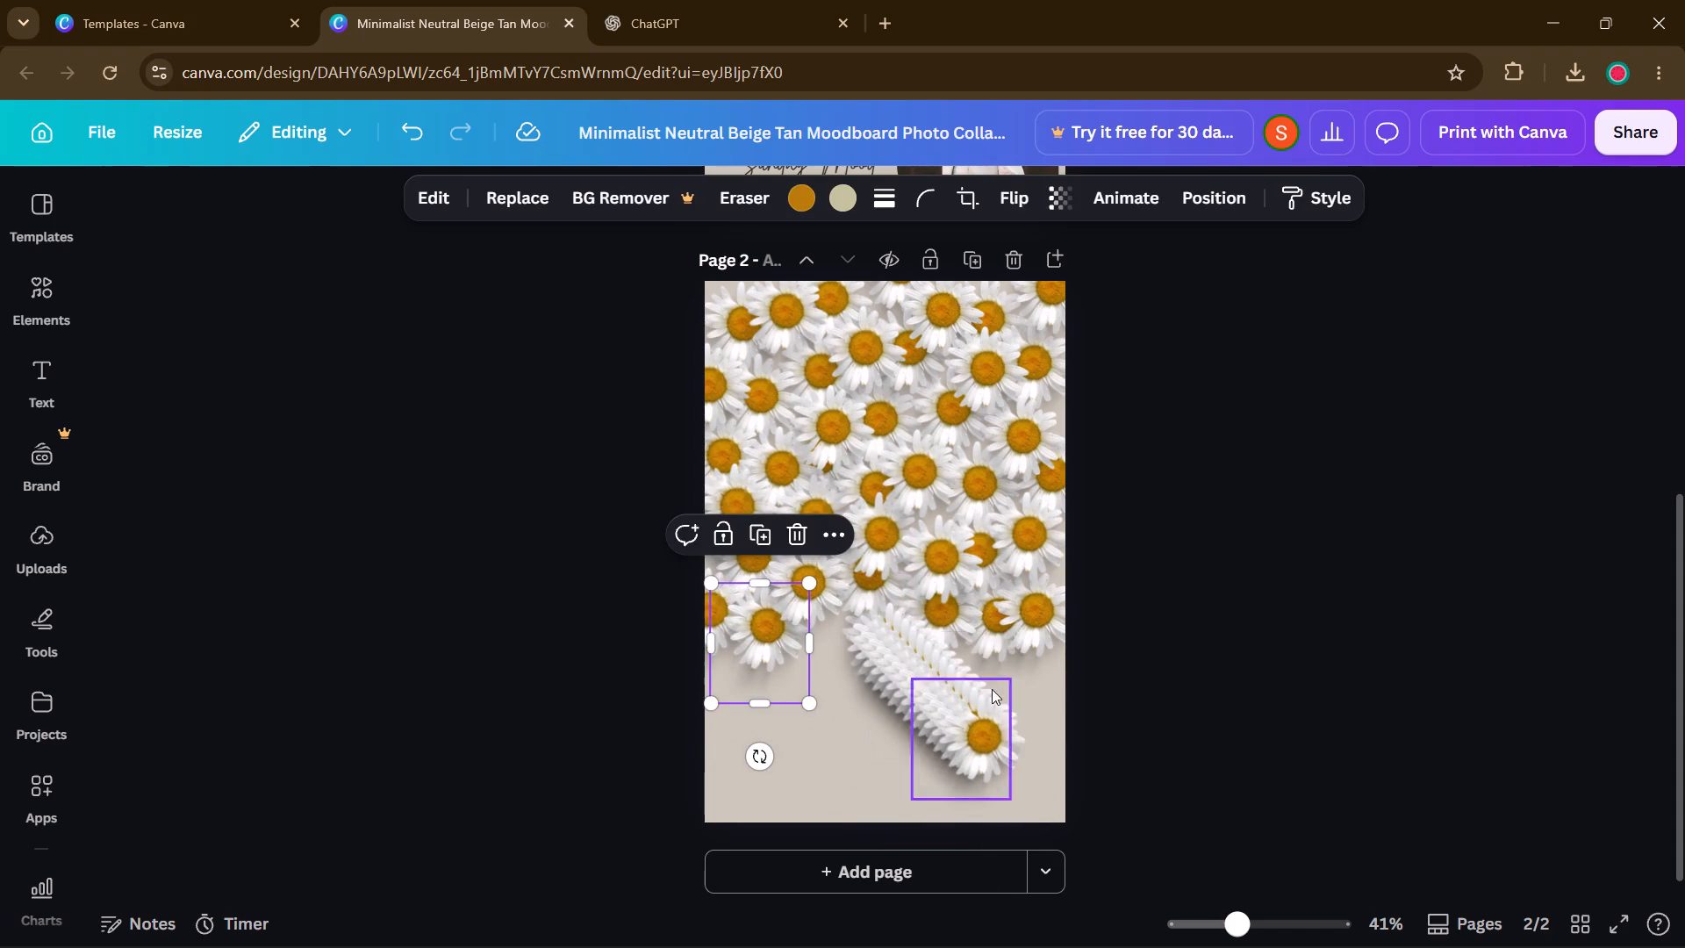
{"action": "left_click_drag", "start_coordinate": [1017, 724], "coordinate": [855, 629]}
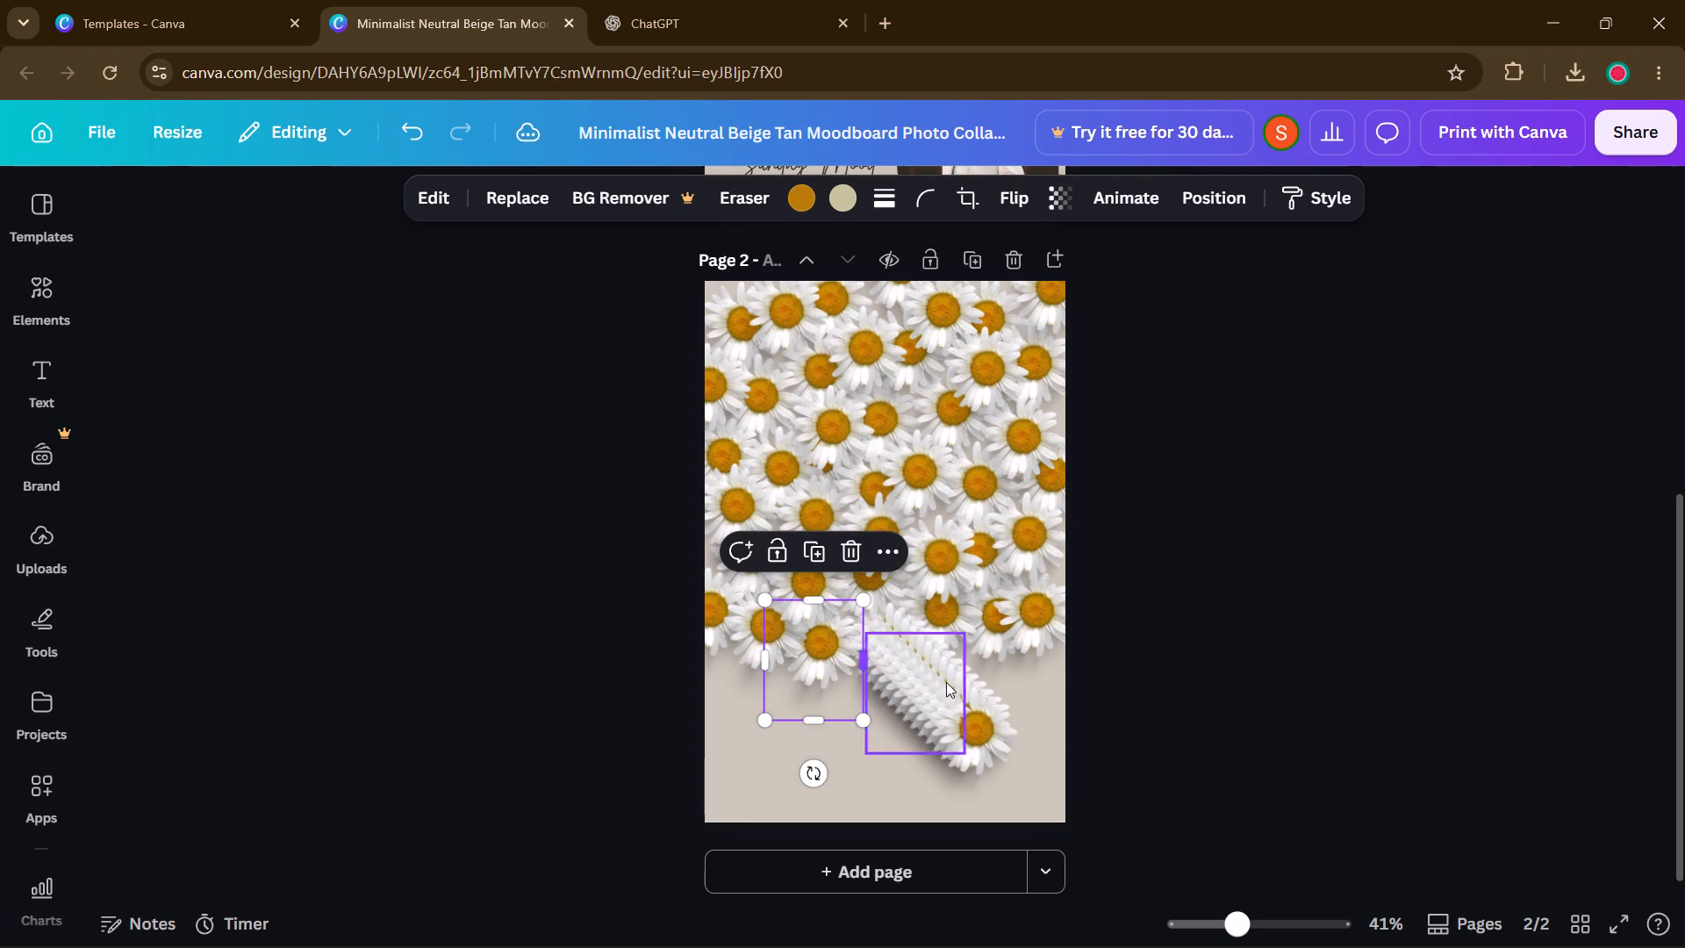
Place two more stacked daisies, one below the lowest right-edge daisy and one below the daisies on the left edge.
{"action": "left_click", "coordinate": [1021, 753]}
{"action": "left_click_drag", "start_coordinate": [989, 736], "coordinate": [1054, 693]}
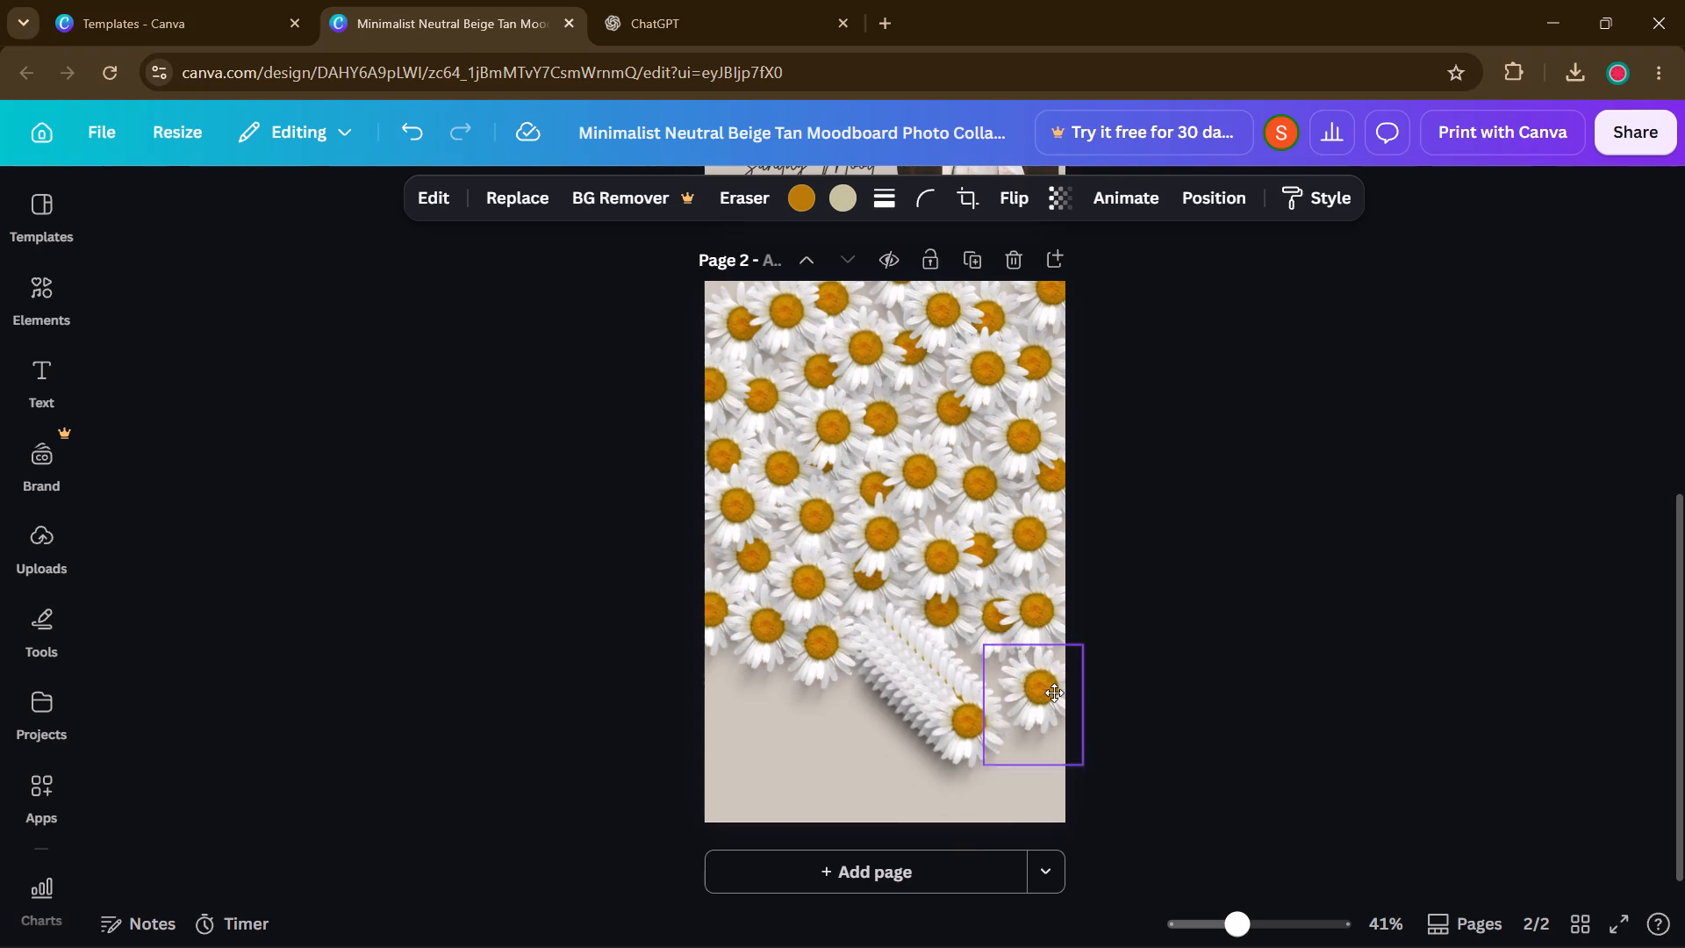
{"action": "left_click_drag", "start_coordinate": [1054, 693], "coordinate": [1056, 675]}
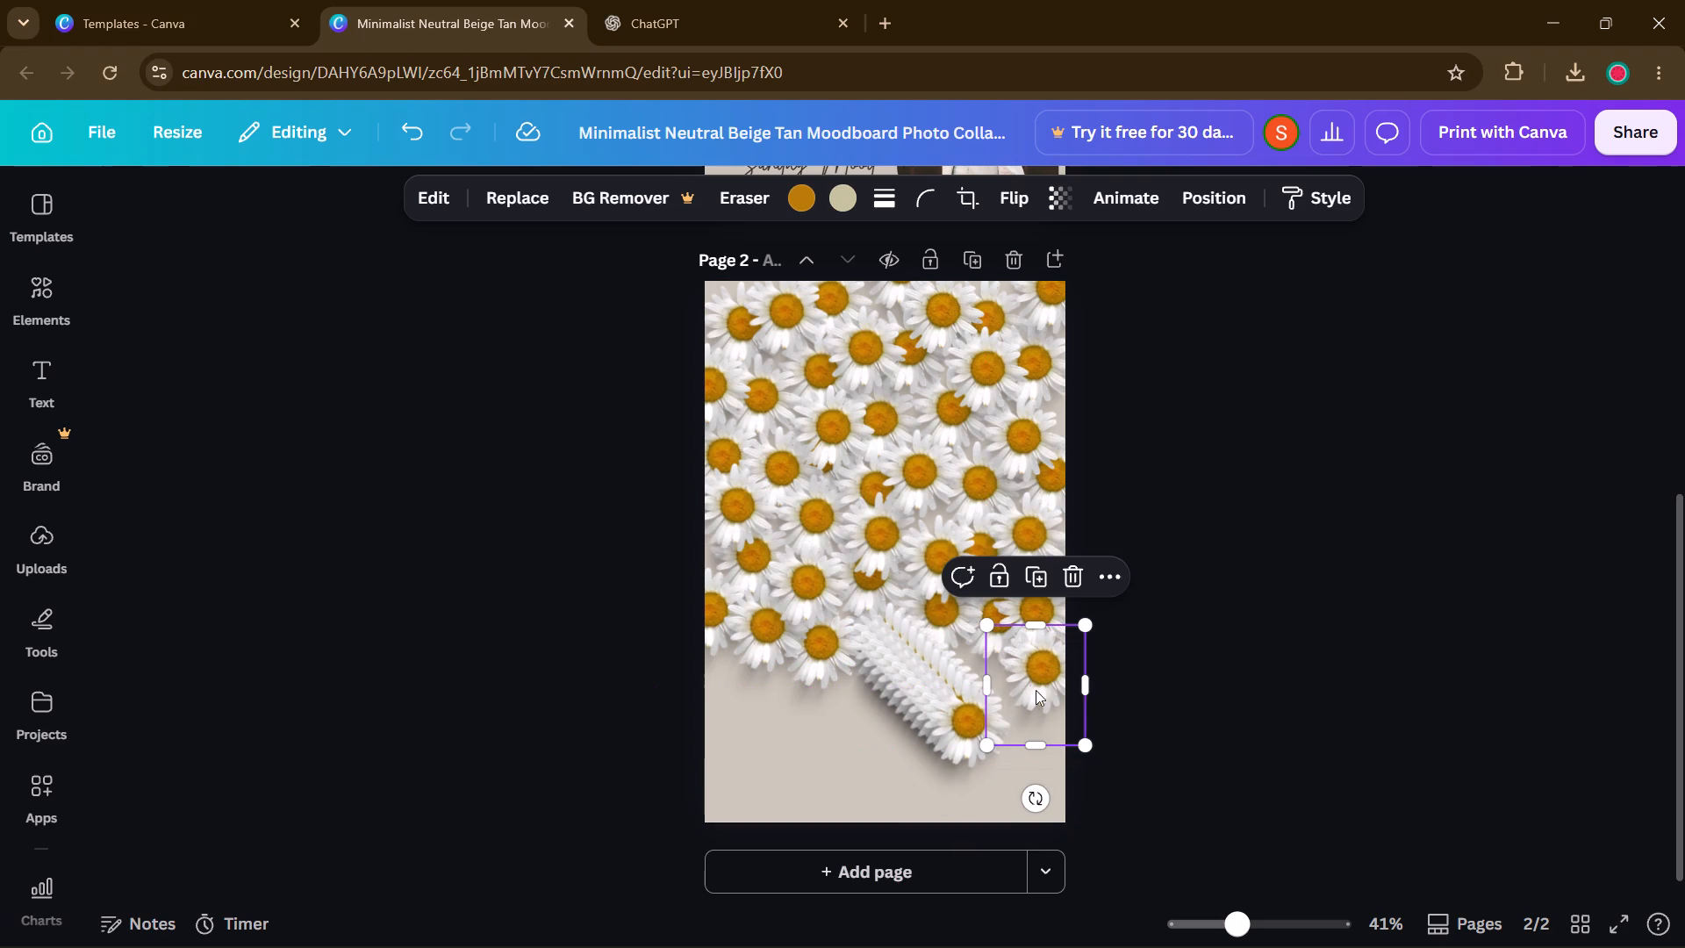
{"action": "left_click_drag", "start_coordinate": [965, 726], "coordinate": [739, 689]}
Place two more stacked daisies, one over the cluster right of centre and one between the stack and the lowest right-edge daisy.
{"action": "left_click_drag", "start_coordinate": [948, 726], "coordinate": [950, 506]}
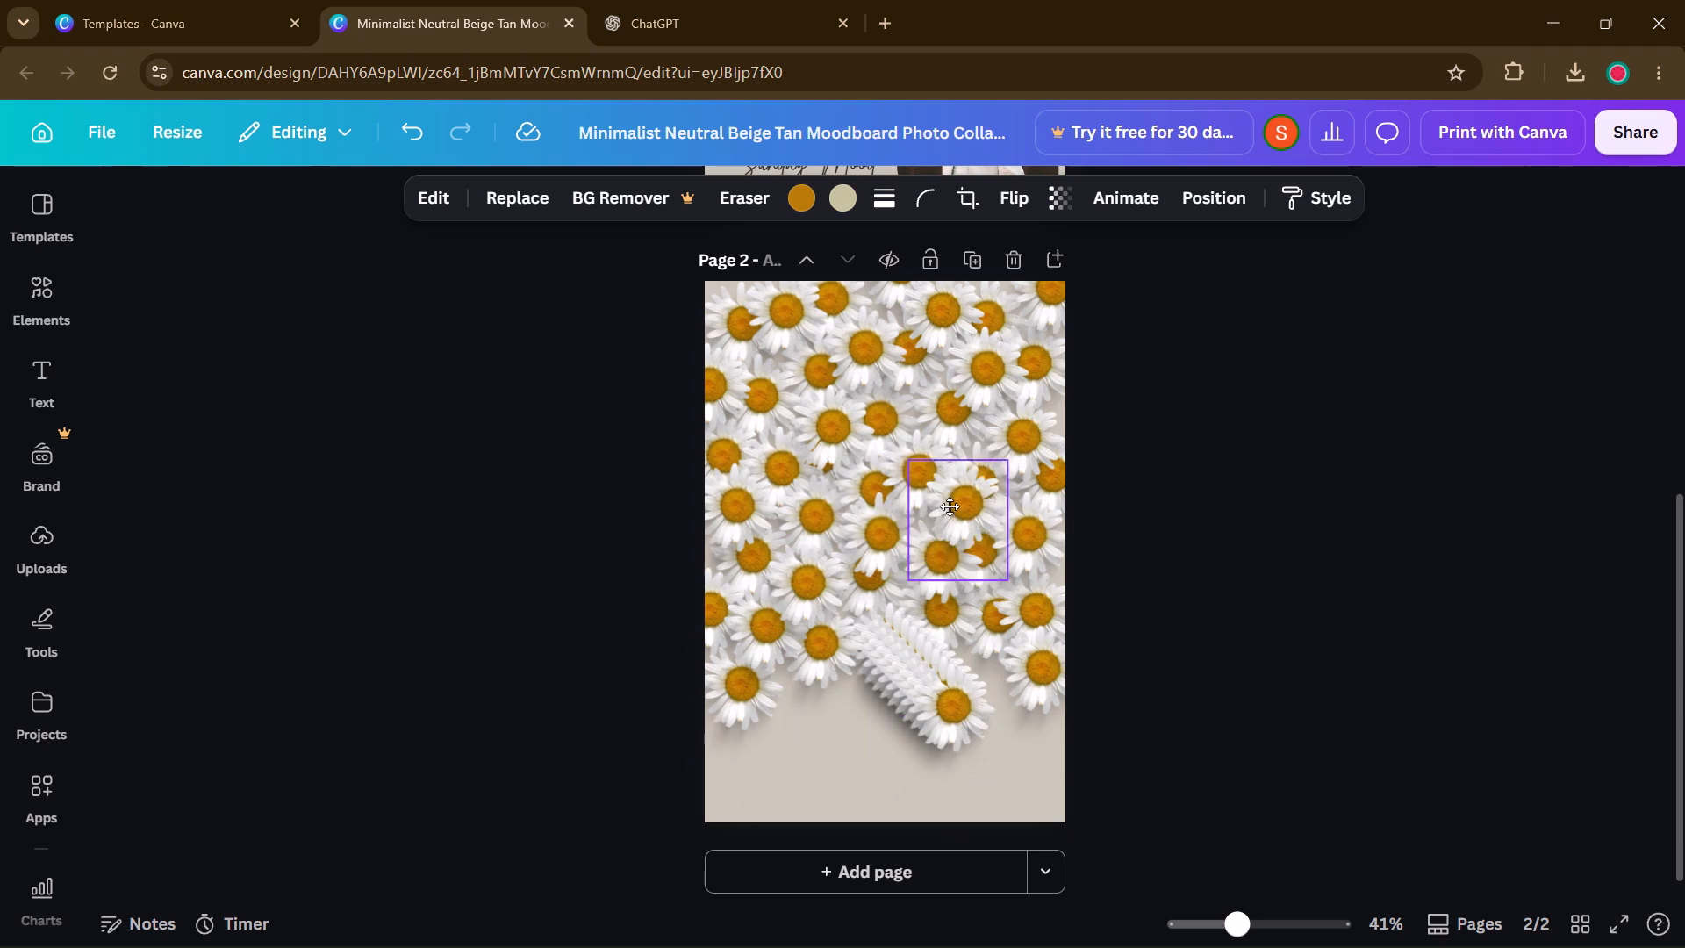
{"action": "left_click_drag", "start_coordinate": [950, 506], "coordinate": [926, 521]}
{"action": "left_click_drag", "start_coordinate": [960, 697], "coordinate": [978, 684]}
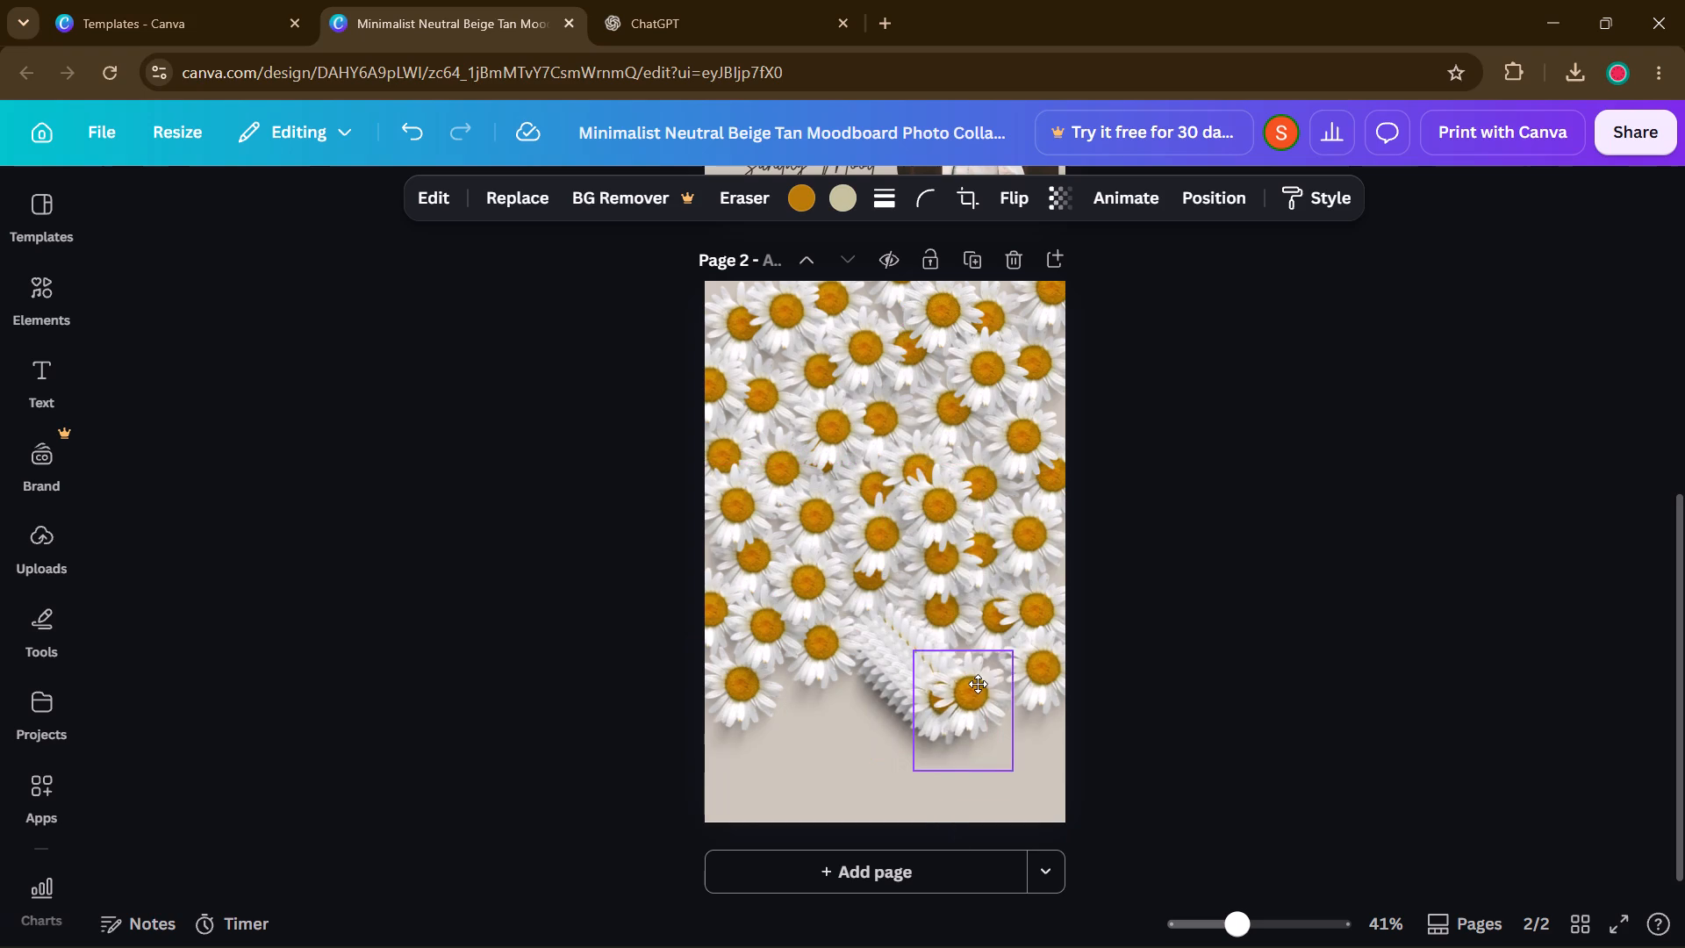
{"action": "left_click_drag", "start_coordinate": [978, 684], "coordinate": [1001, 669]}
Place a stacked daisy beside the lowest left-side daisy and bring it to the front.
{"action": "left_click_drag", "start_coordinate": [911, 691], "coordinate": [762, 686]}
{"action": "left_click", "coordinate": [868, 609]}
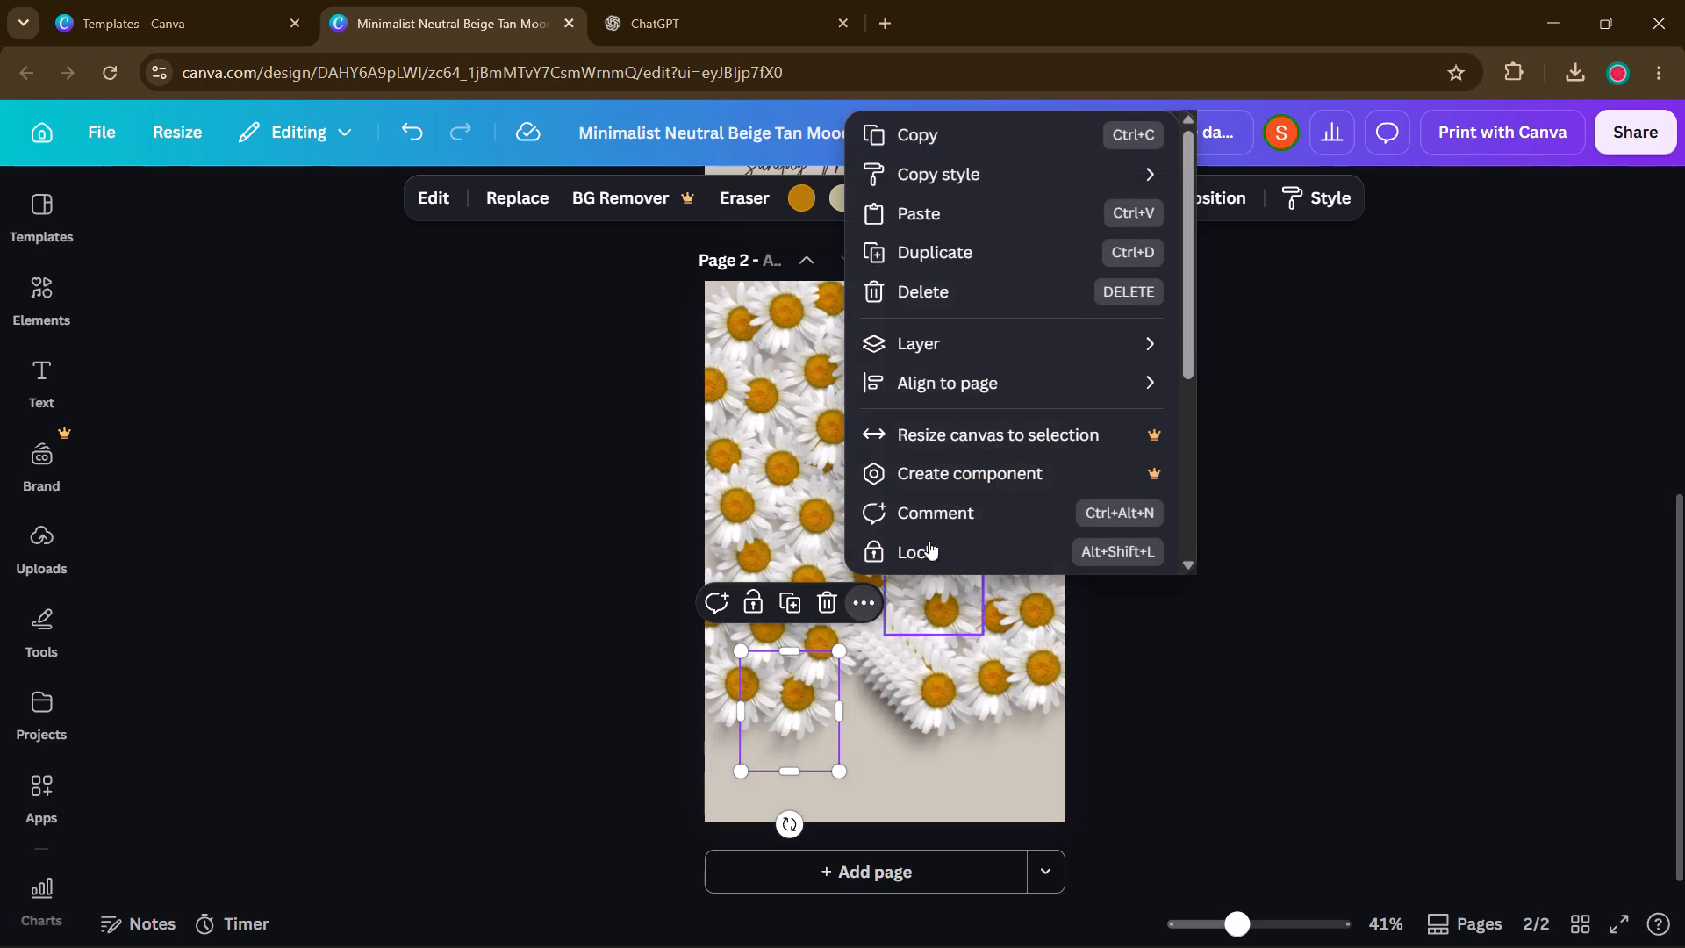
{"action": "left_click", "coordinate": [1216, 335]}
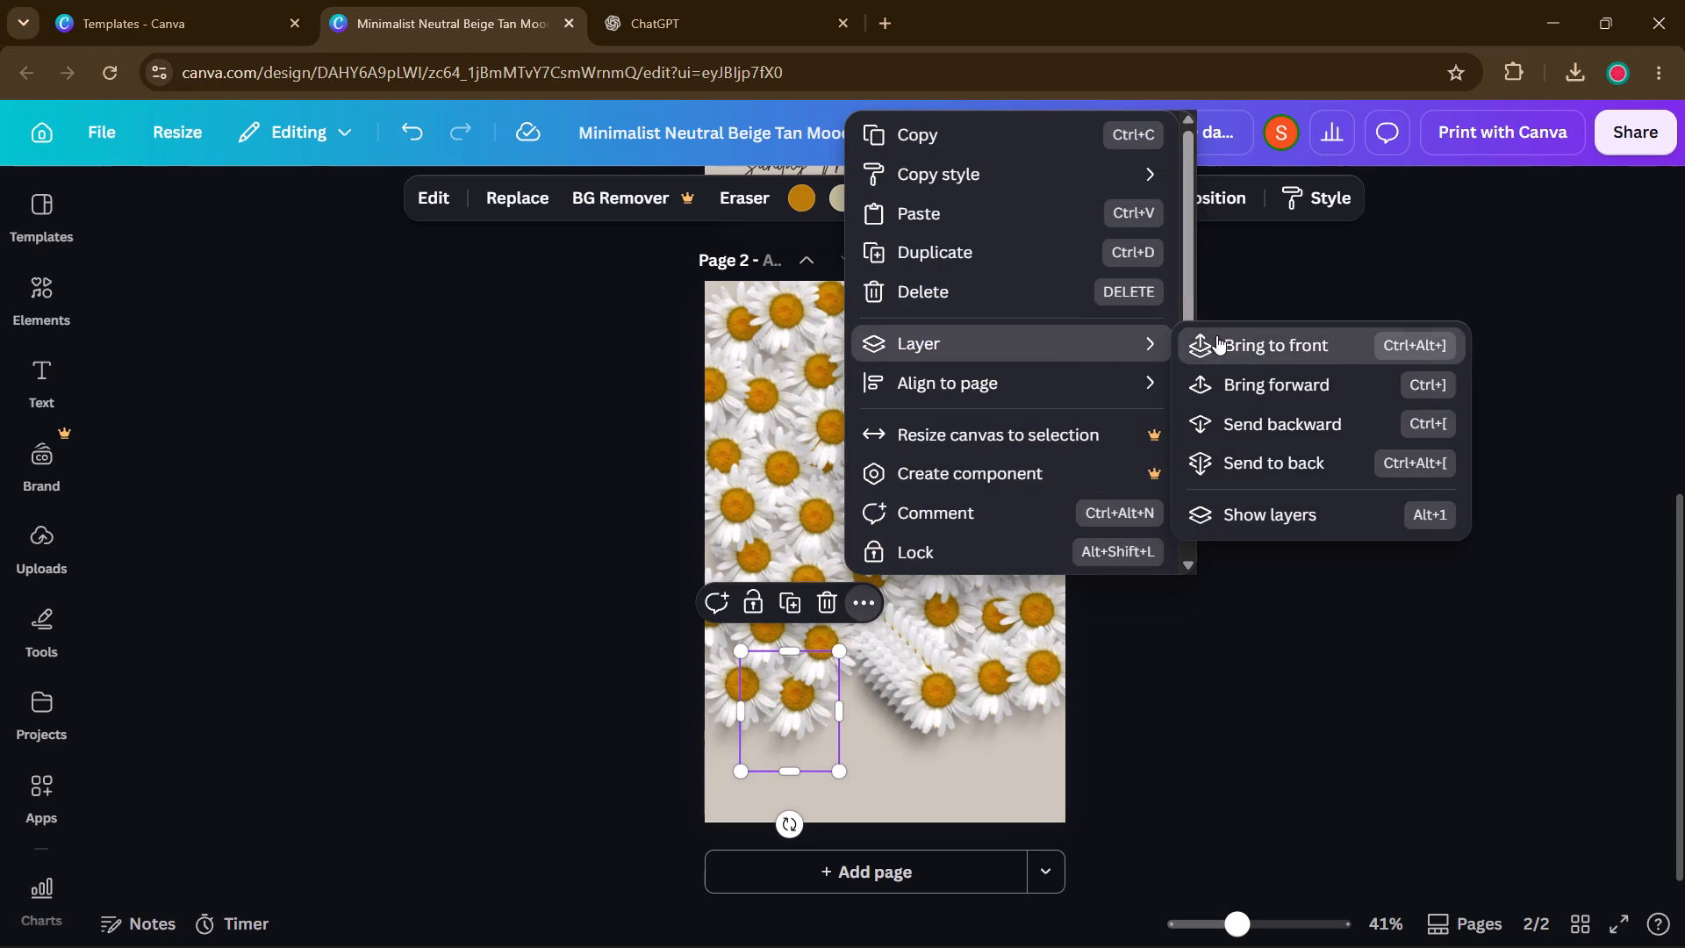
{"action": "left_click", "coordinate": [1575, 347]}
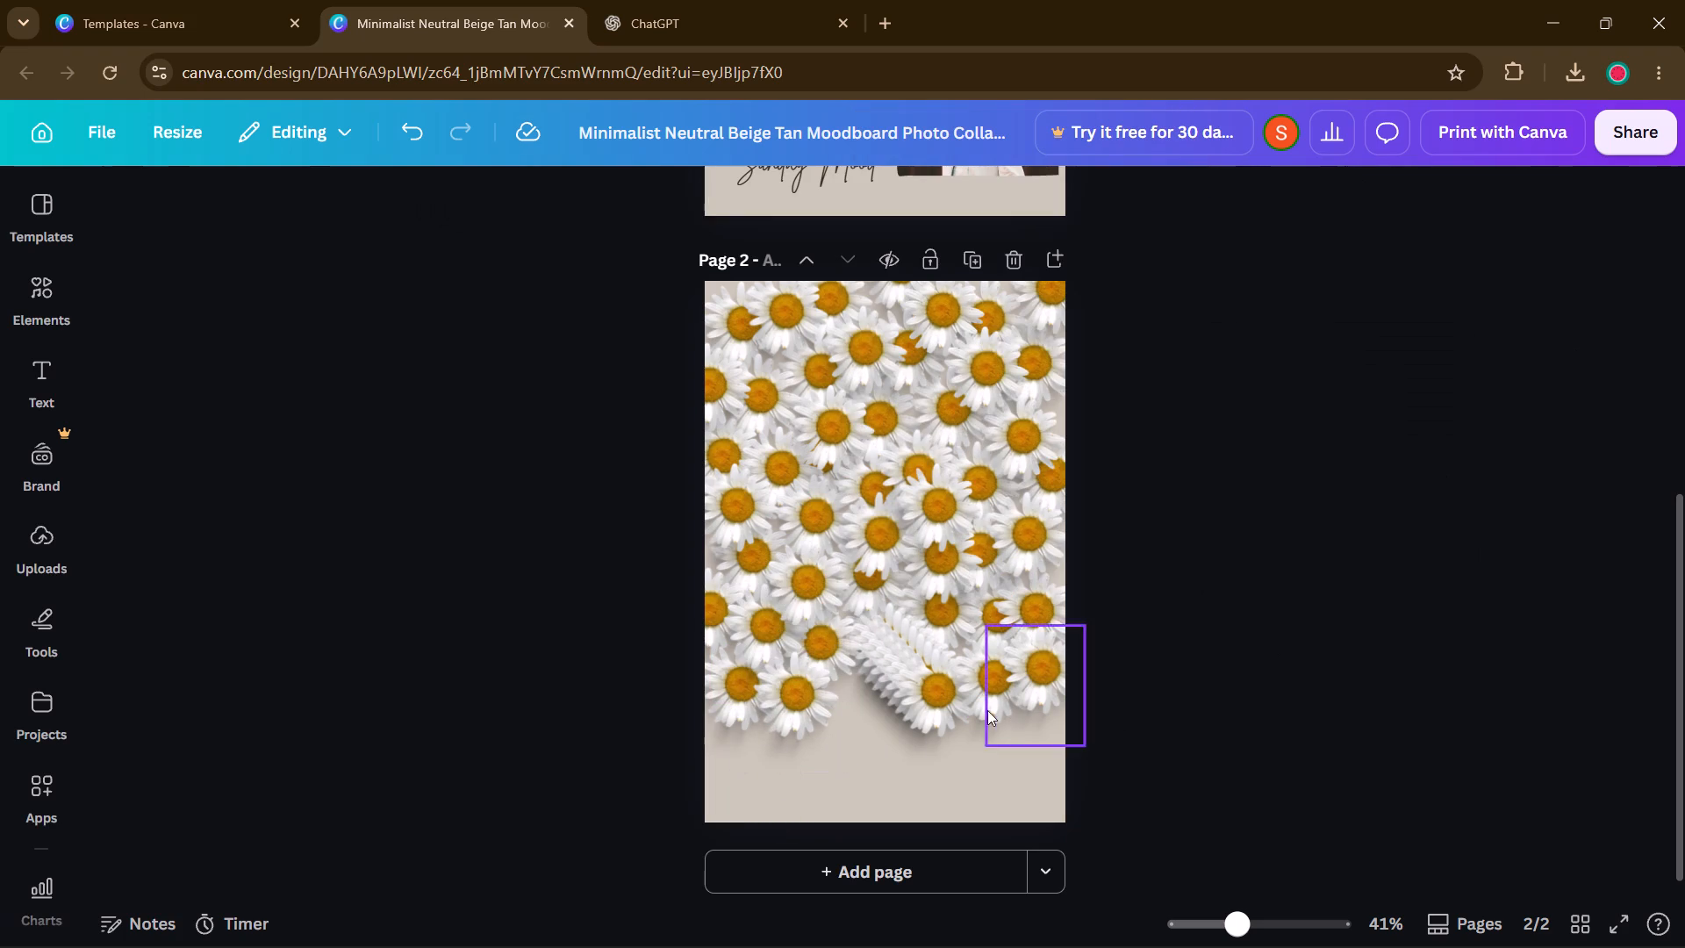
Place another stacked daisy in the page's bottom-left corner area and bring it to the front.
{"action": "left_click_drag", "start_coordinate": [917, 705], "coordinate": [705, 765]}
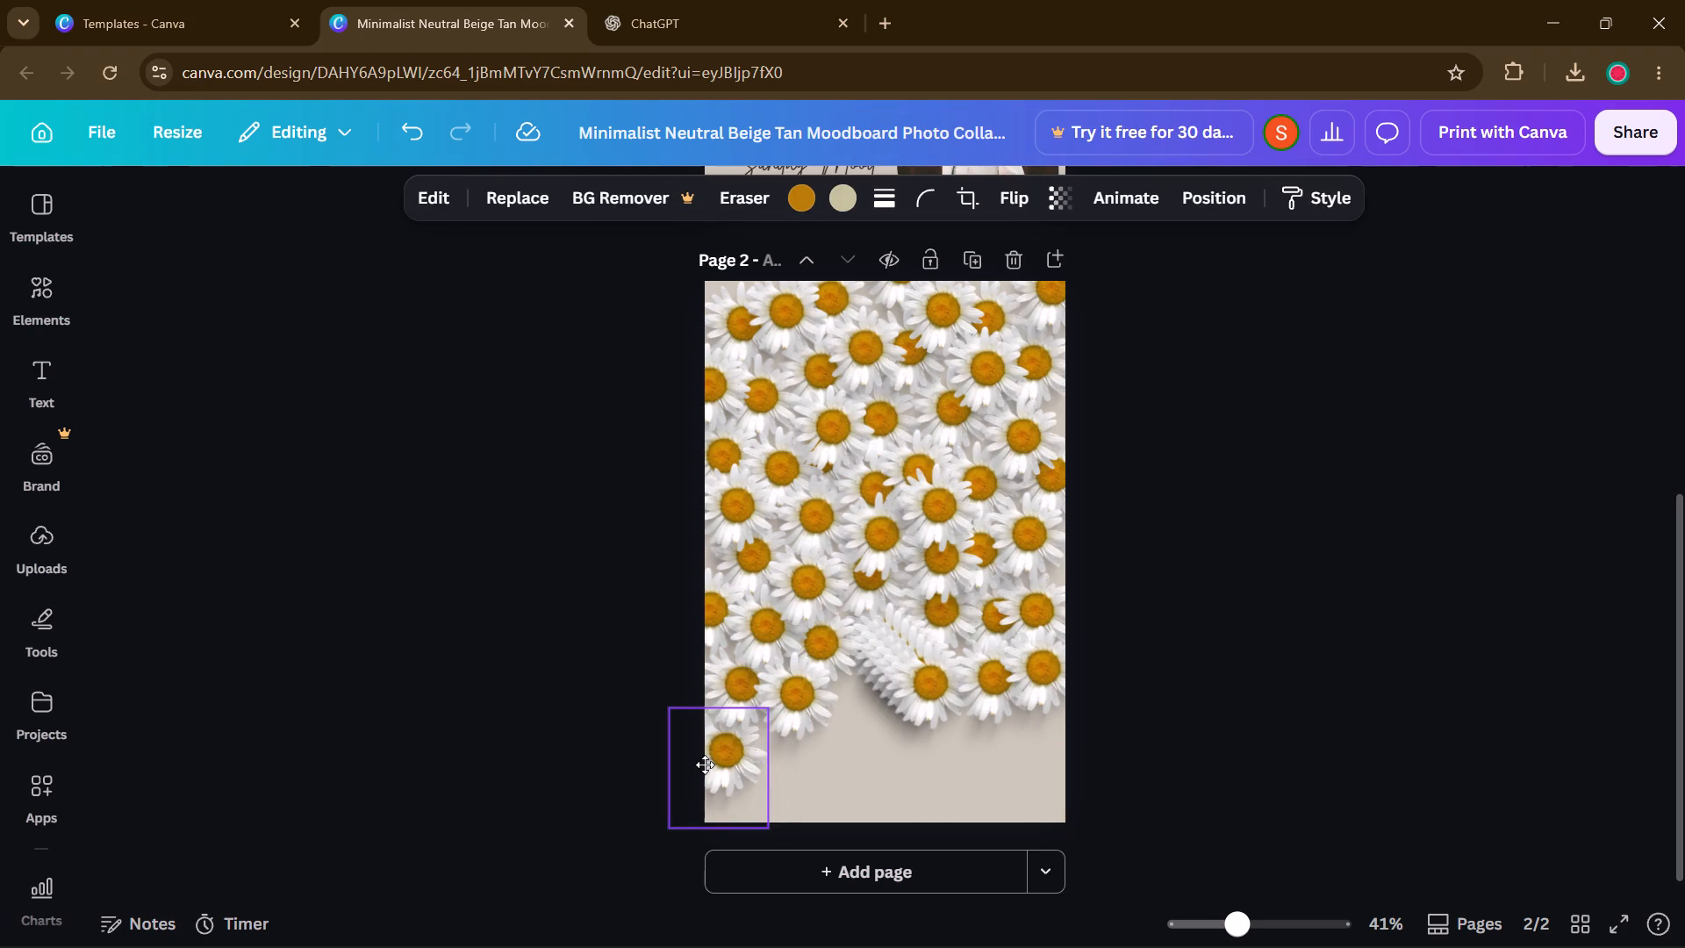
{"action": "left_click_drag", "start_coordinate": [705, 765], "coordinate": [717, 770]}
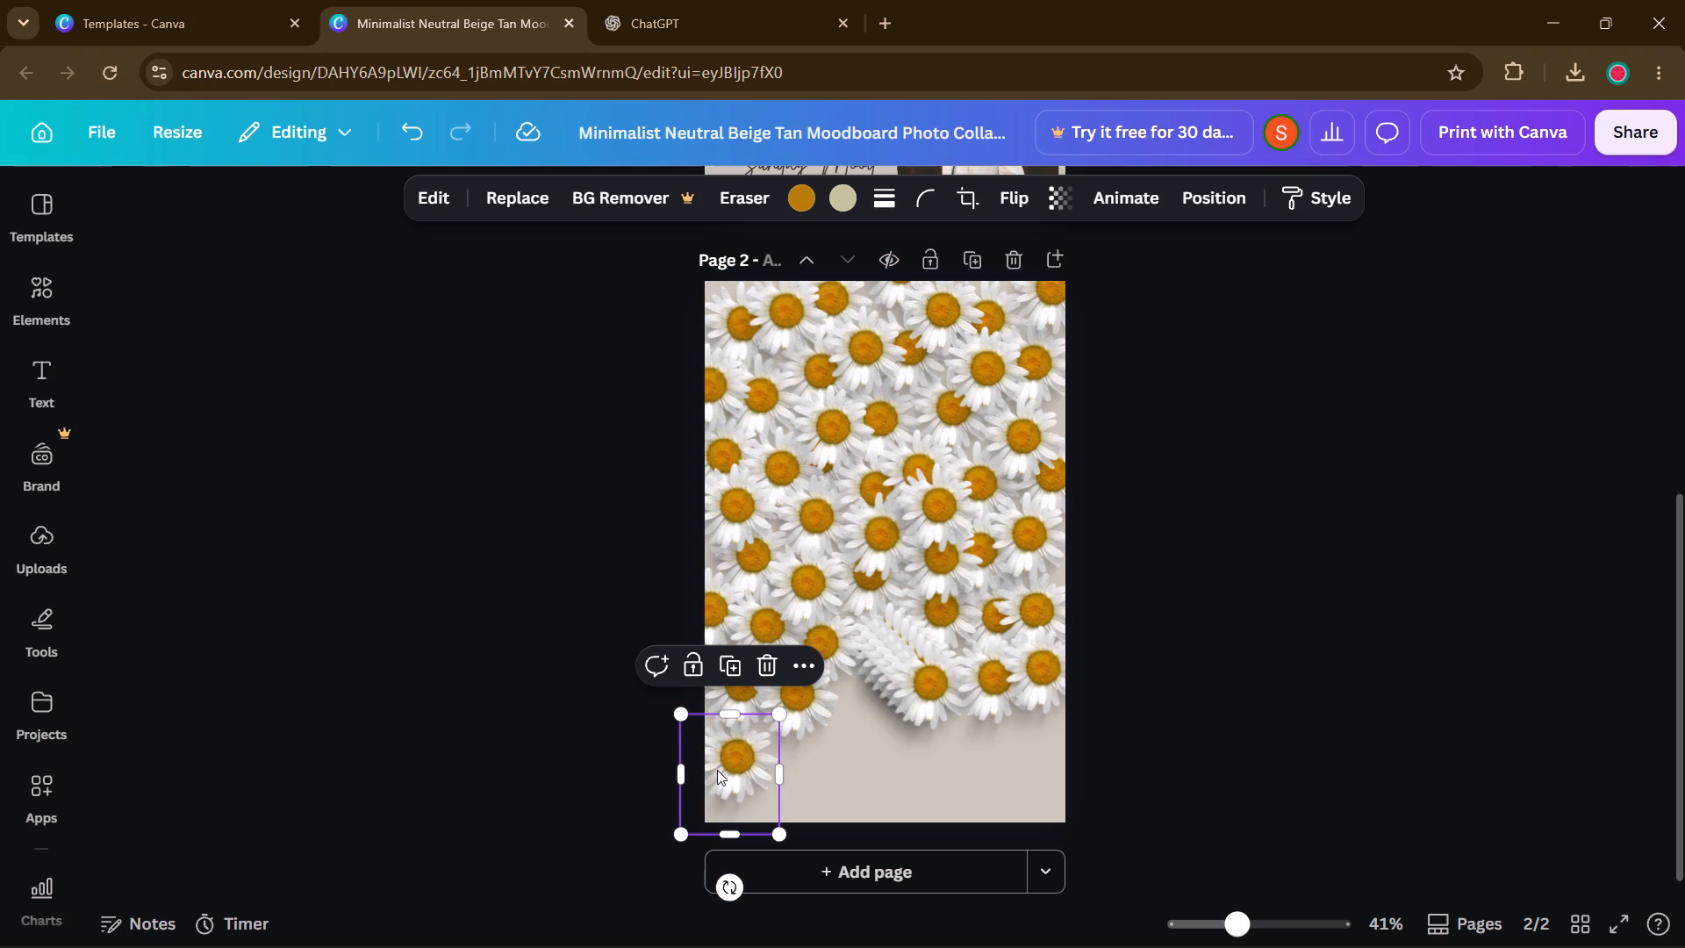
{"action": "left_click", "coordinate": [790, 661]}
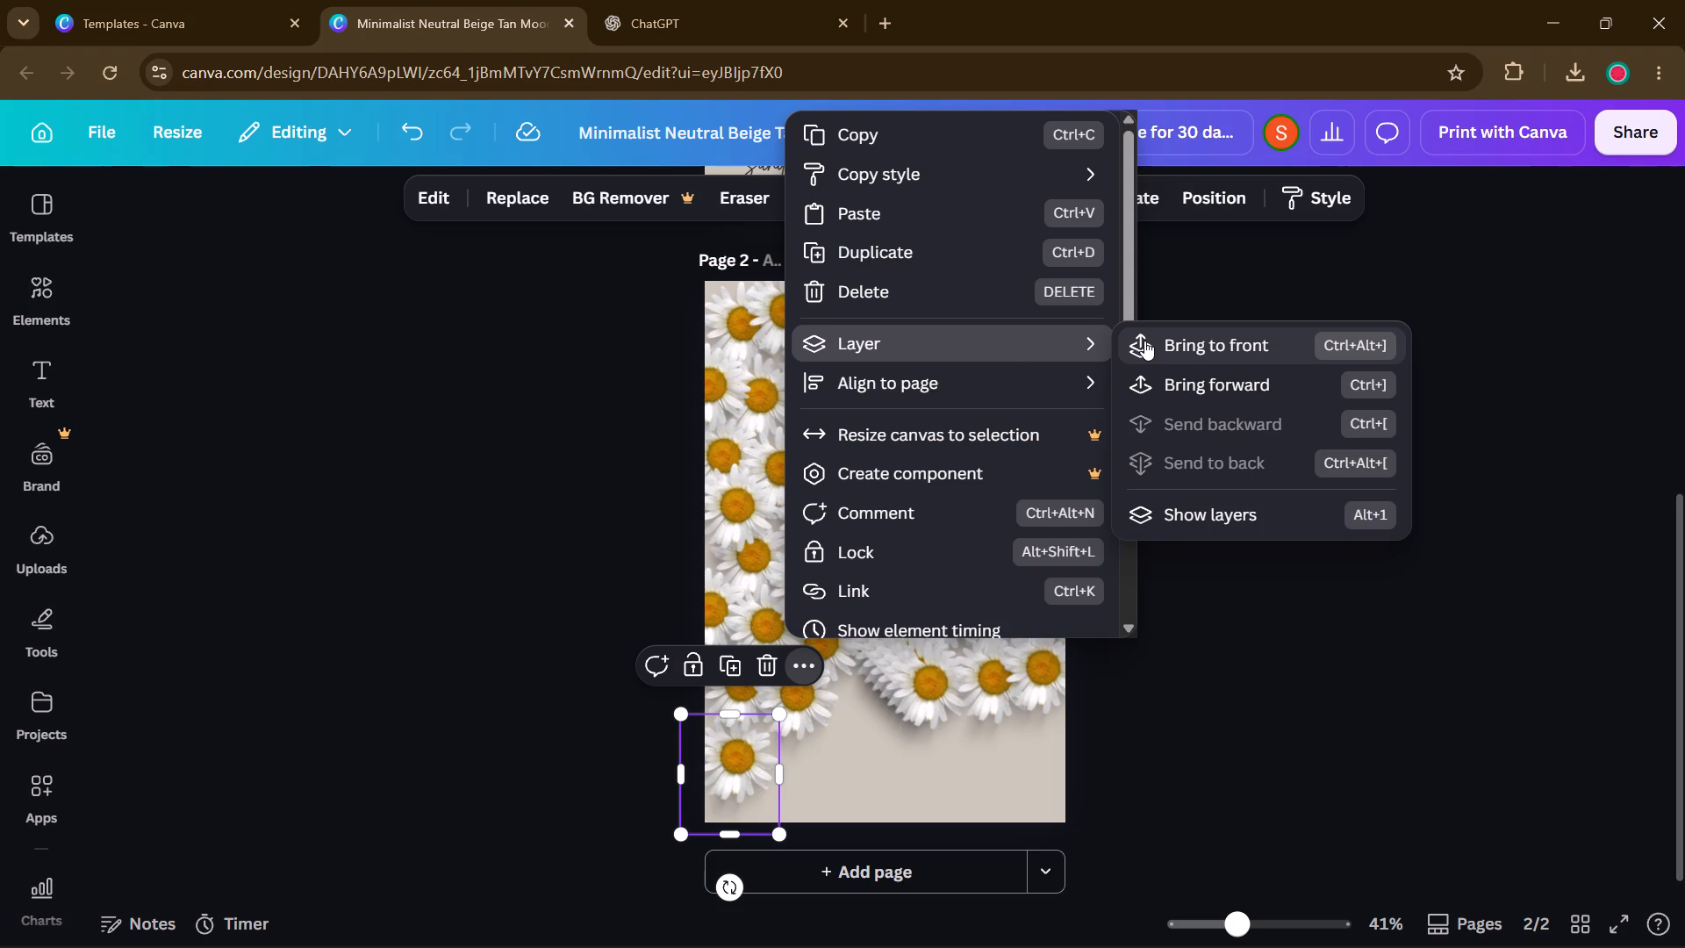
{"action": "left_click", "coordinate": [1144, 341]}
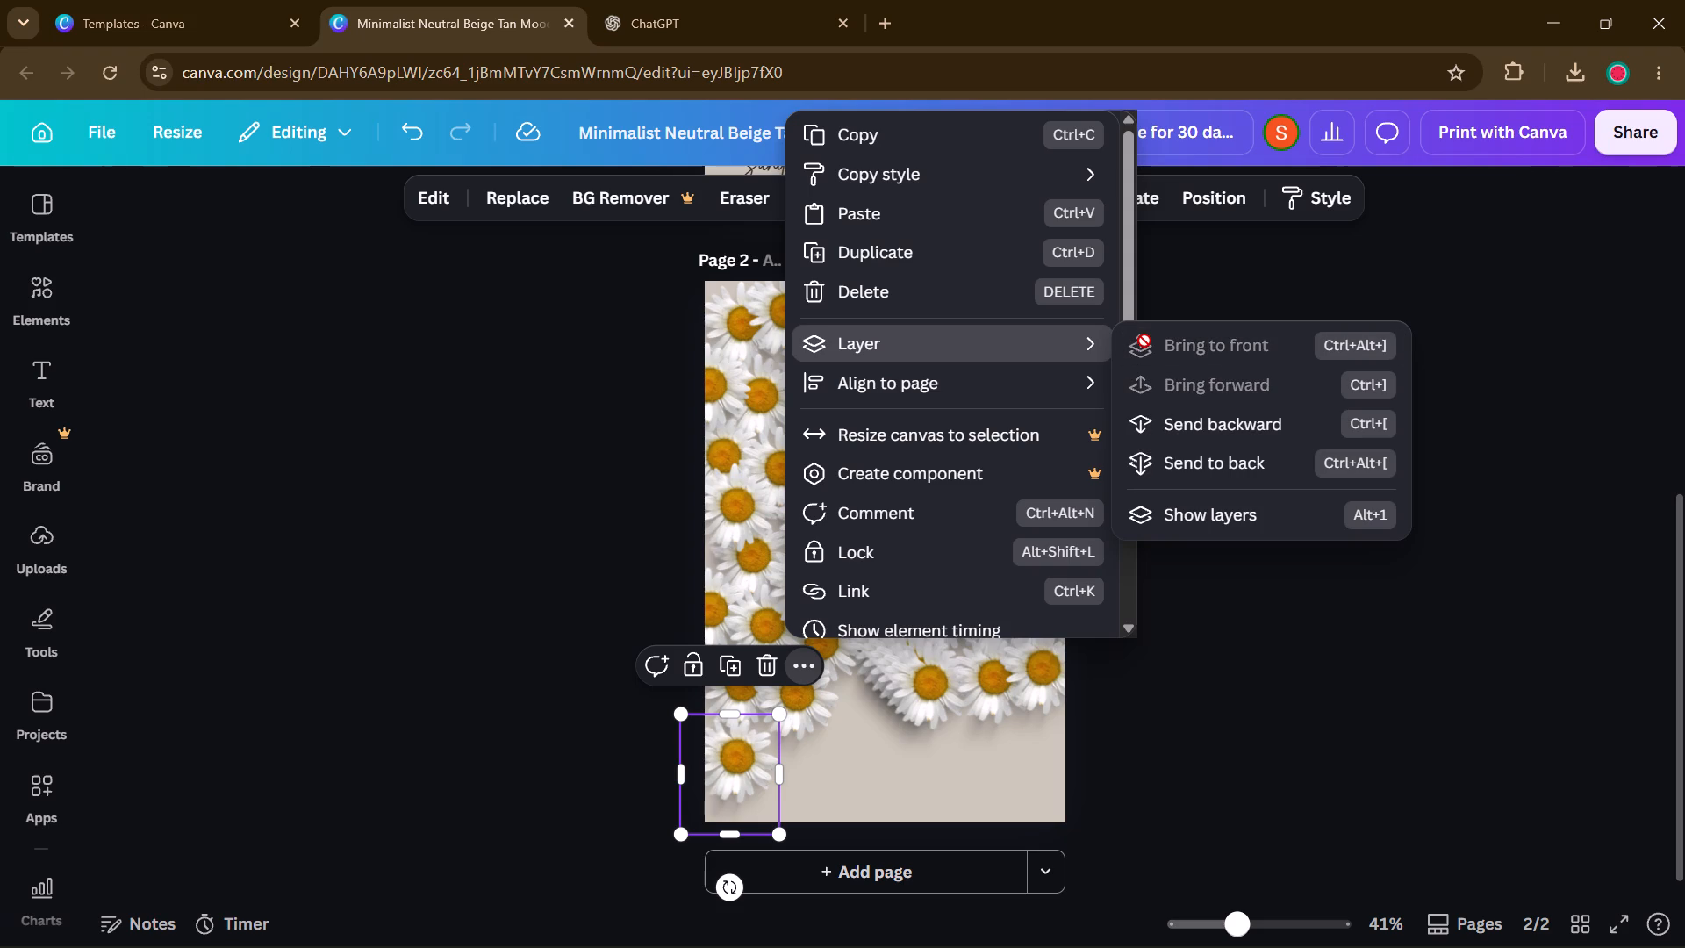
{"action": "left_click", "coordinate": [1538, 435]}
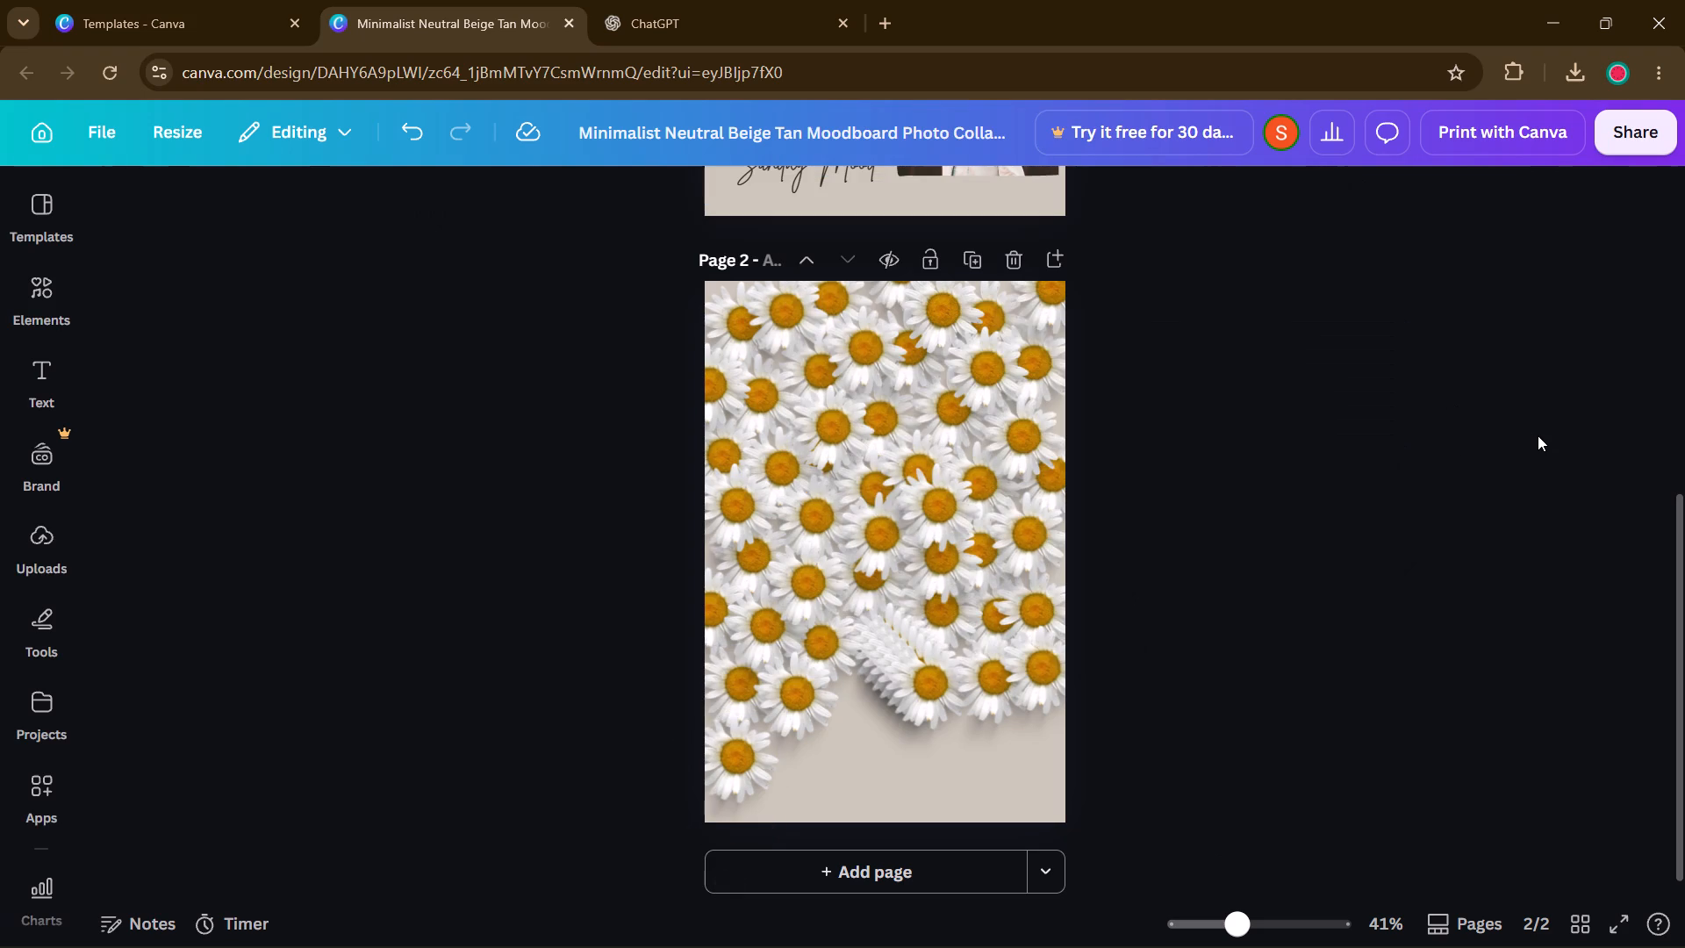
Place a stacked daisy beside the lower-left group of daisies, just below the remaining stack.
{"action": "left_click_drag", "start_coordinate": [902, 691], "coordinate": [868, 705]}
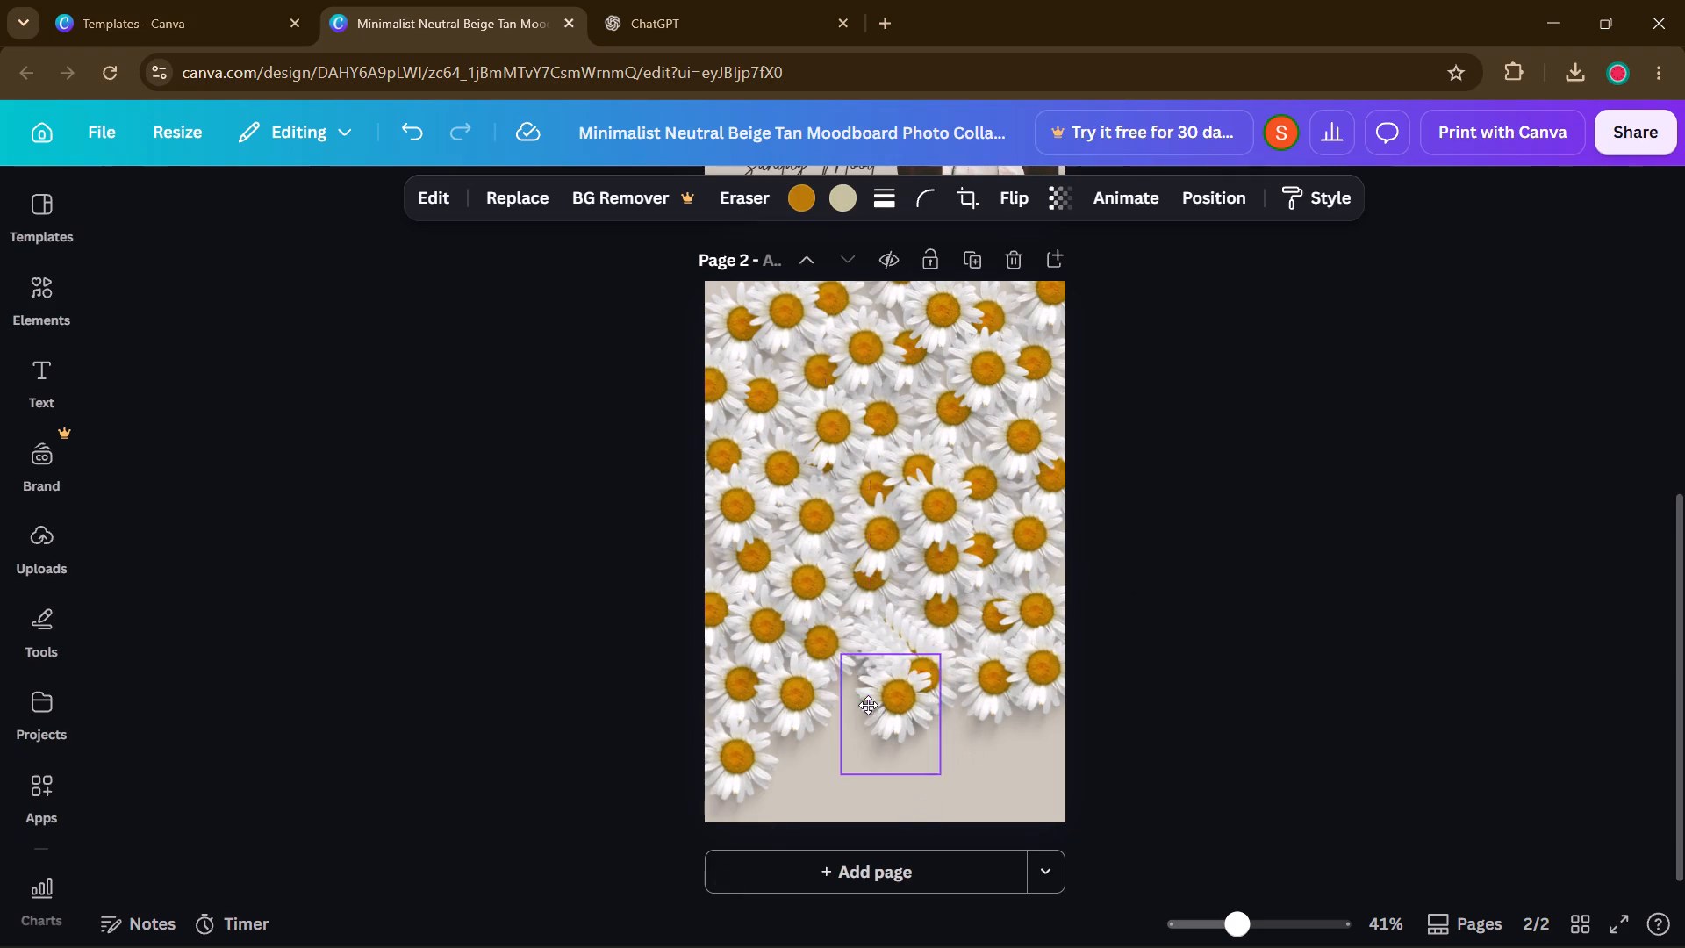
{"action": "left_click_drag", "start_coordinate": [868, 705], "coordinate": [827, 703]}
Place two more stacked daisies in the lower-right area, one below the lowest right-edge daisy and one beside it.
{"action": "left_click_drag", "start_coordinate": [921, 713], "coordinate": [969, 767]}
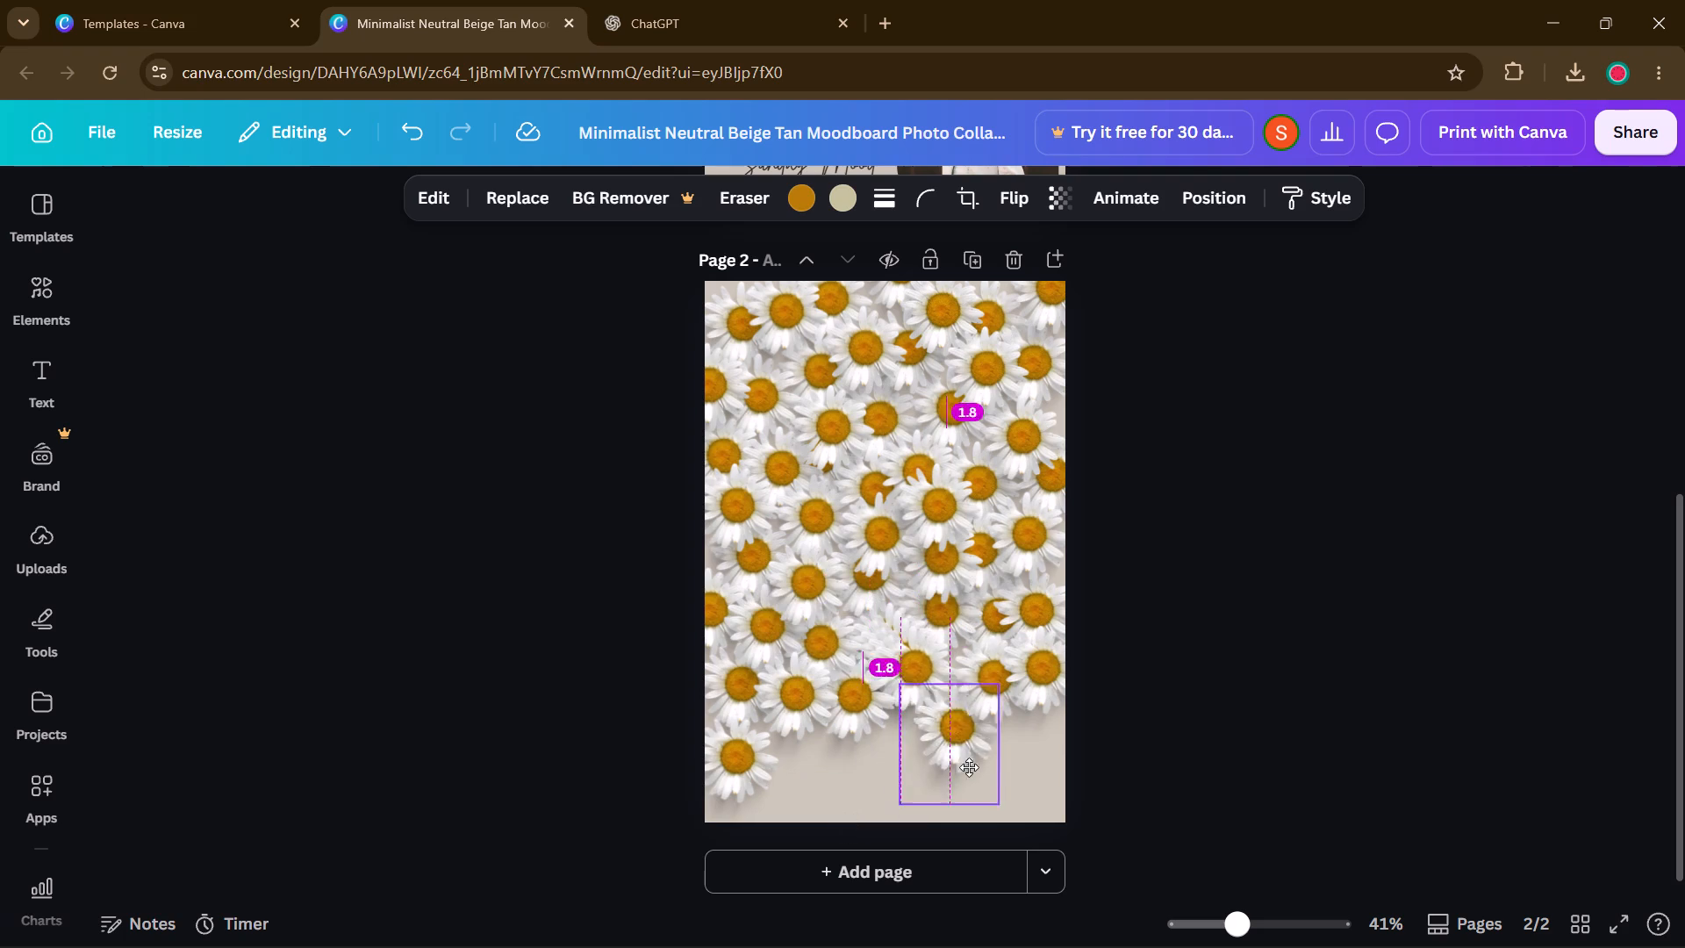
{"action": "left_click_drag", "start_coordinate": [969, 767], "coordinate": [1044, 756]}
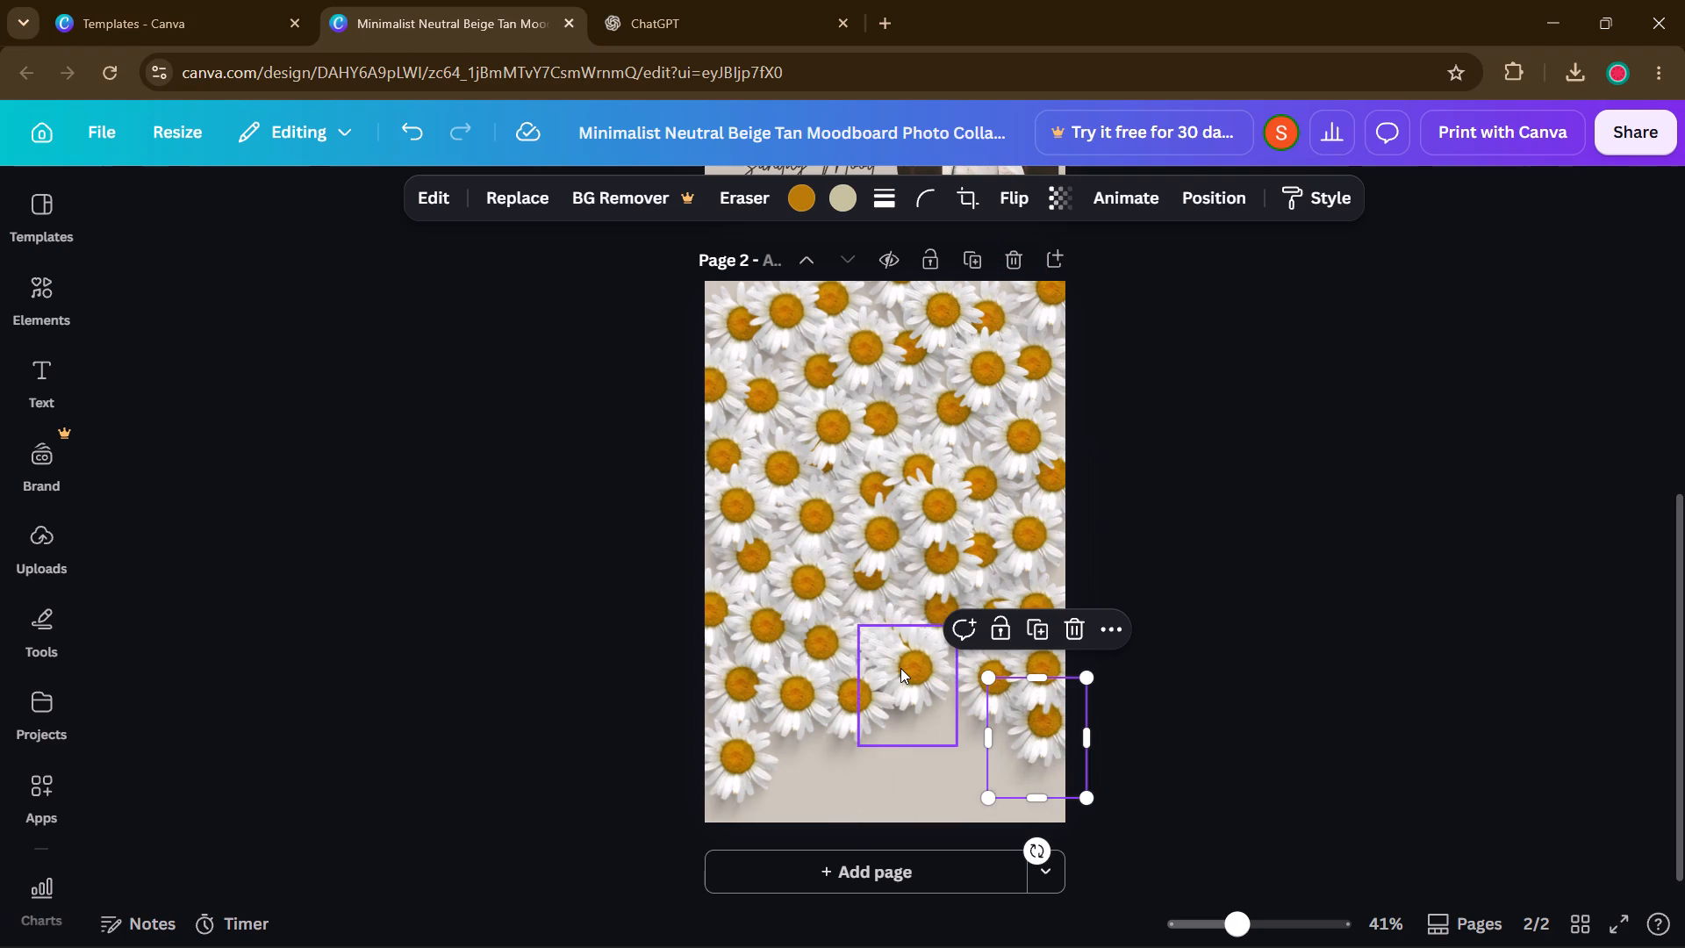
{"action": "left_click_drag", "start_coordinate": [900, 668], "coordinate": [979, 744]}
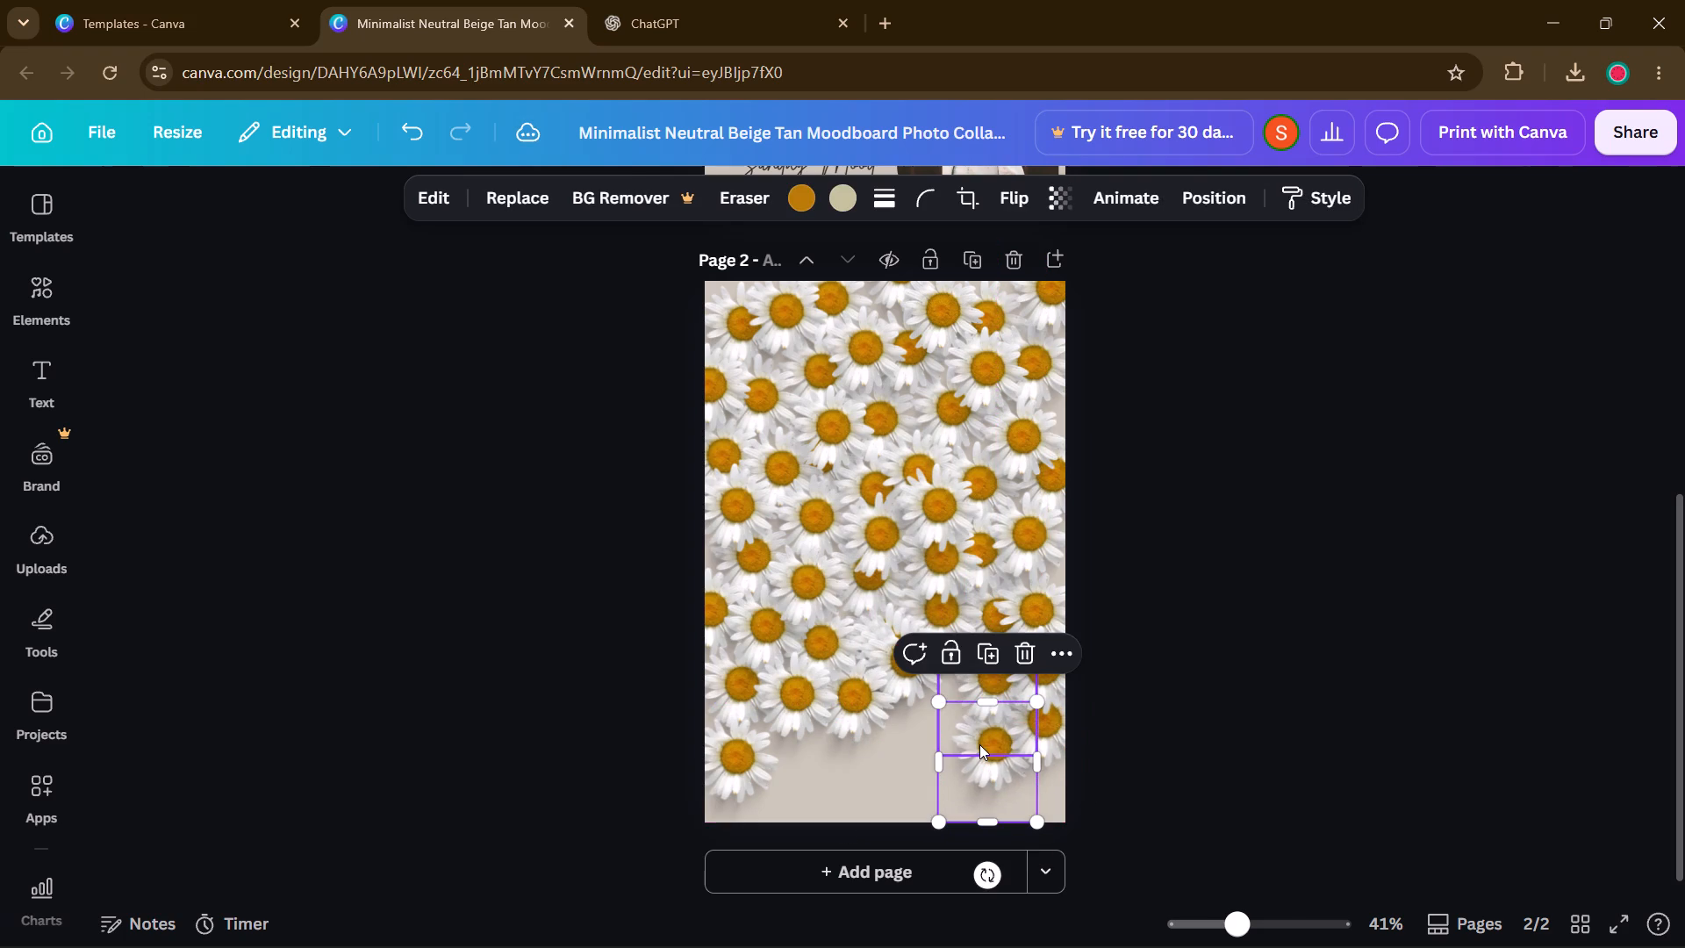
Place a stacked daisy beside the daisy in the page's bottom-left corner and bring it to the front.
{"action": "left_click_drag", "start_coordinate": [908, 686], "coordinate": [800, 772]}
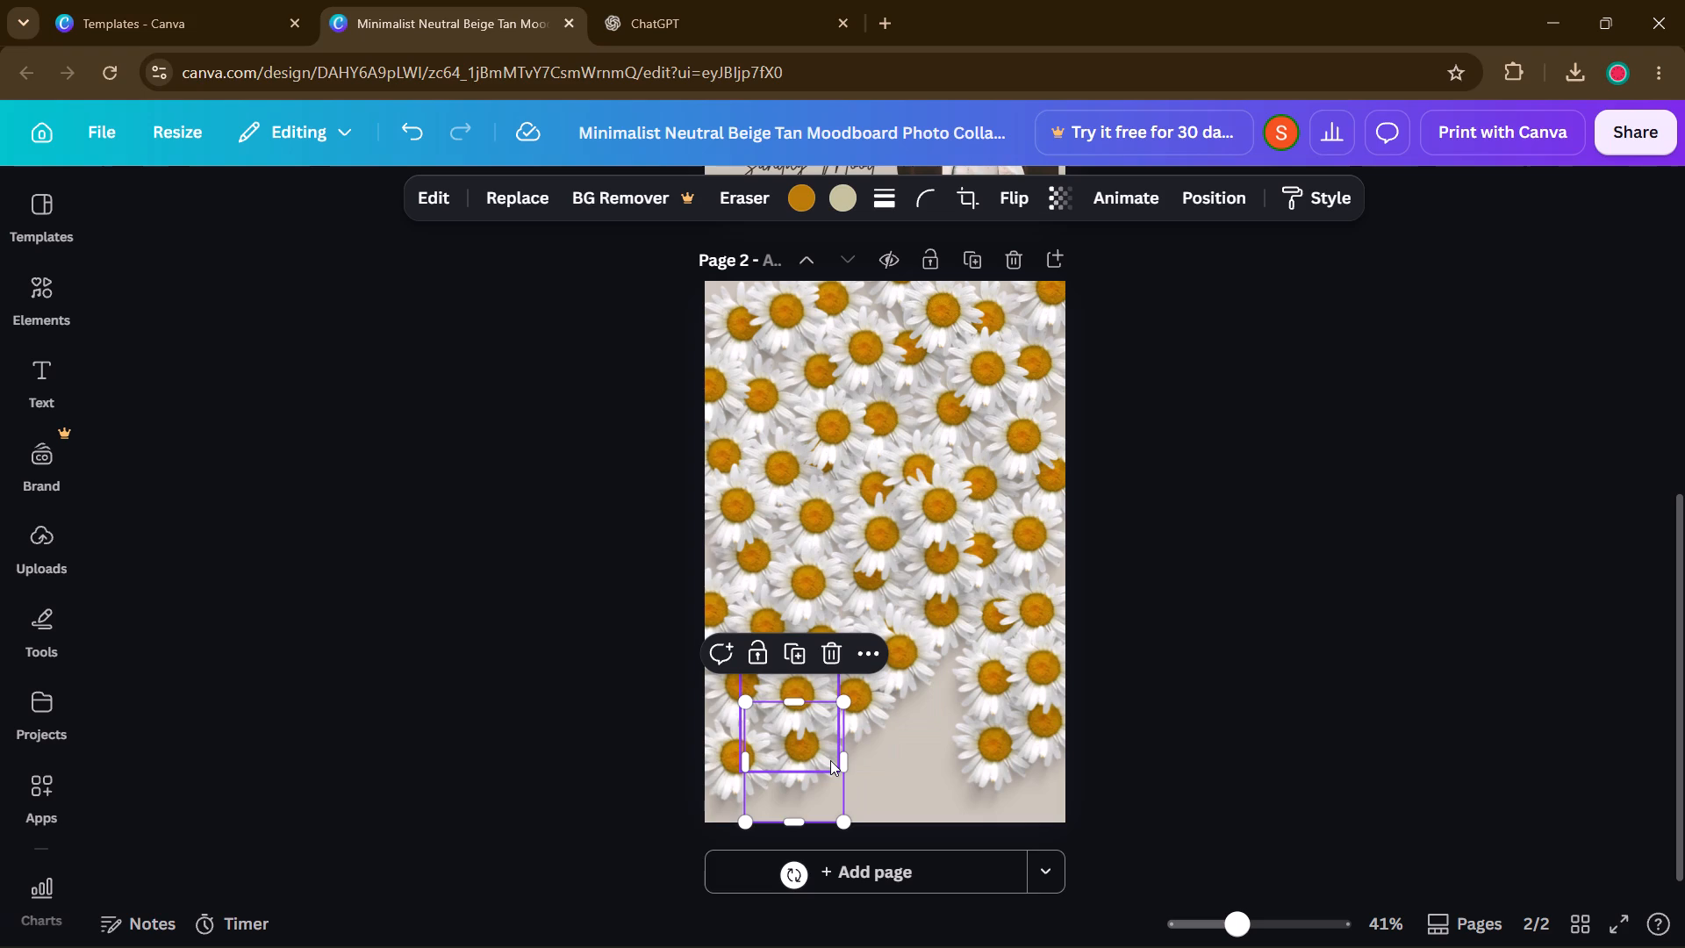
{"action": "key", "text": "ctrl+alt+bracketright"}
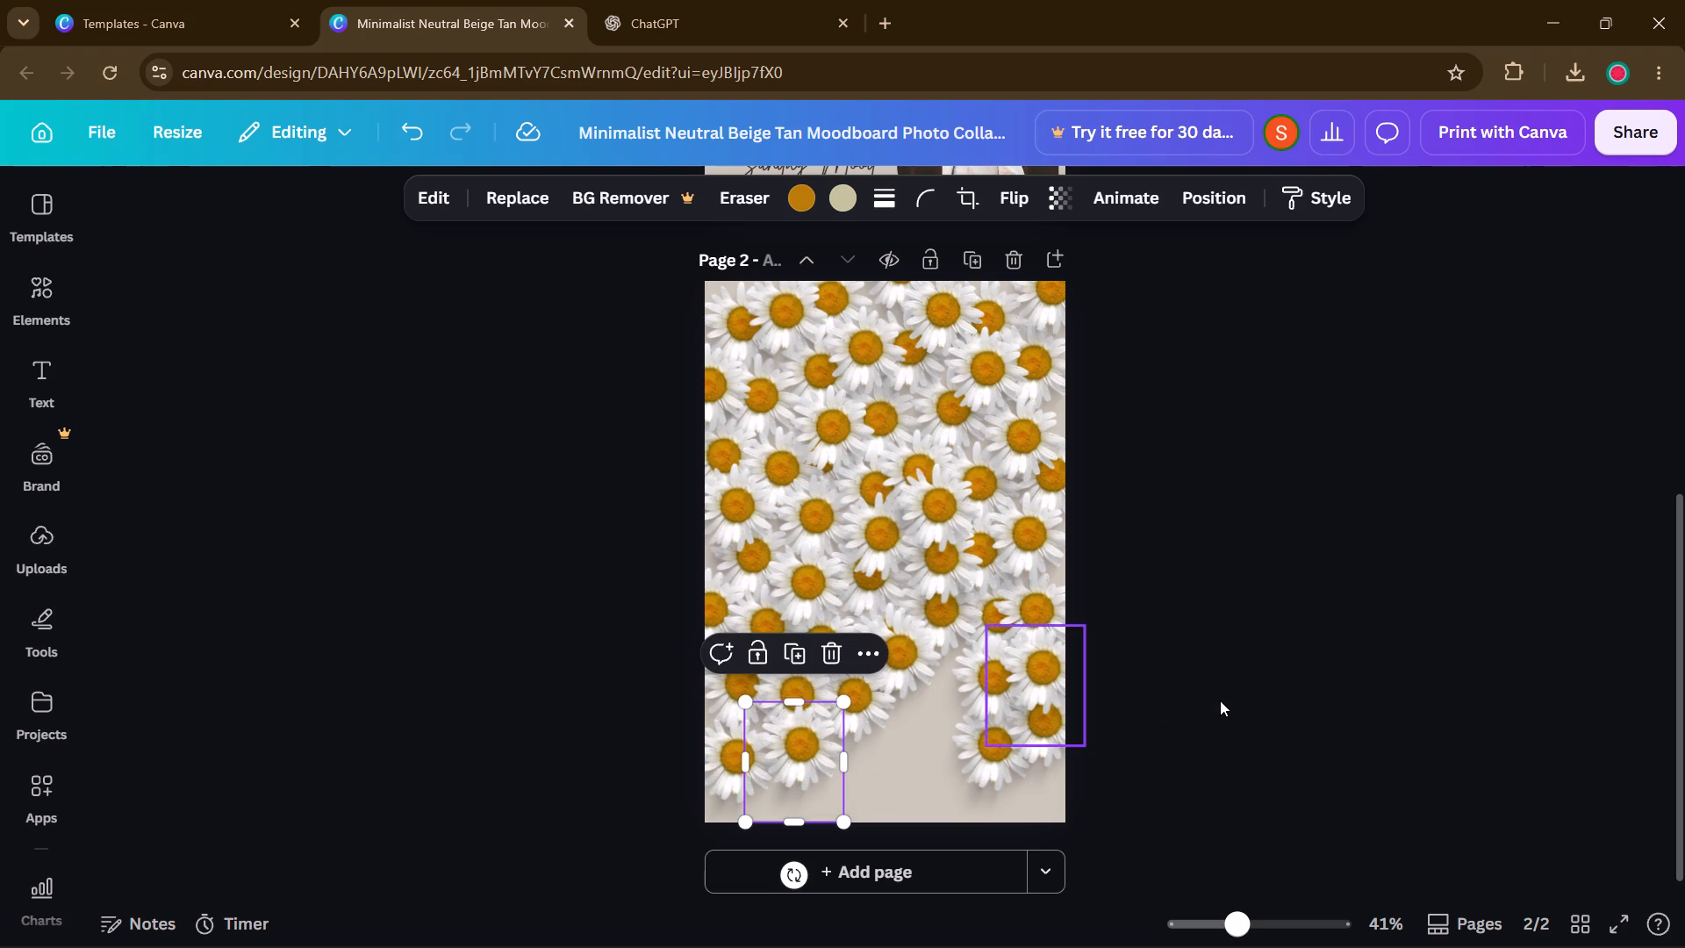
{"action": "left_click", "coordinate": [1229, 700]}
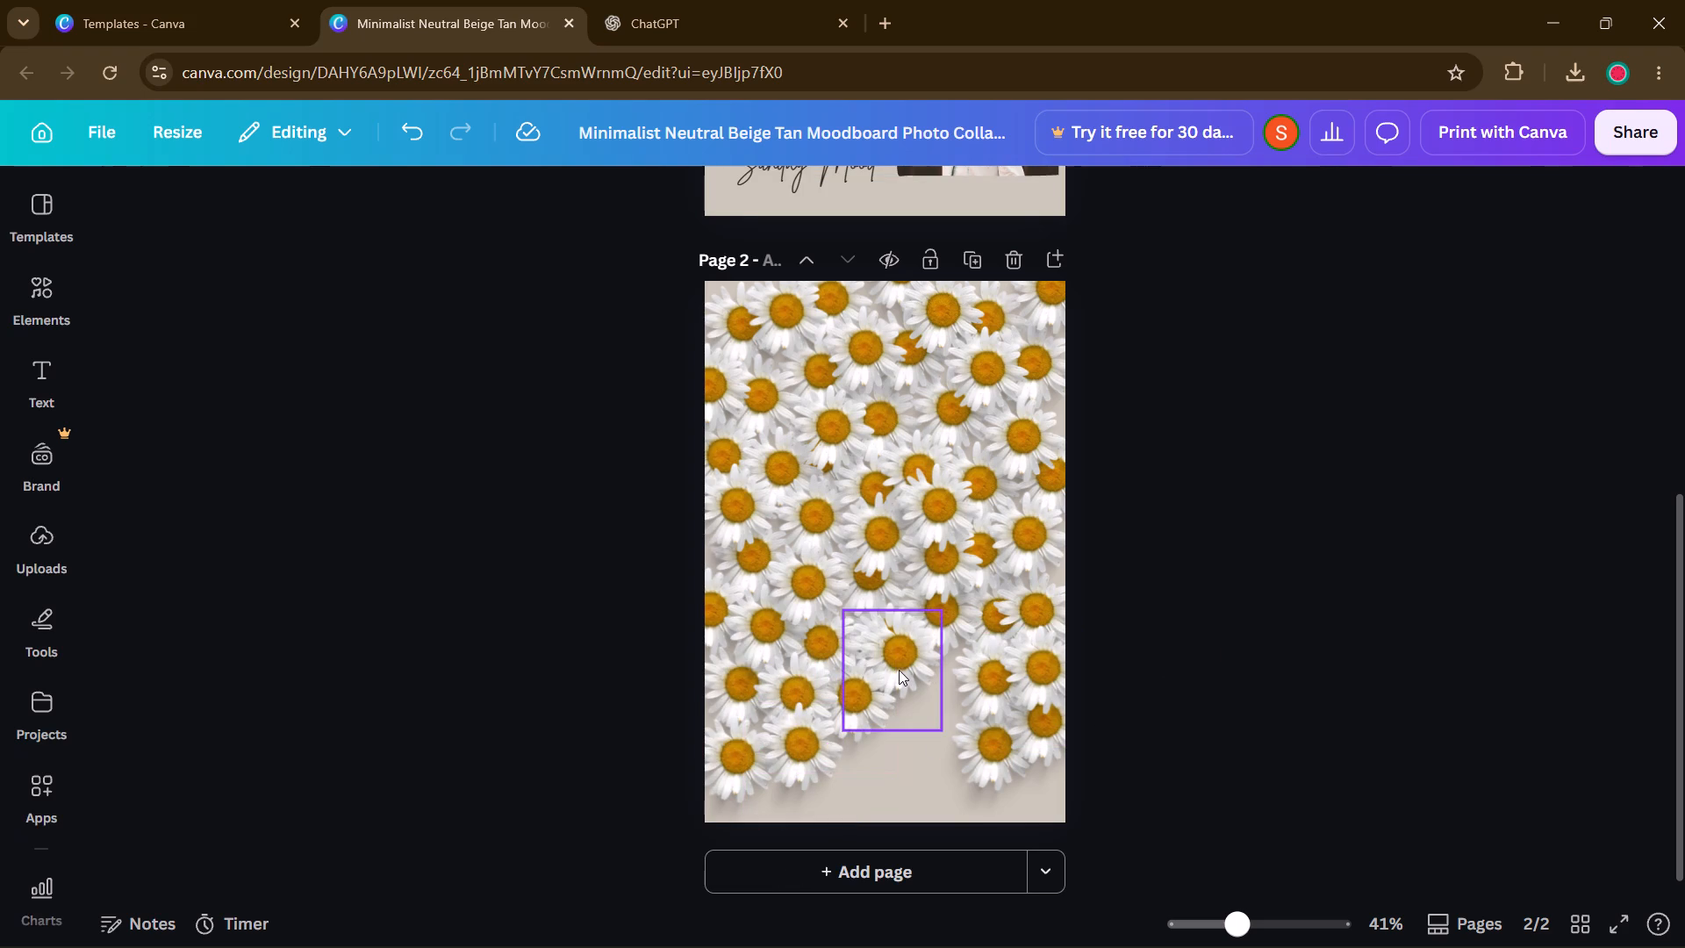
Place two more stacked daisies, one against the lower-right group and one in the gap between the lower groups.
{"action": "left_click_drag", "start_coordinate": [899, 669], "coordinate": [964, 684]}
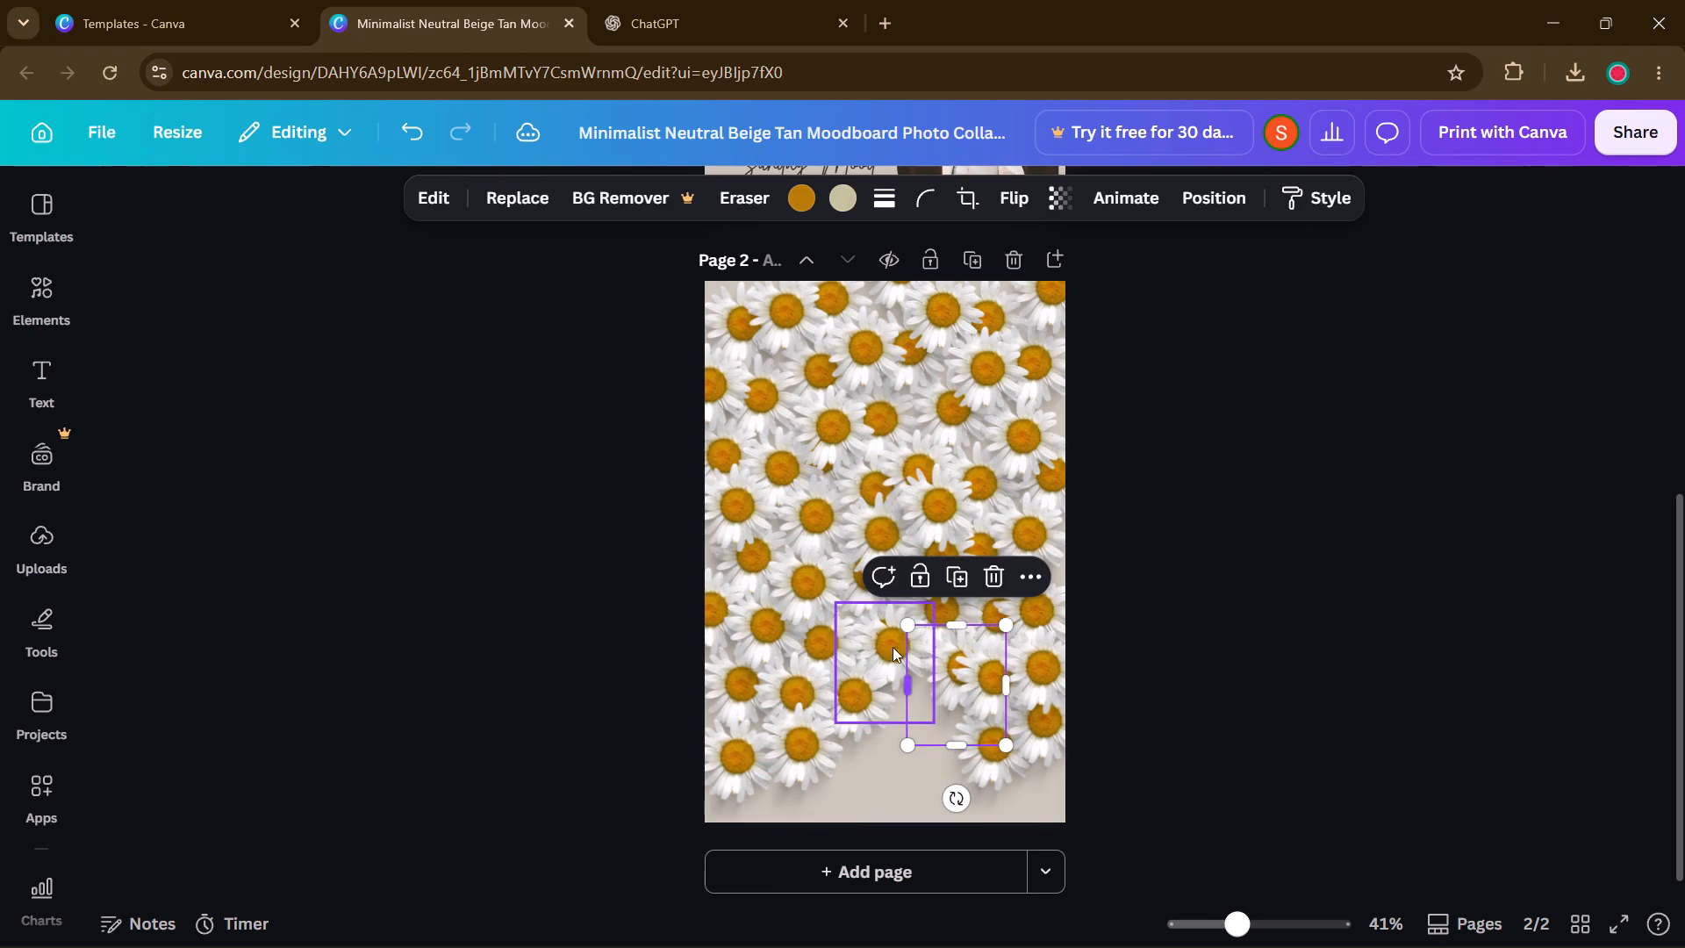
{"action": "left_click_drag", "start_coordinate": [873, 639], "coordinate": [907, 686]}
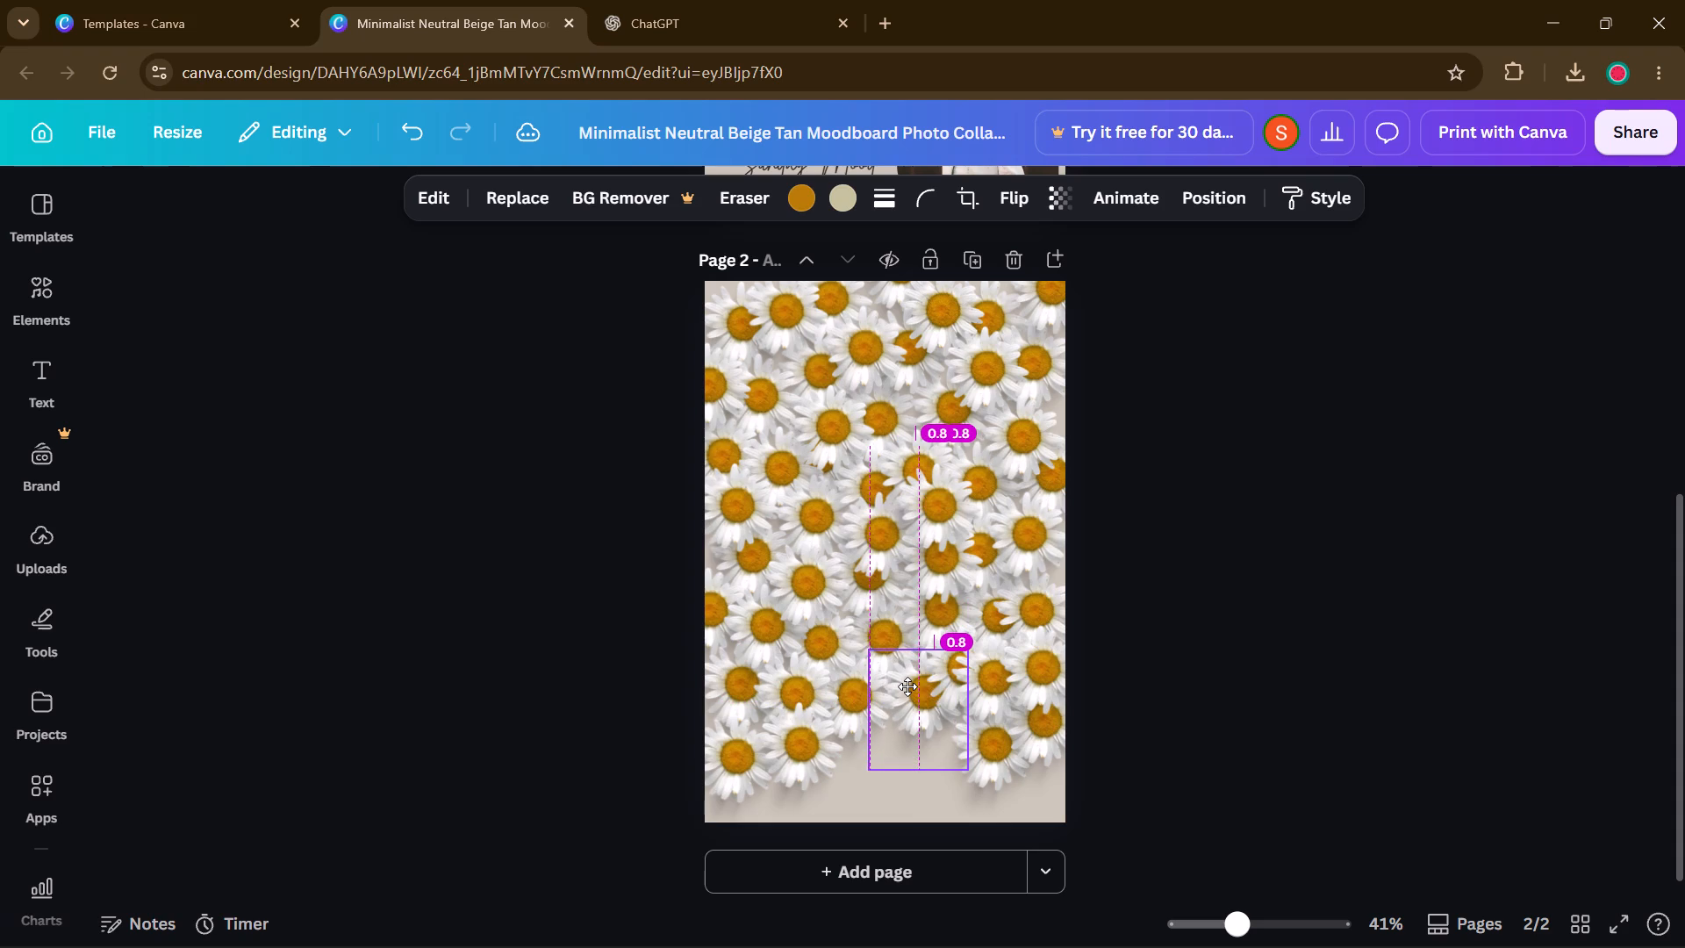
{"action": "left_click_drag", "start_coordinate": [907, 686], "coordinate": [907, 686]}
{"action": "left_click", "coordinate": [1223, 674]}
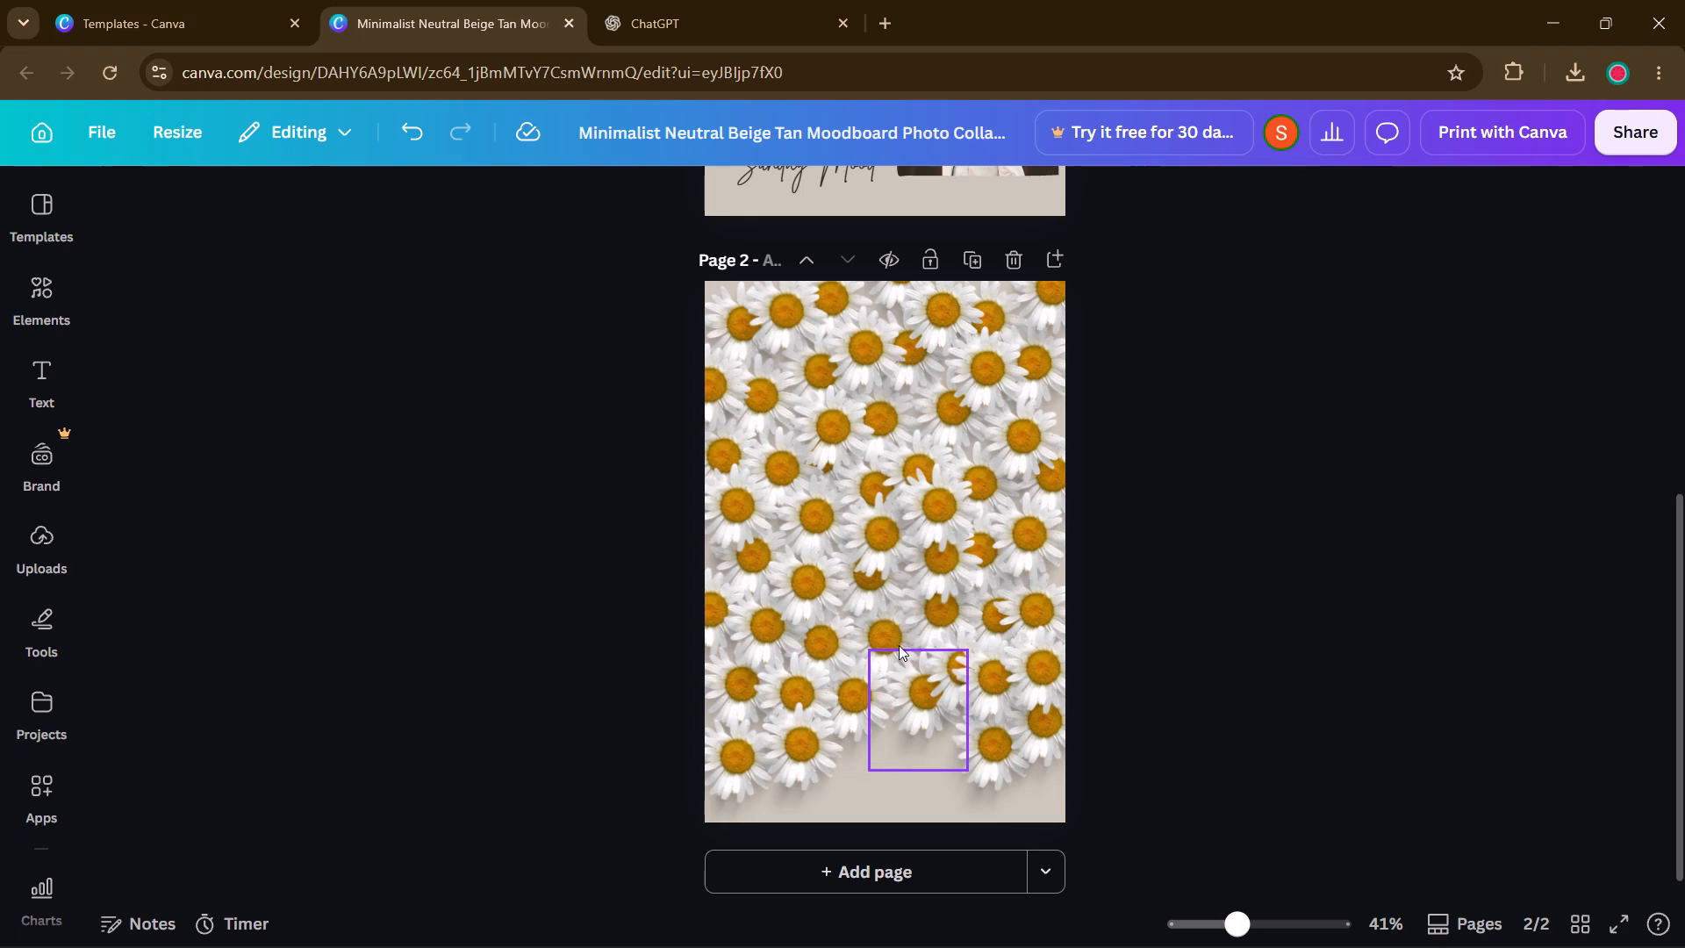
Move the lower-middle daisy down near the page's bottom edge and bring the daisy above the gap to the front.
{"action": "left_click_drag", "start_coordinate": [904, 686], "coordinate": [900, 756]}
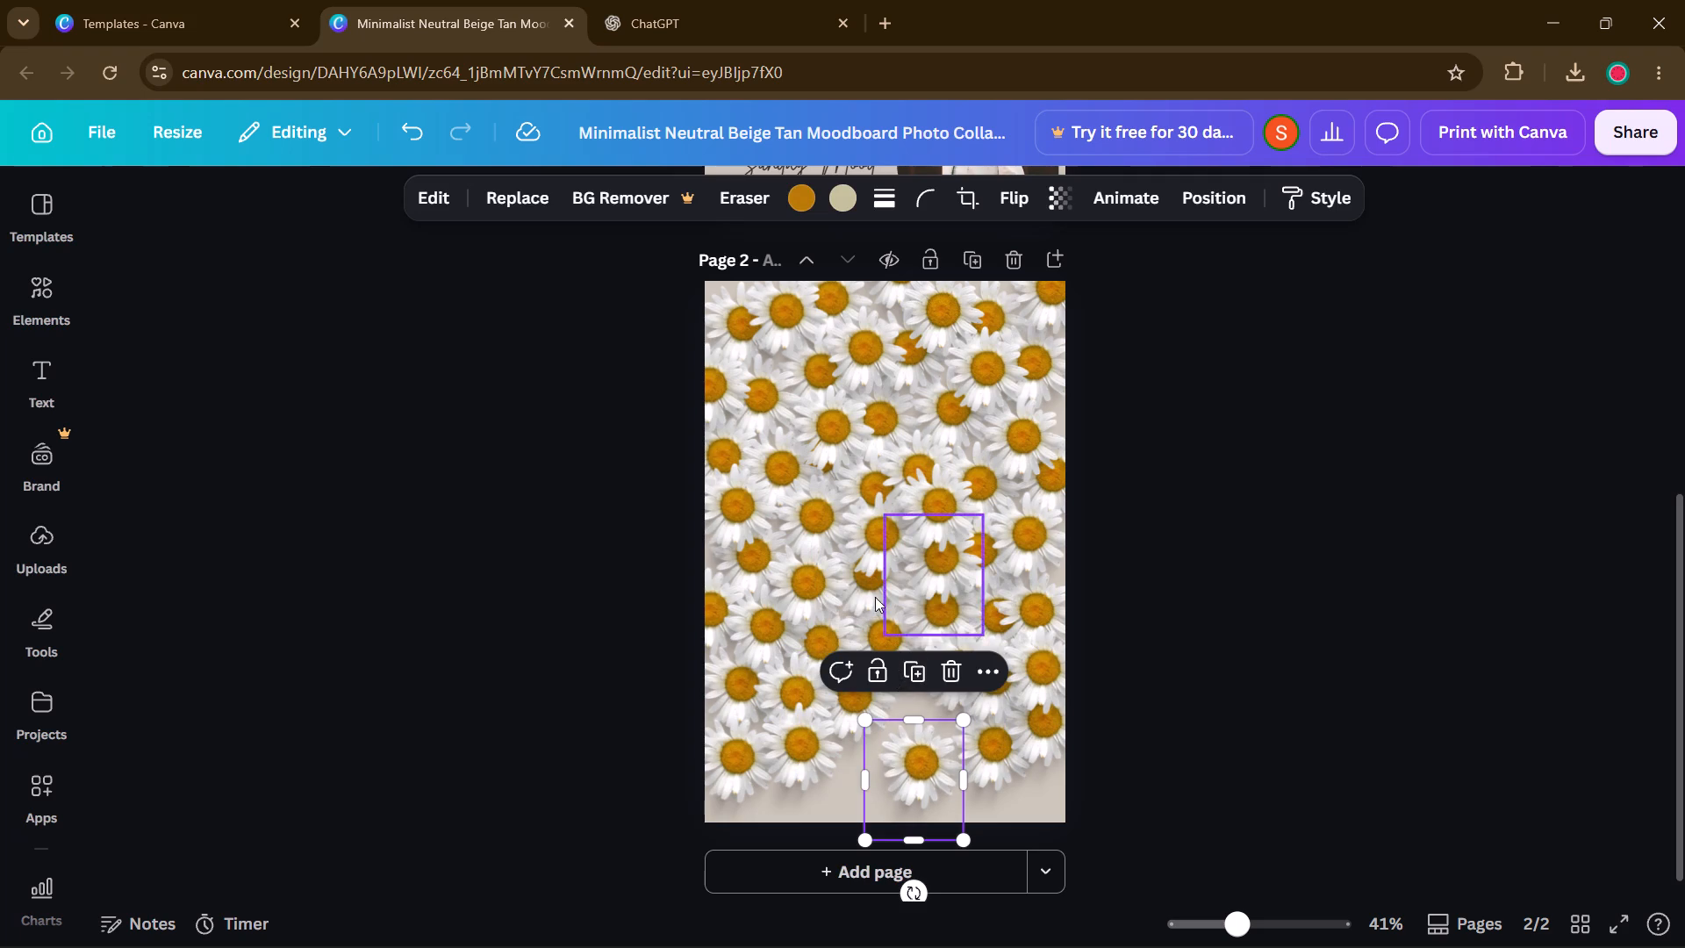
{"action": "left_click", "coordinate": [1129, 696]}
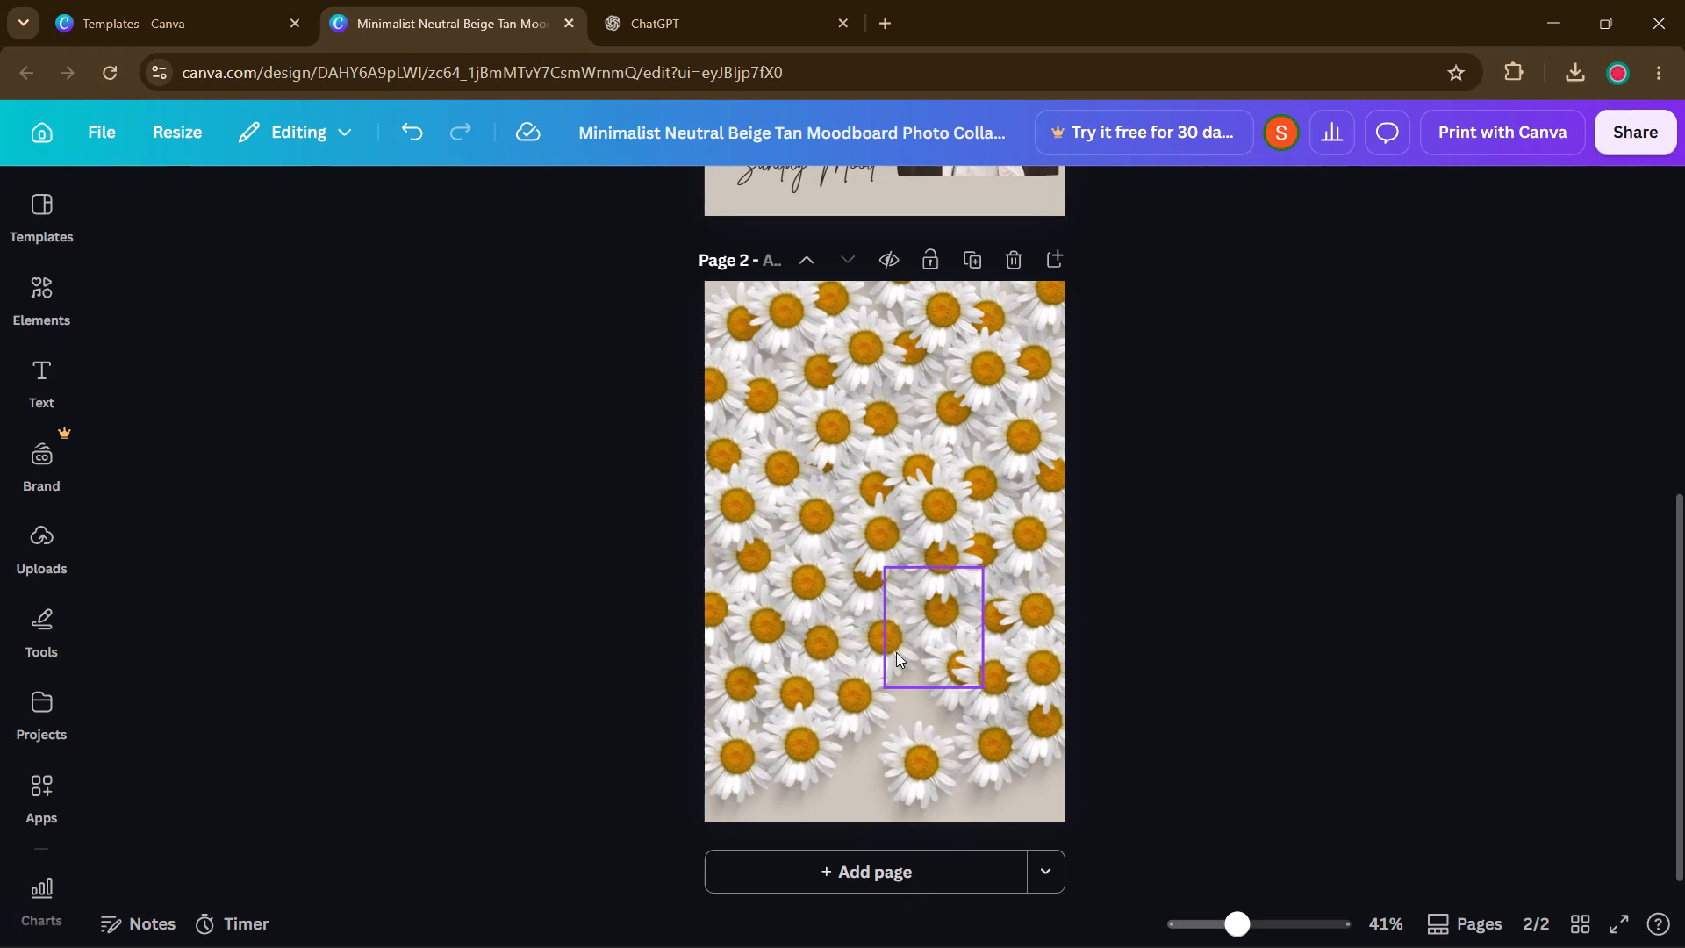
{"action": "left_click", "coordinate": [881, 652]}
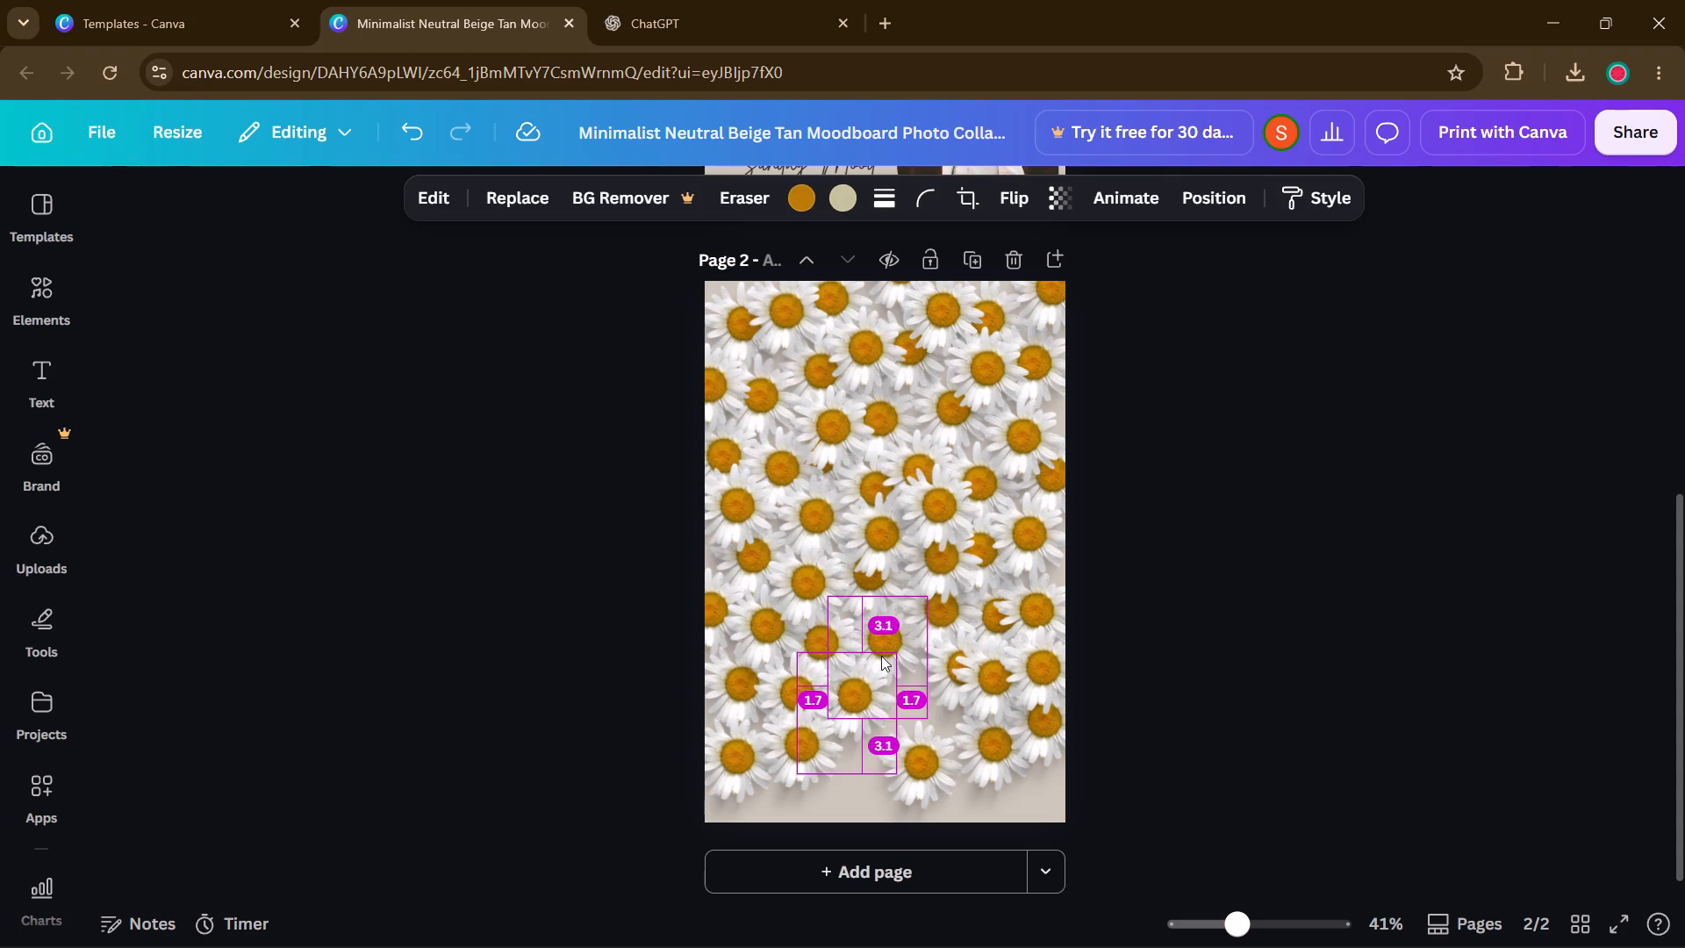
{"action": "key", "text": "ctrl+alt+bracketright"}
{"action": "left_click", "coordinate": [1297, 641]}
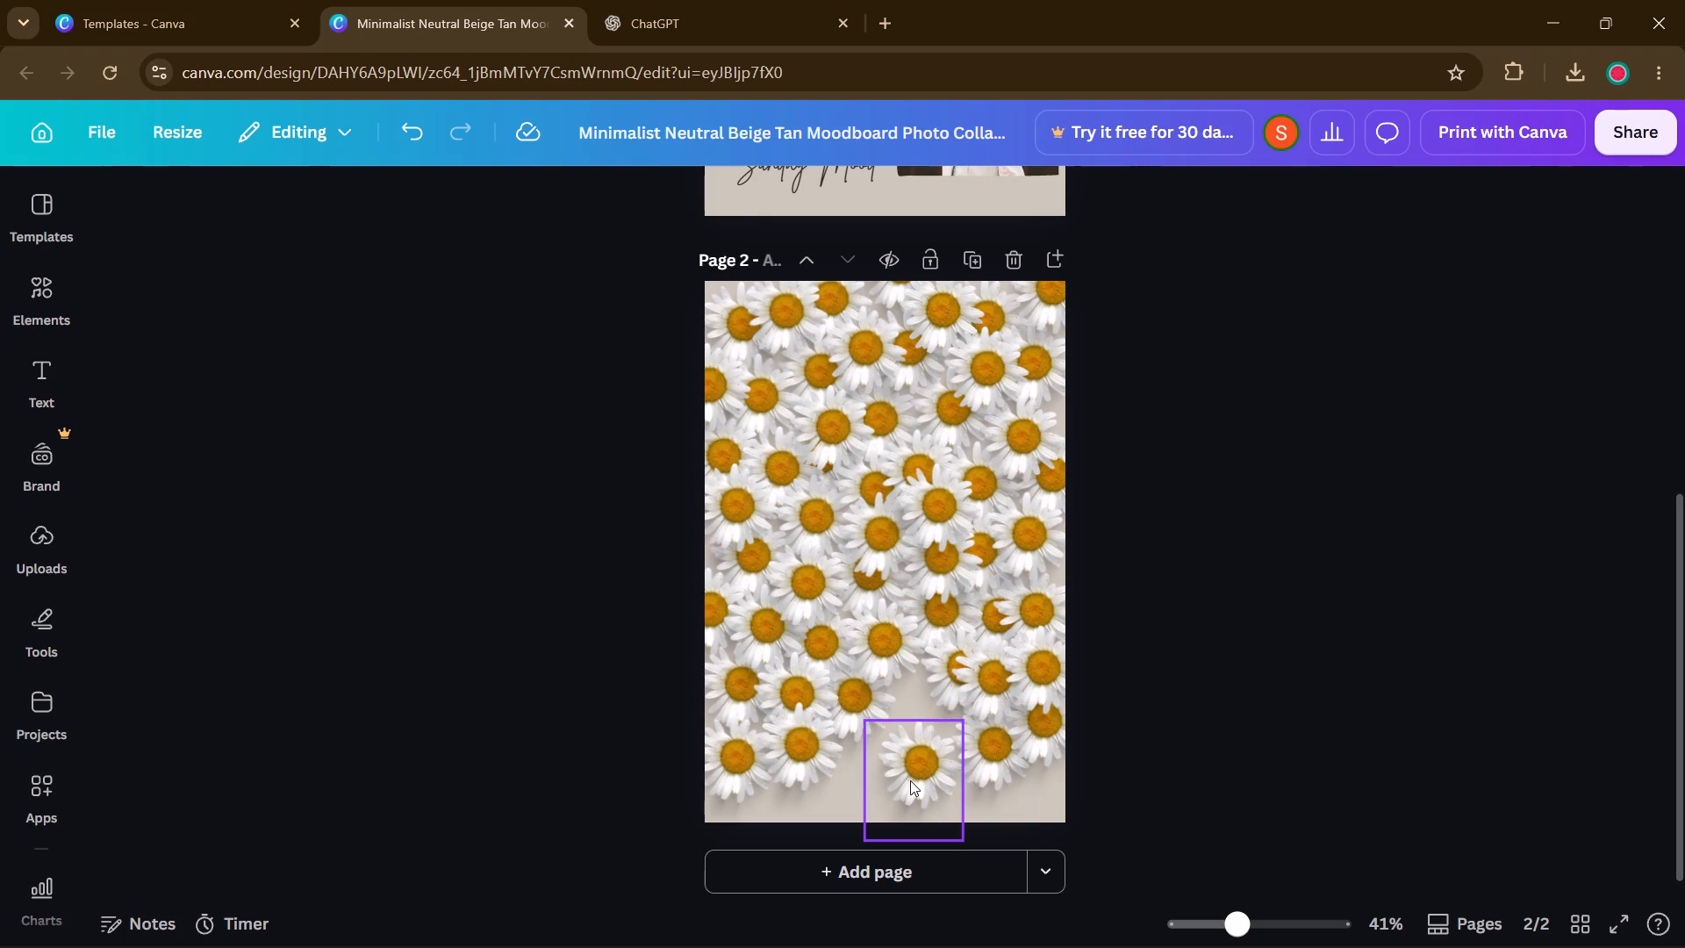
Move the bottom-middle daisy back up between the lower groups, and bring it and the lower-right daisy beside it to the front.
{"action": "left_click_drag", "start_coordinate": [910, 780], "coordinate": [912, 708]}
{"action": "key", "text": "ctrl+alt+bracketright"}
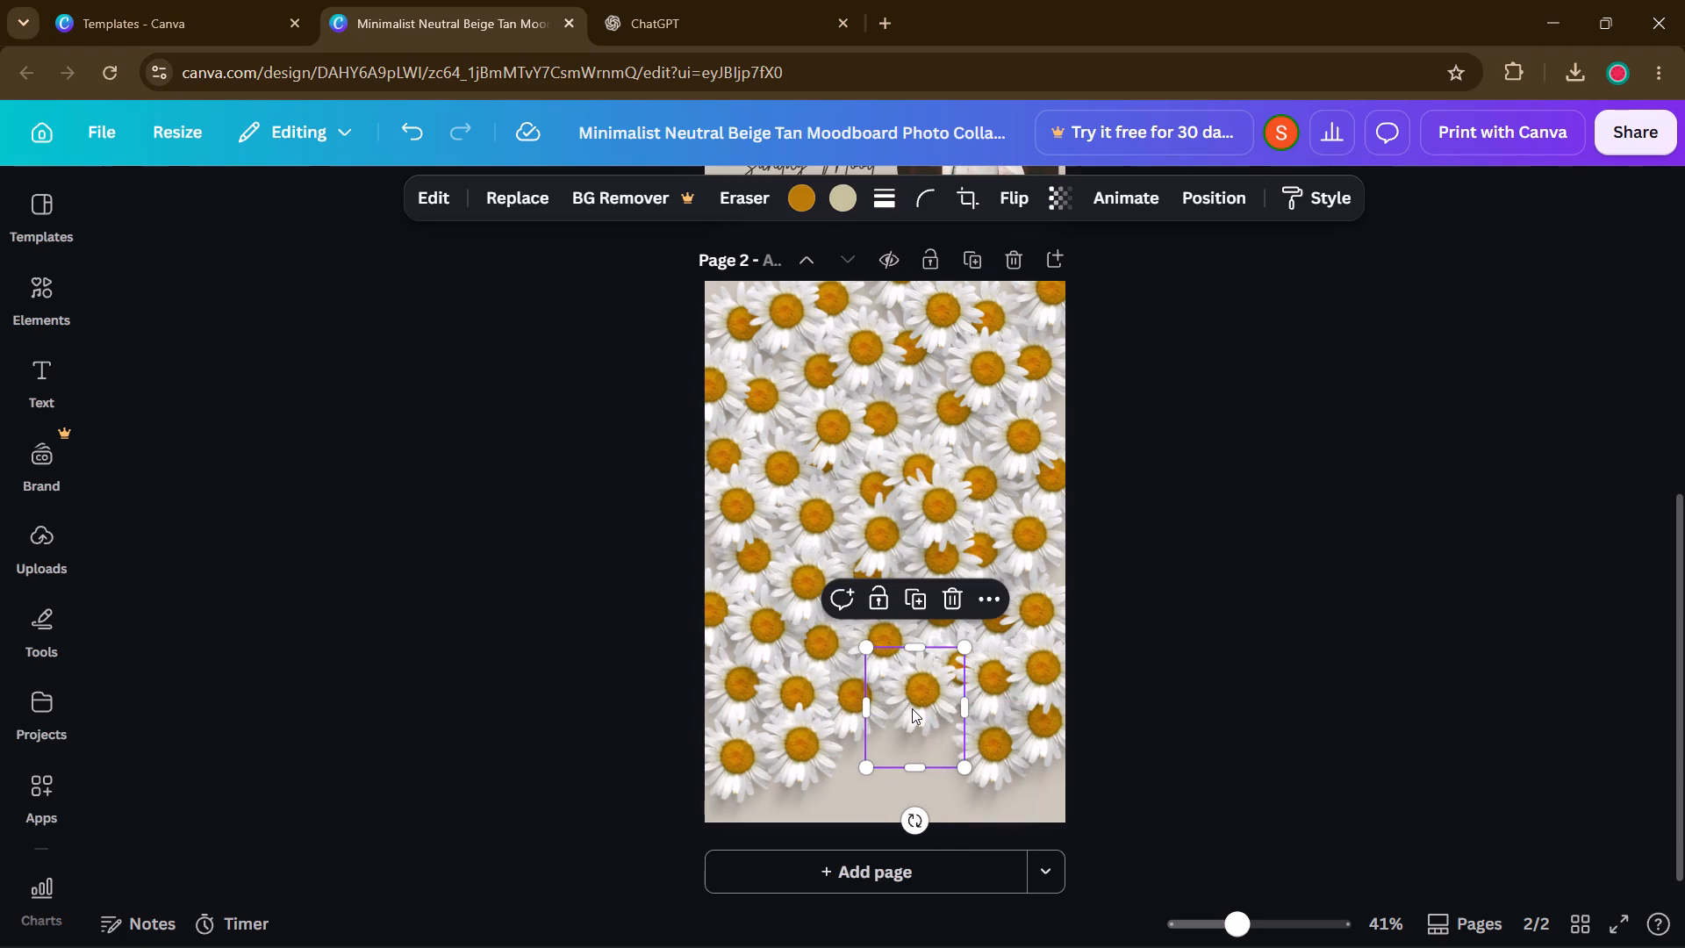
{"action": "left_click", "coordinate": [957, 786]}
{"action": "key", "text": "ctrl+alt+bracketright"}
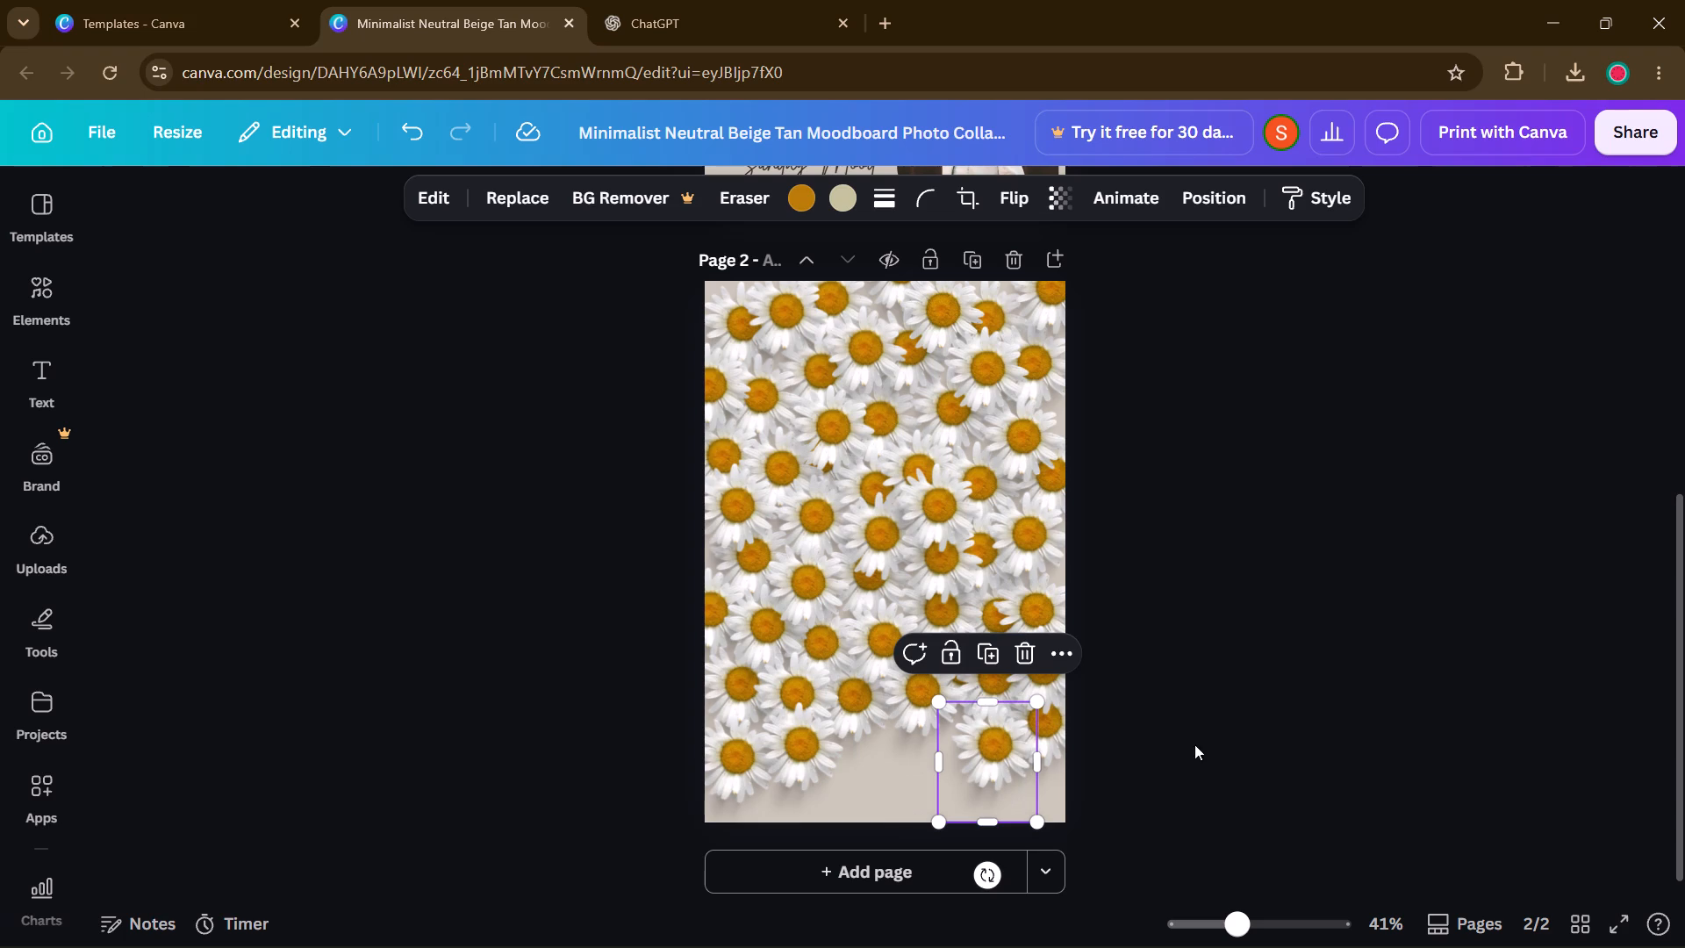
{"action": "left_click", "coordinate": [1420, 703]}
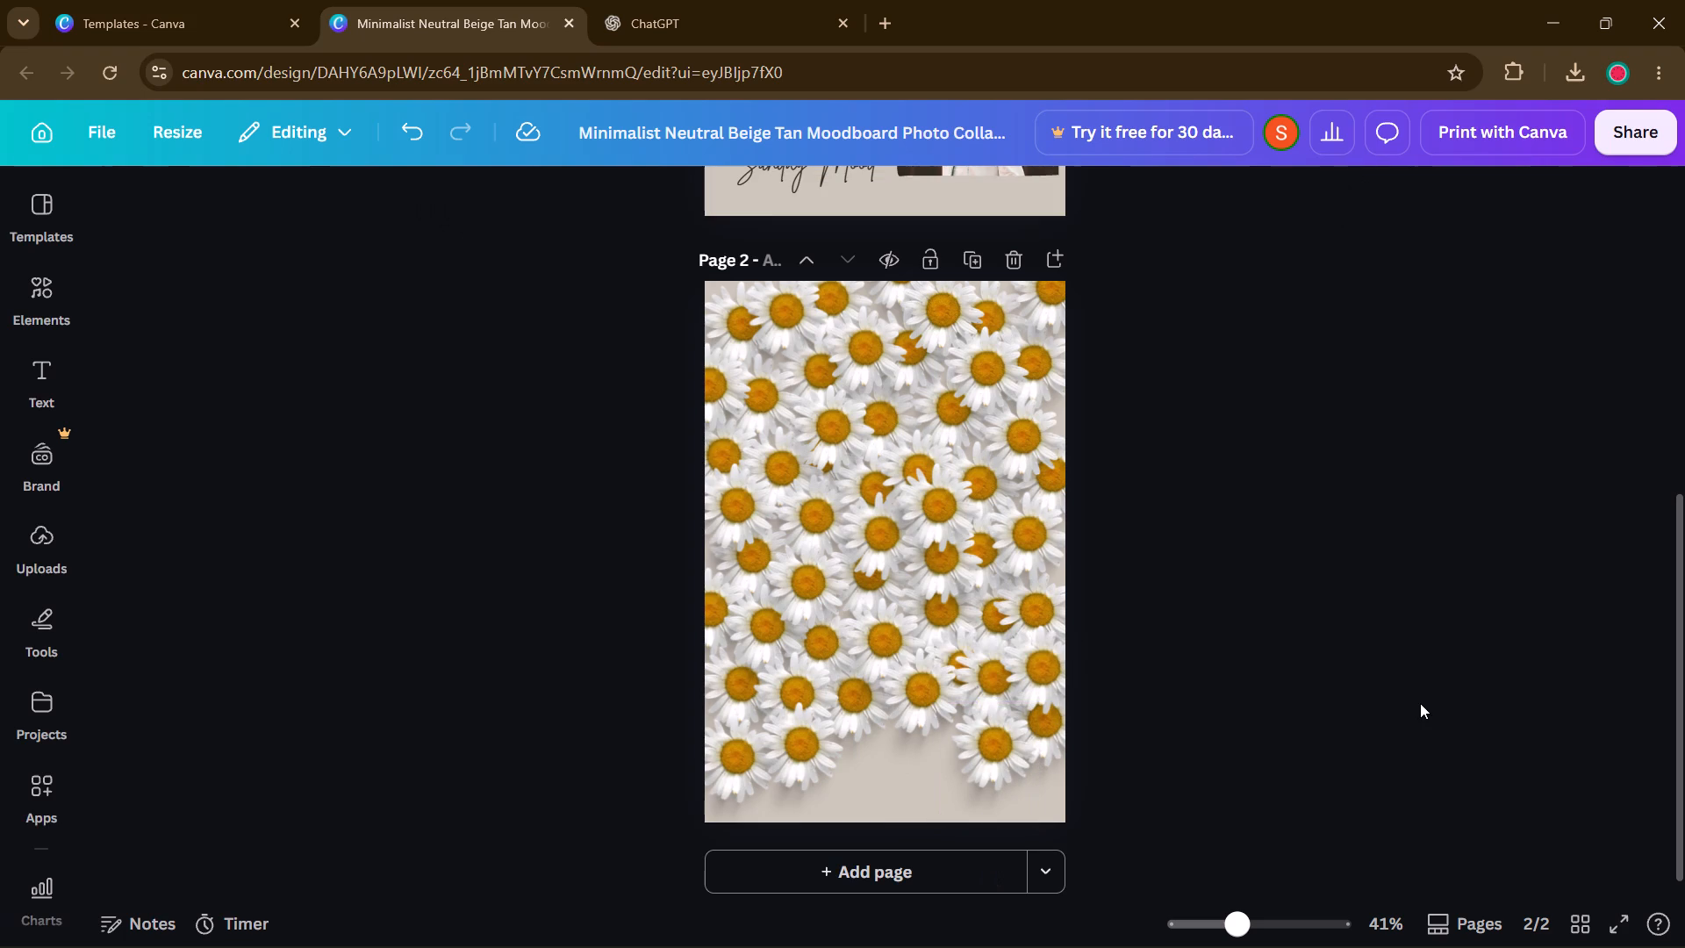
Paste two more daisies, placing one in the upper middle of the page and the other at the centre of its top edge.
{"action": "key", "text": "ctrl+v"}
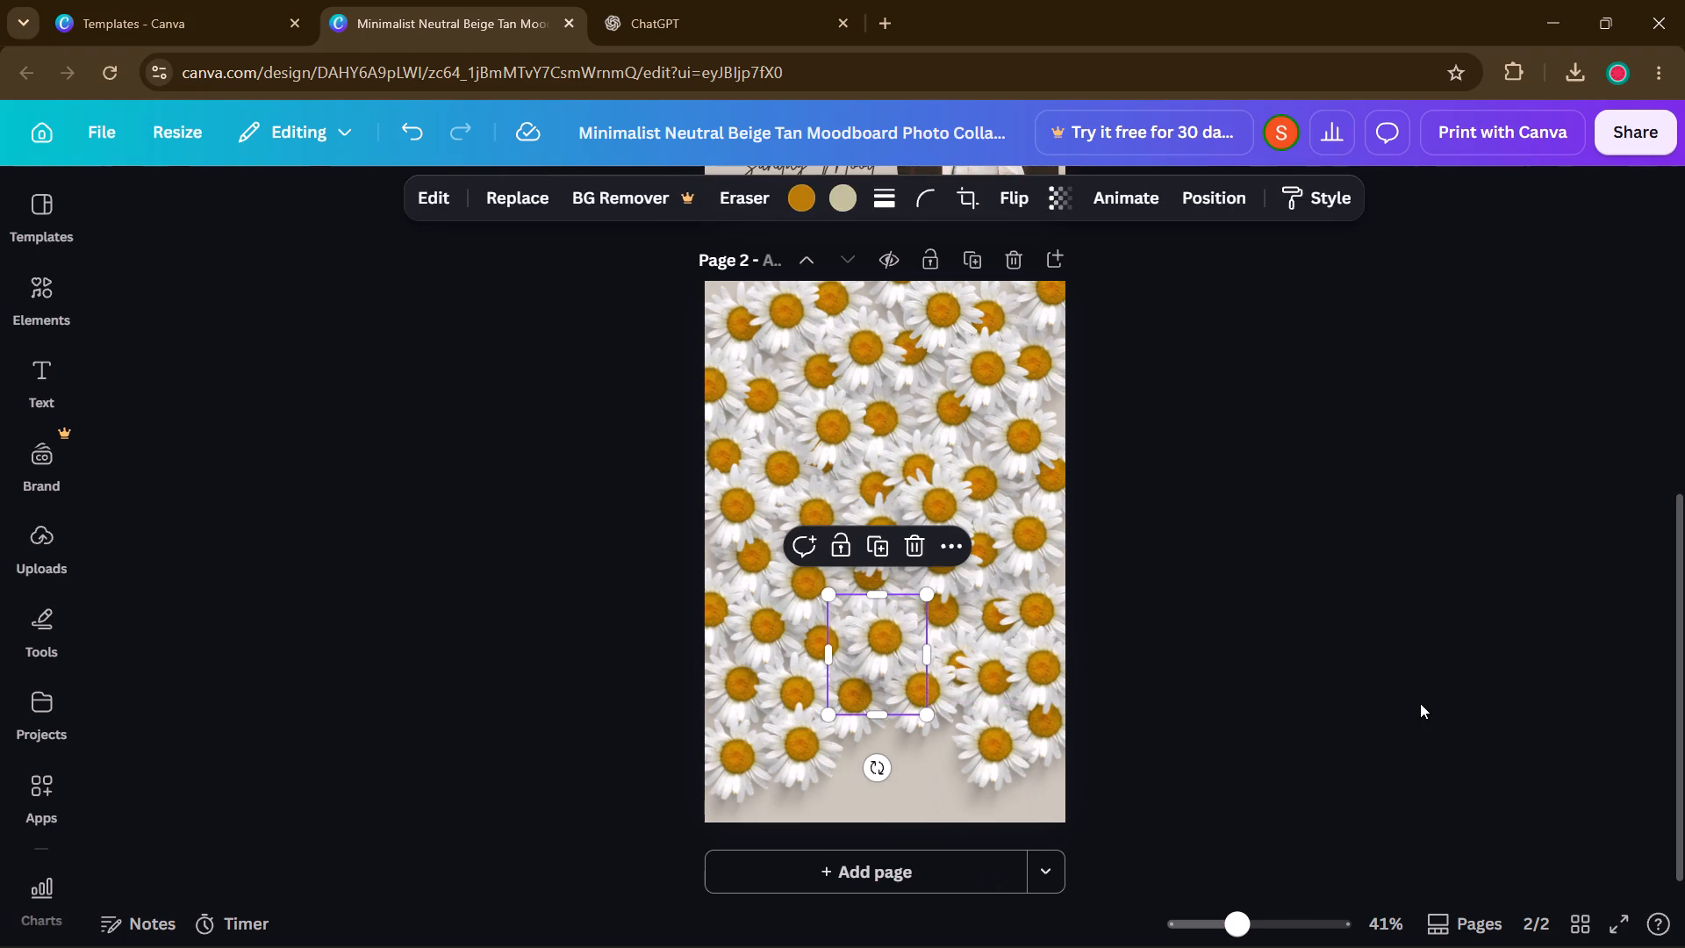
{"action": "key", "text": "ctrl+v"}
{"action": "left_click_drag", "start_coordinate": [881, 658], "coordinate": [900, 422]}
{"action": "left_click", "coordinate": [1267, 555]}
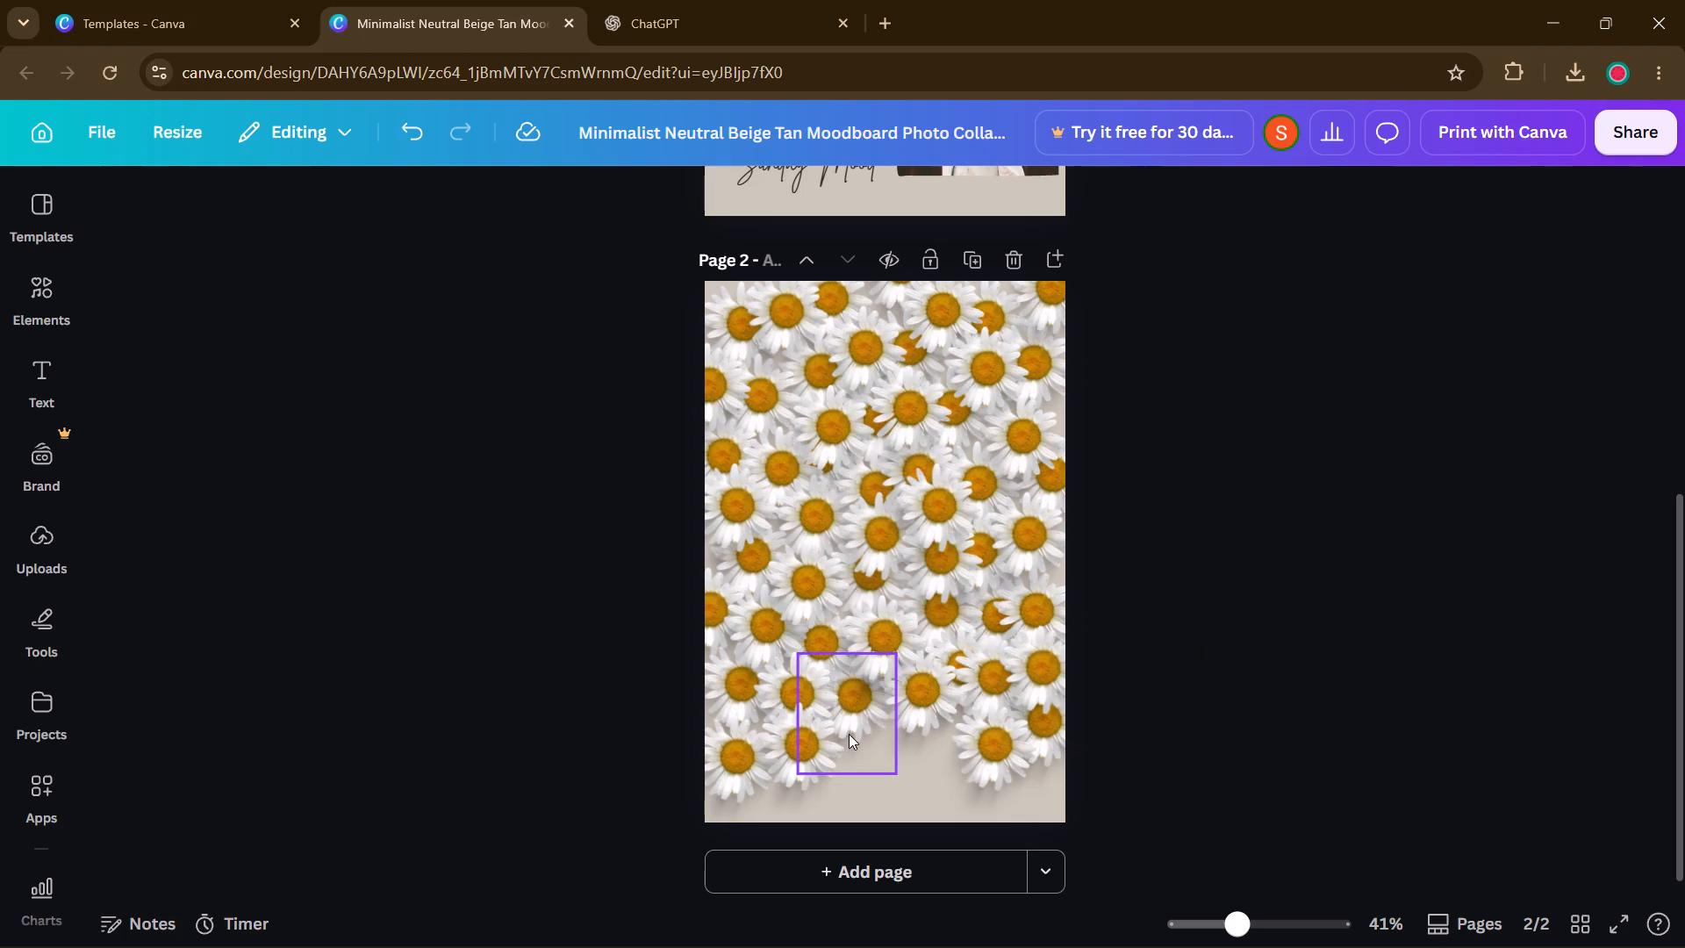
{"action": "left_click_drag", "start_coordinate": [900, 688], "coordinate": [898, 349]}
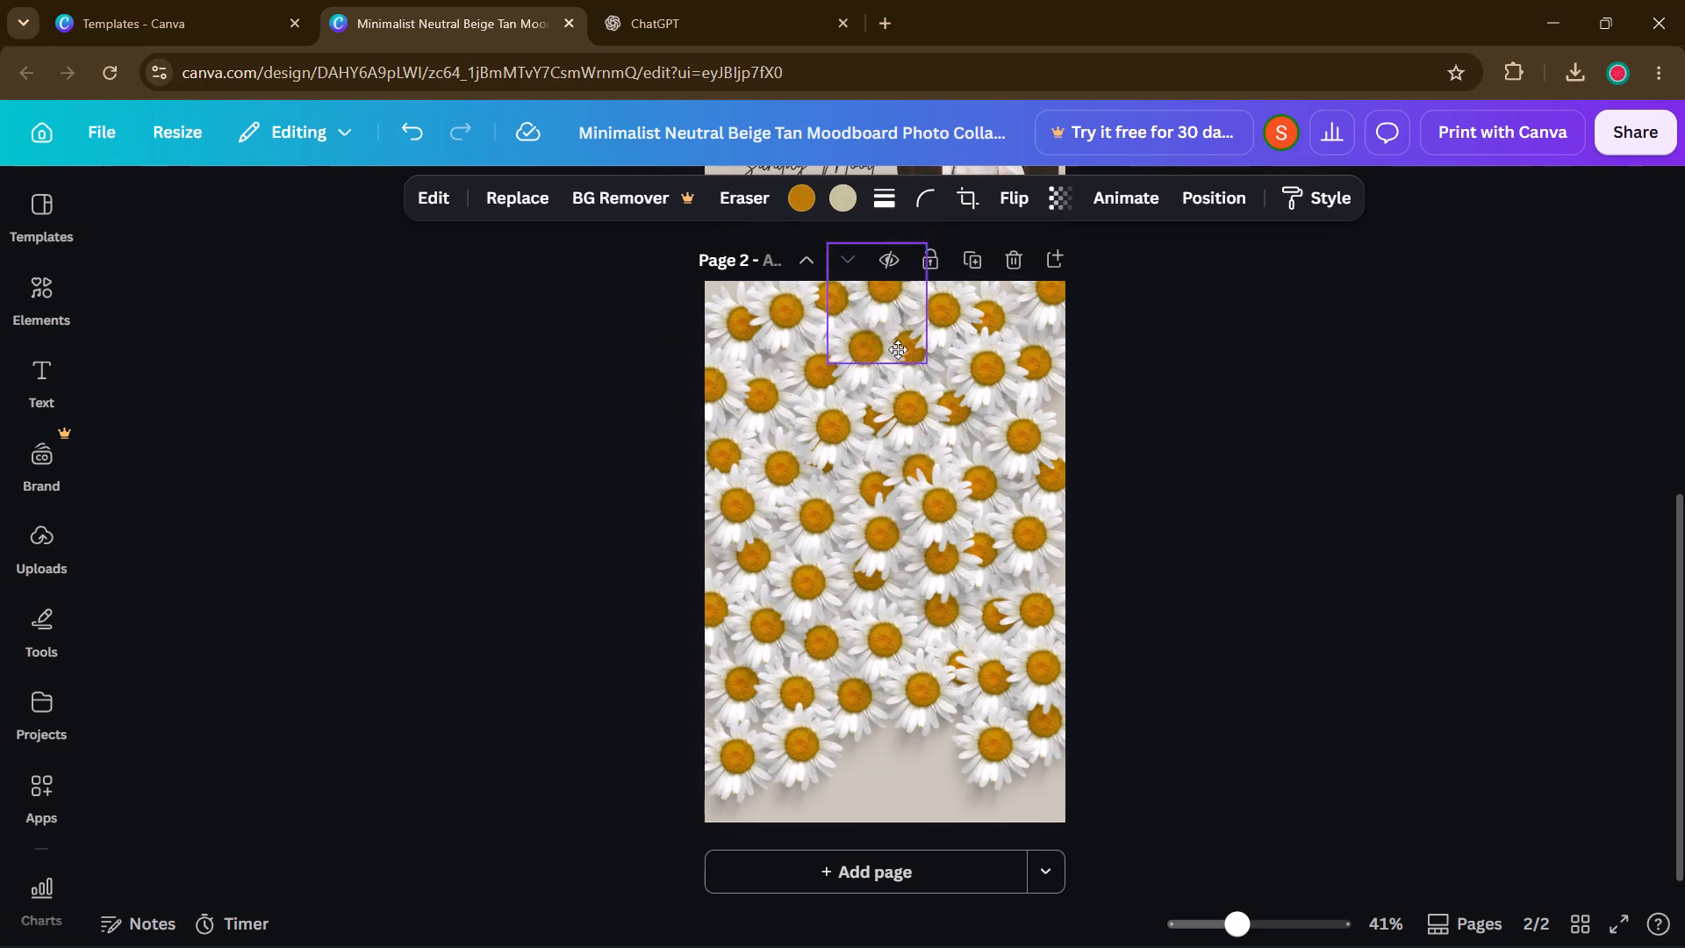
{"action": "left_click_drag", "start_coordinate": [898, 349], "coordinate": [898, 360]}
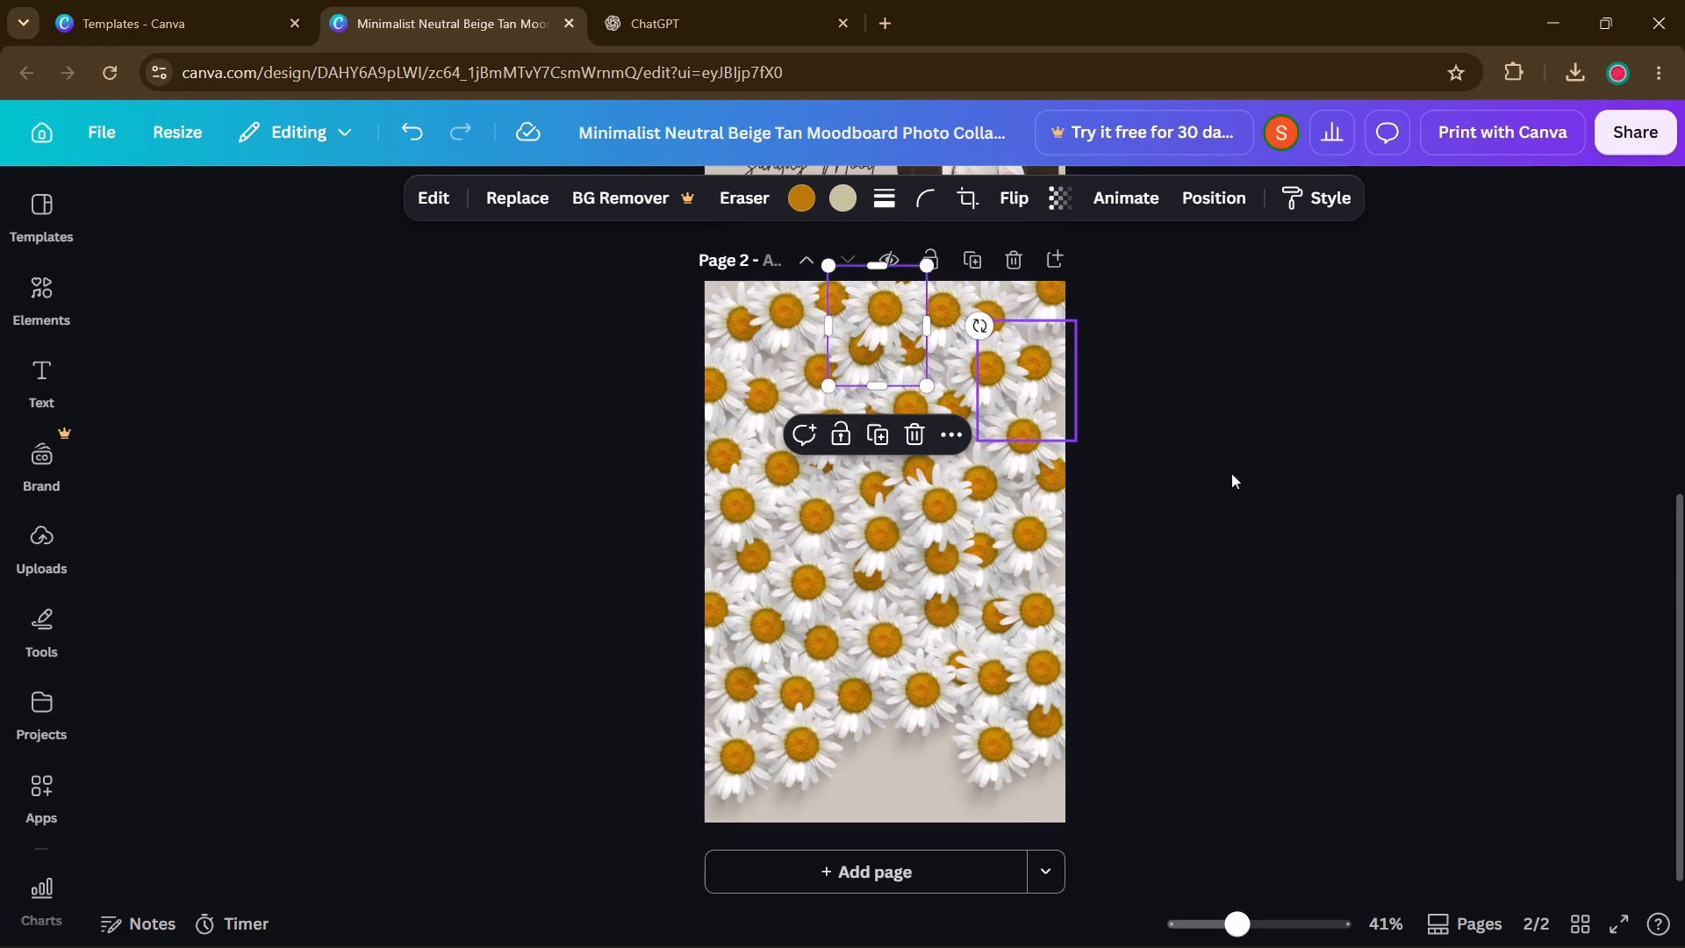
Move the remaining lower-middle stack daisy up to the page's top-right area, covering the partly hidden daisy there.
{"action": "left_click_drag", "start_coordinate": [918, 631], "coordinate": [1029, 370]}
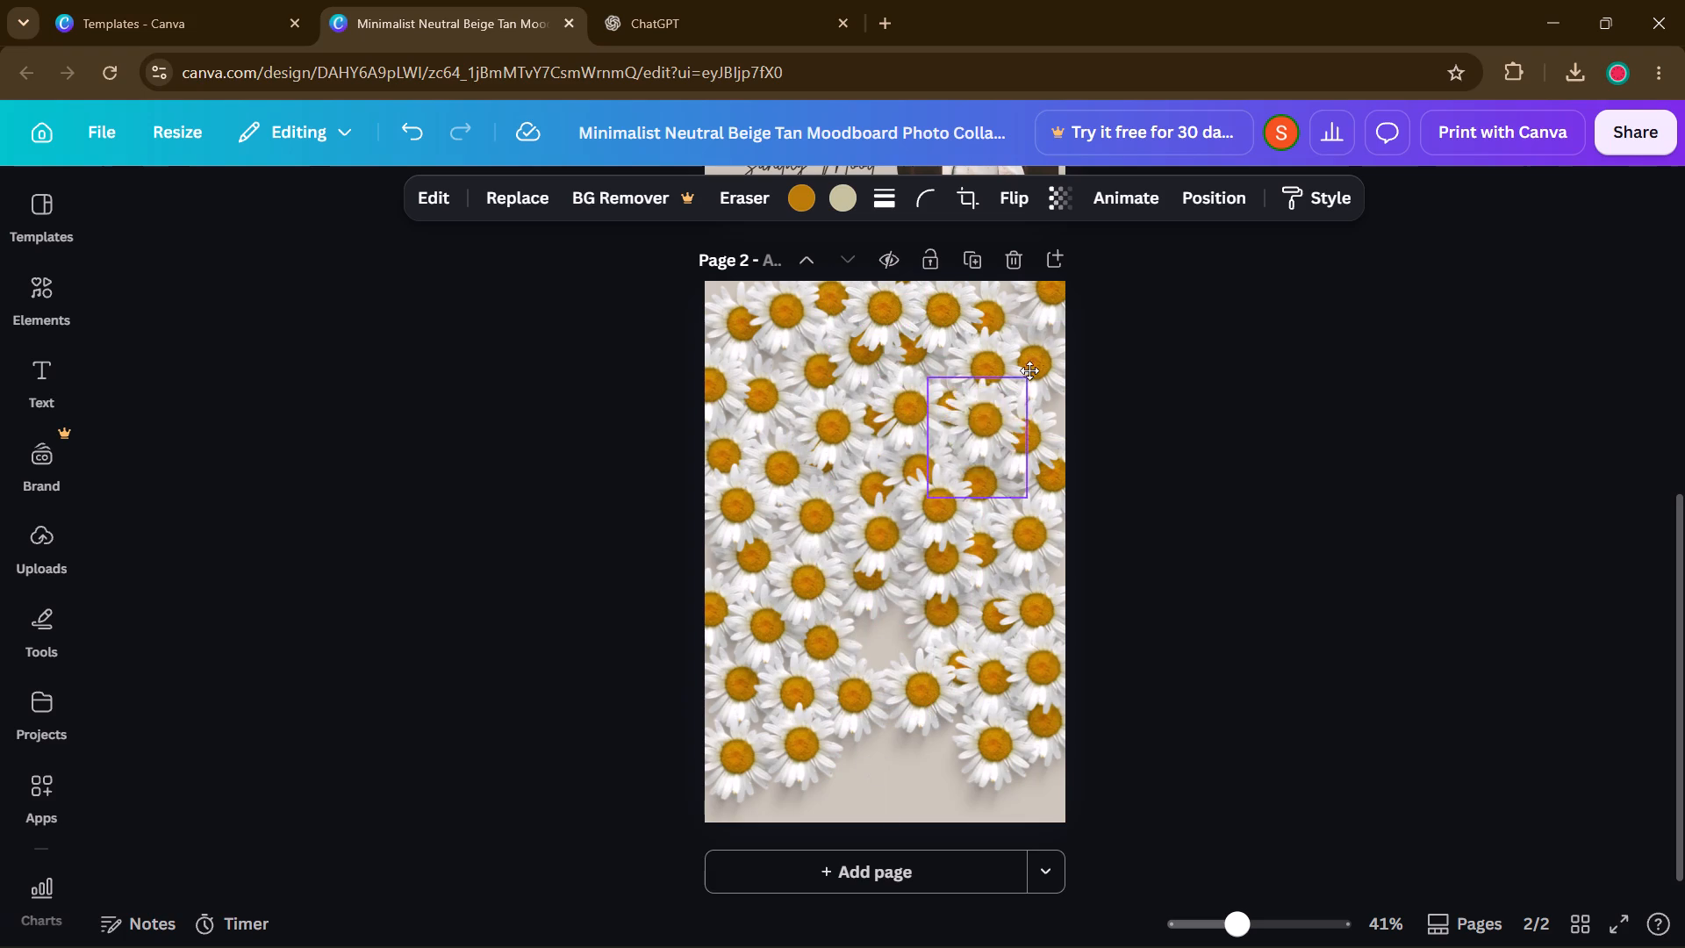
{"action": "left_click_drag", "start_coordinate": [1029, 370], "coordinate": [1036, 272]}
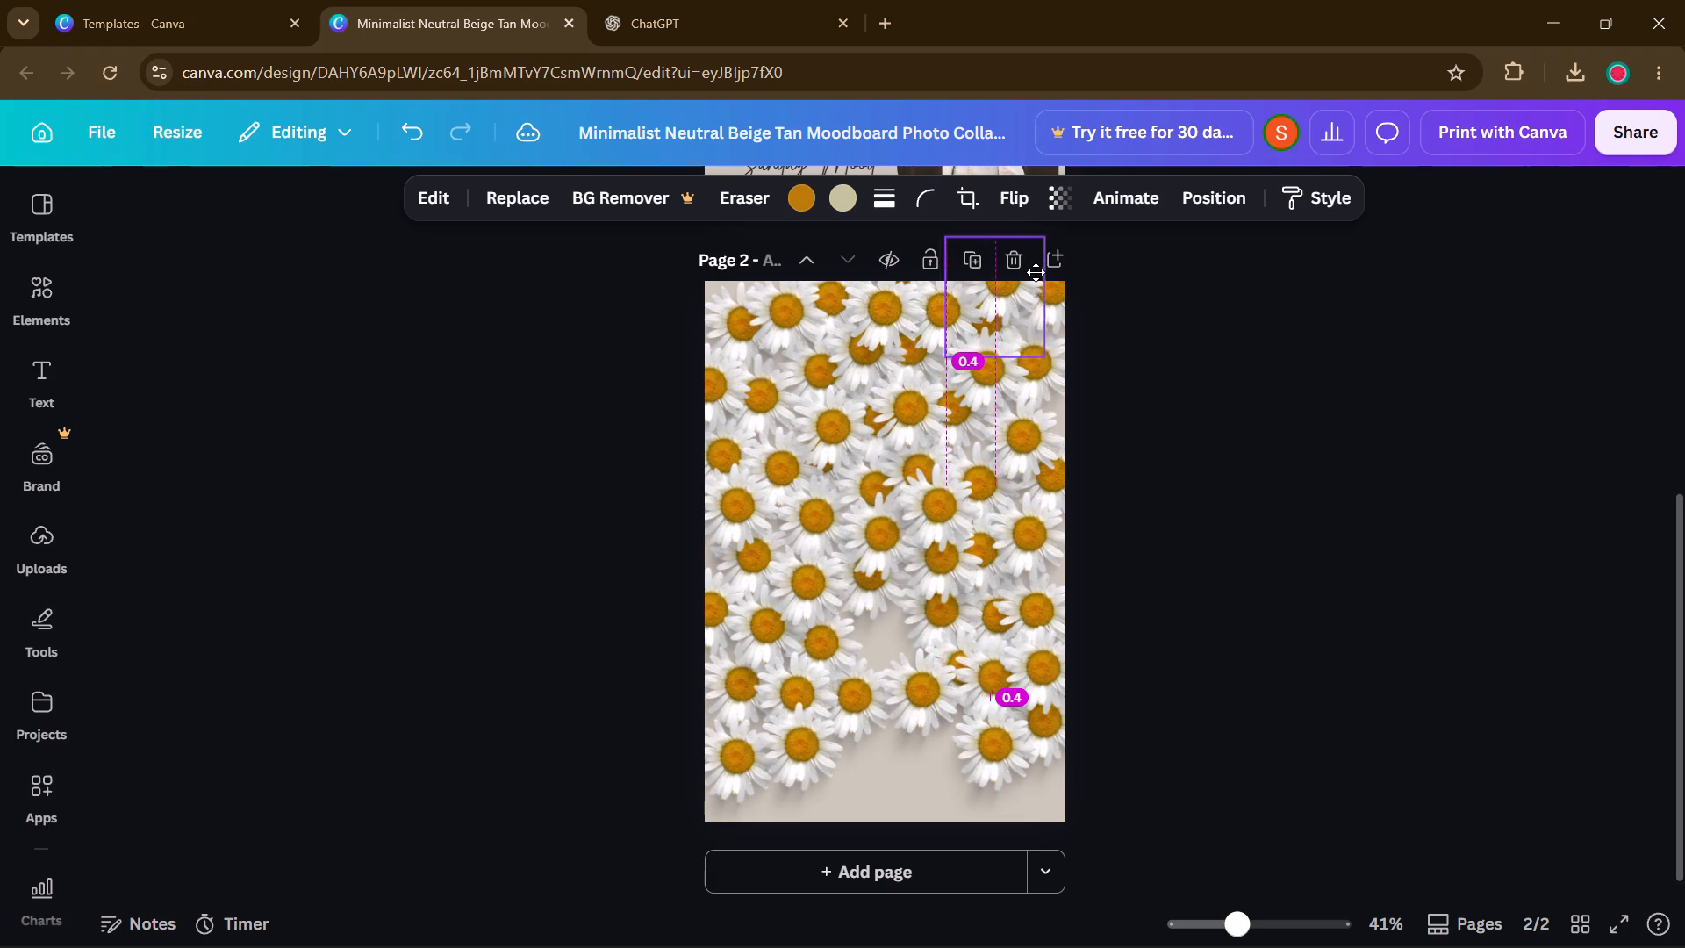
{"action": "left_click_drag", "start_coordinate": [1036, 272], "coordinate": [1006, 308]}
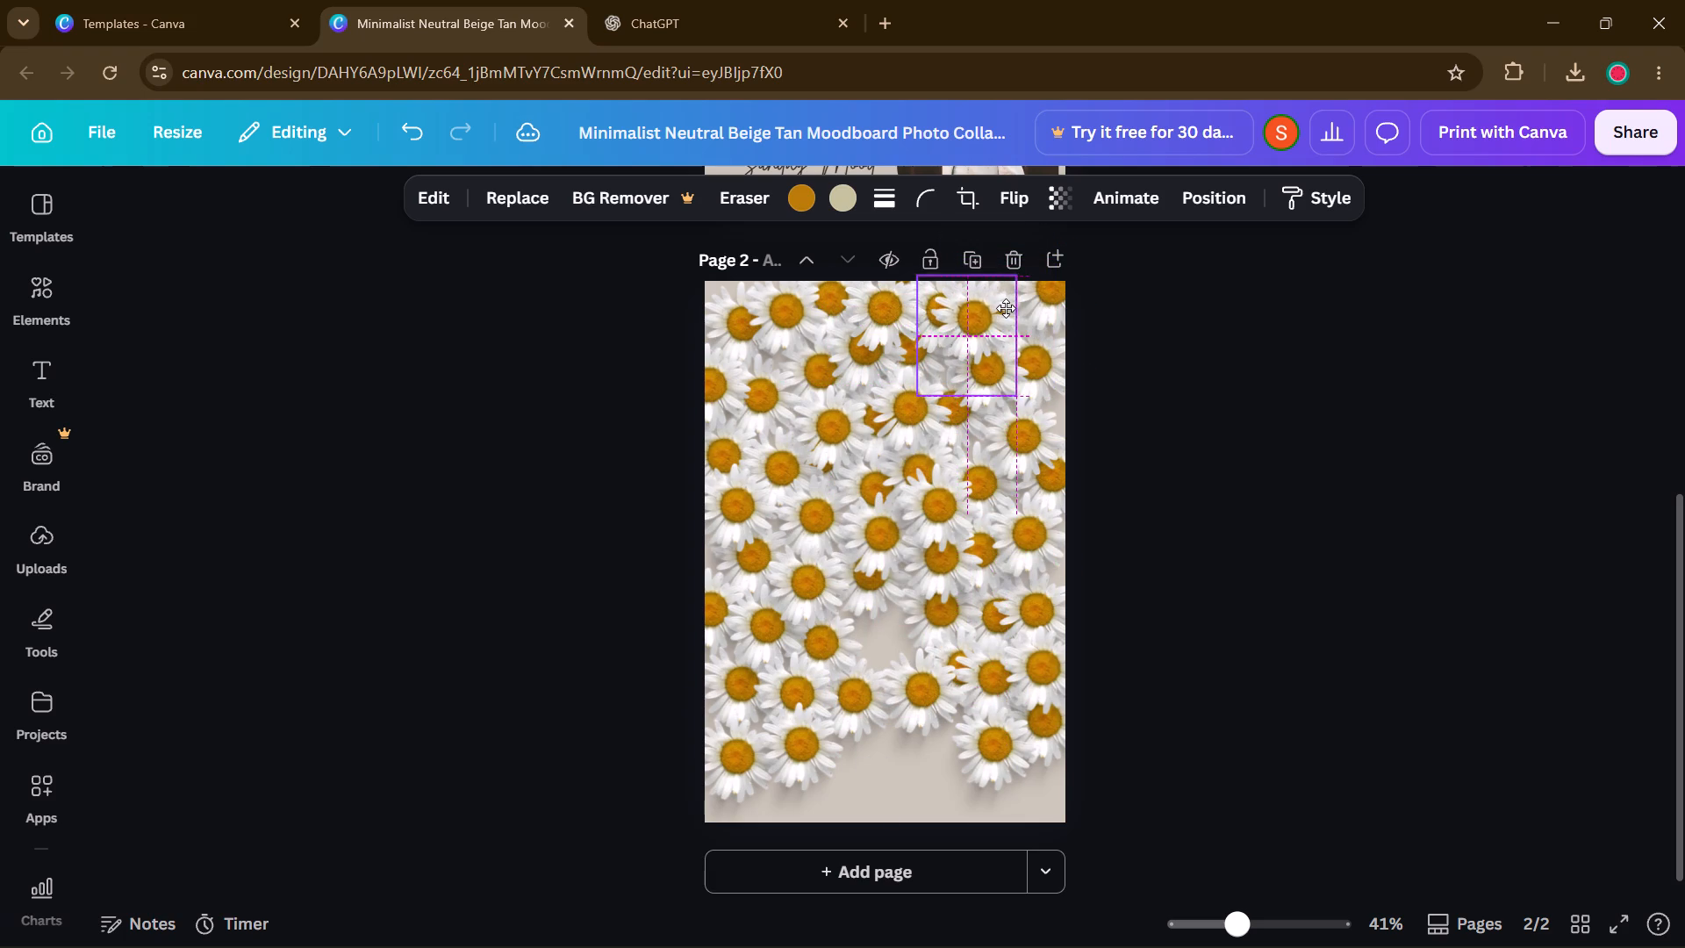
{"action": "left_click_drag", "start_coordinate": [1006, 308], "coordinate": [1030, 306]}
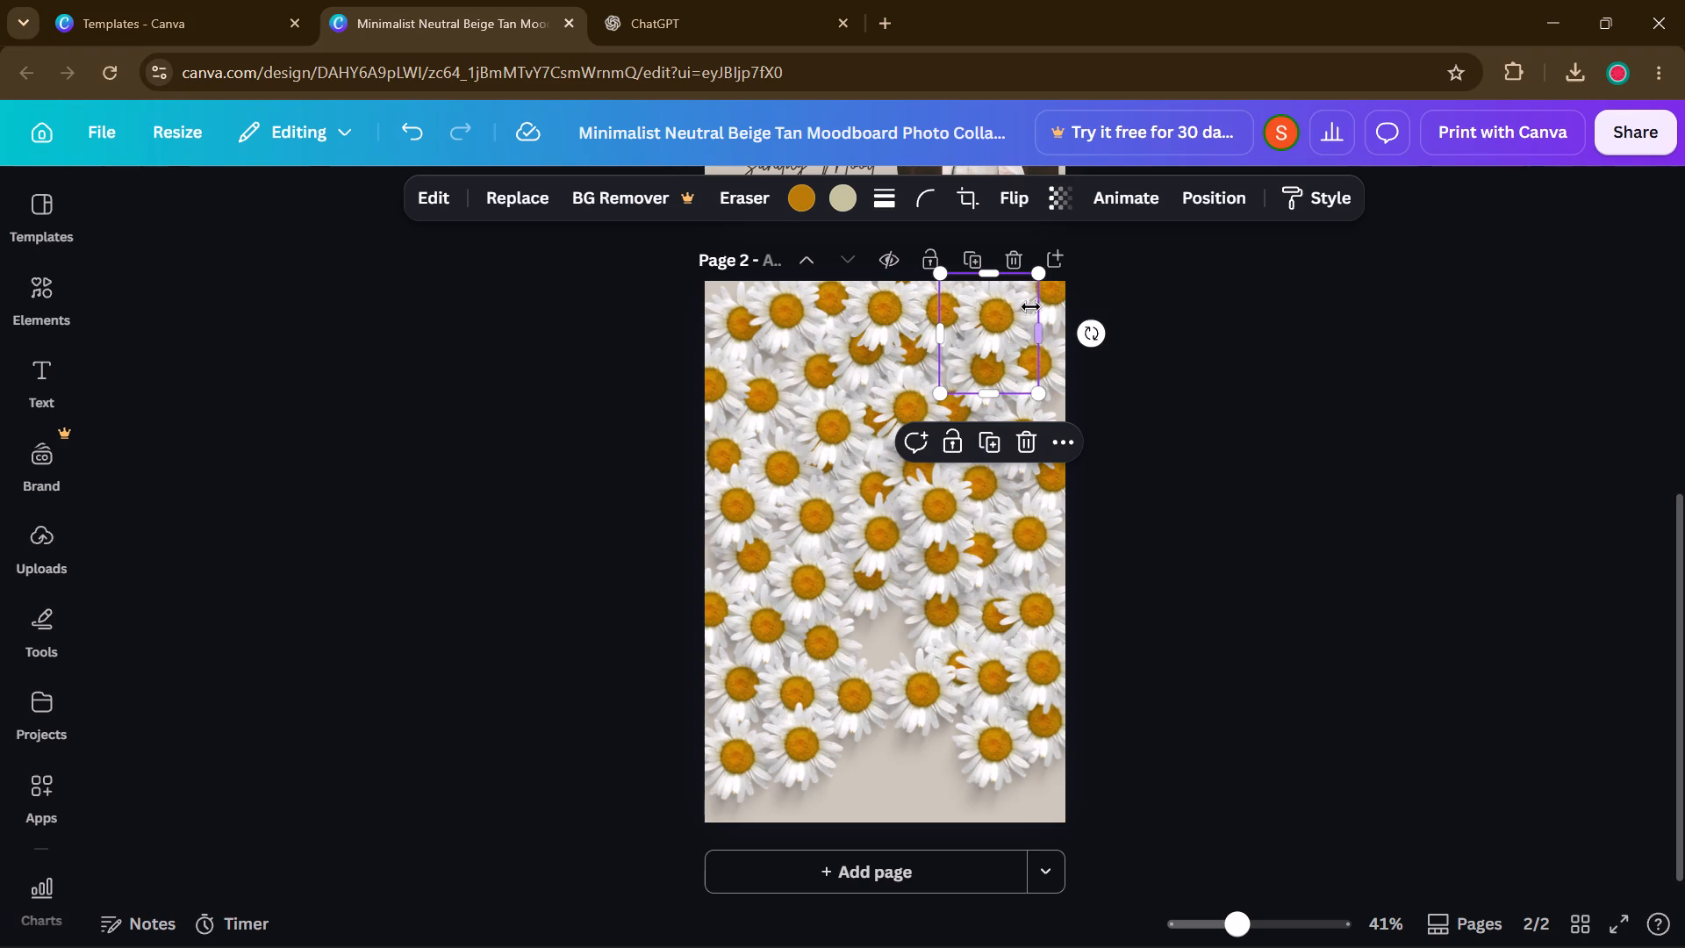
{"action": "left_click", "coordinate": [1348, 373]}
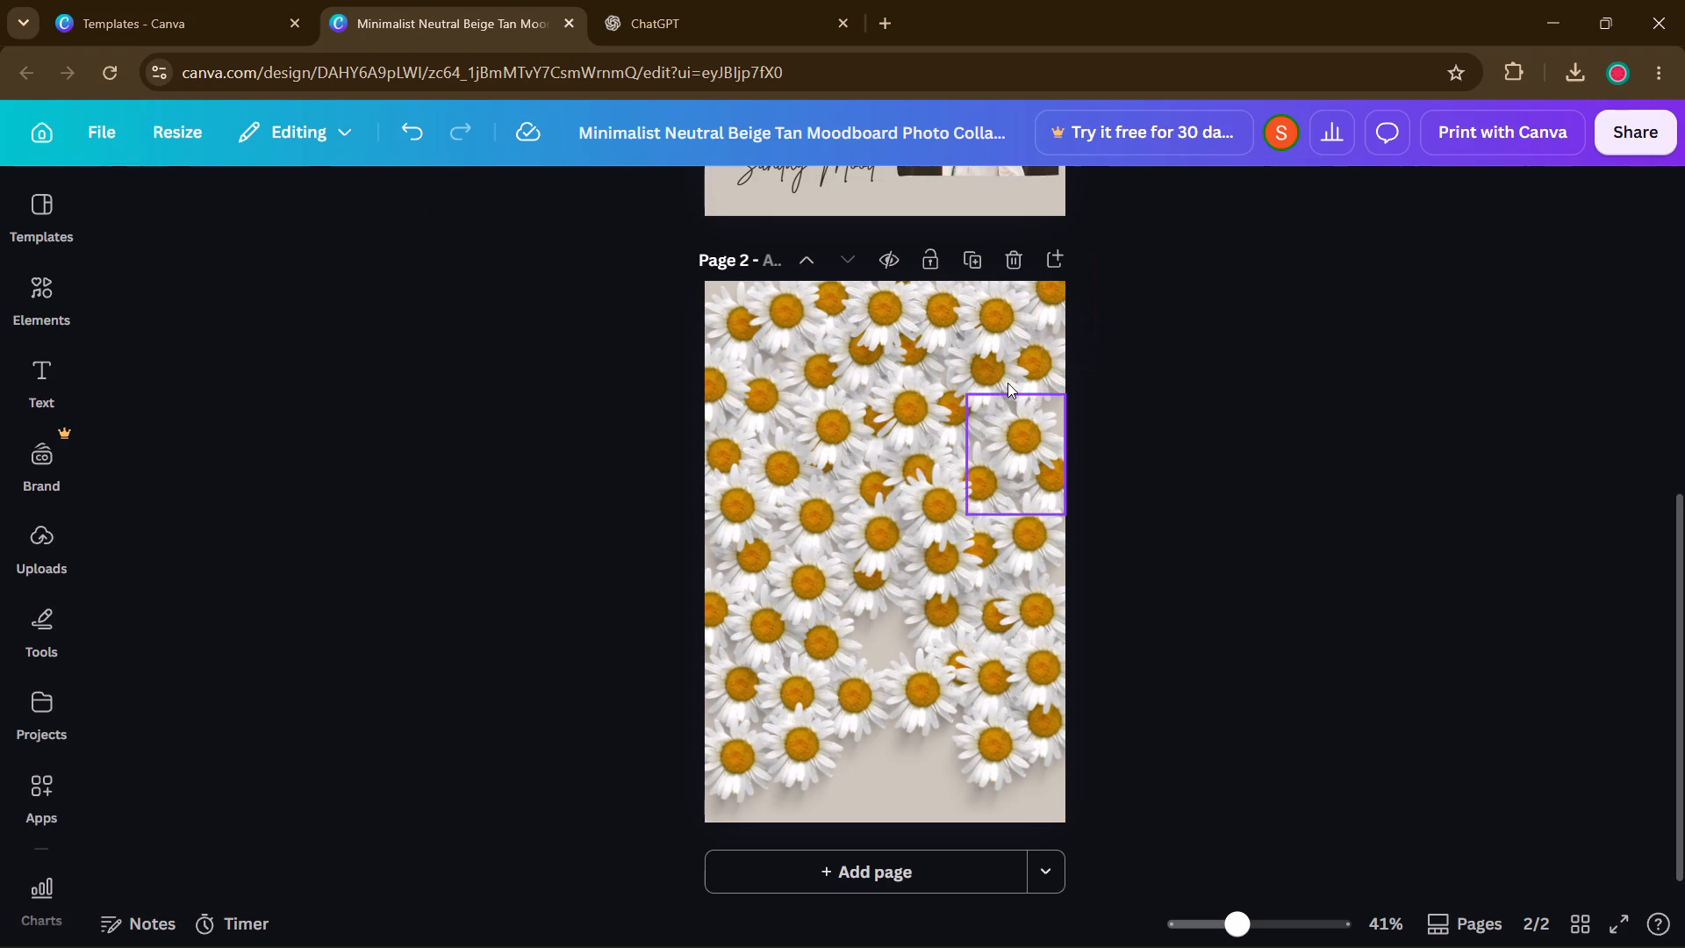
Bring the daisy just below the newly placed top-right daisy to the front.
{"action": "left_click", "coordinate": [1004, 399]}
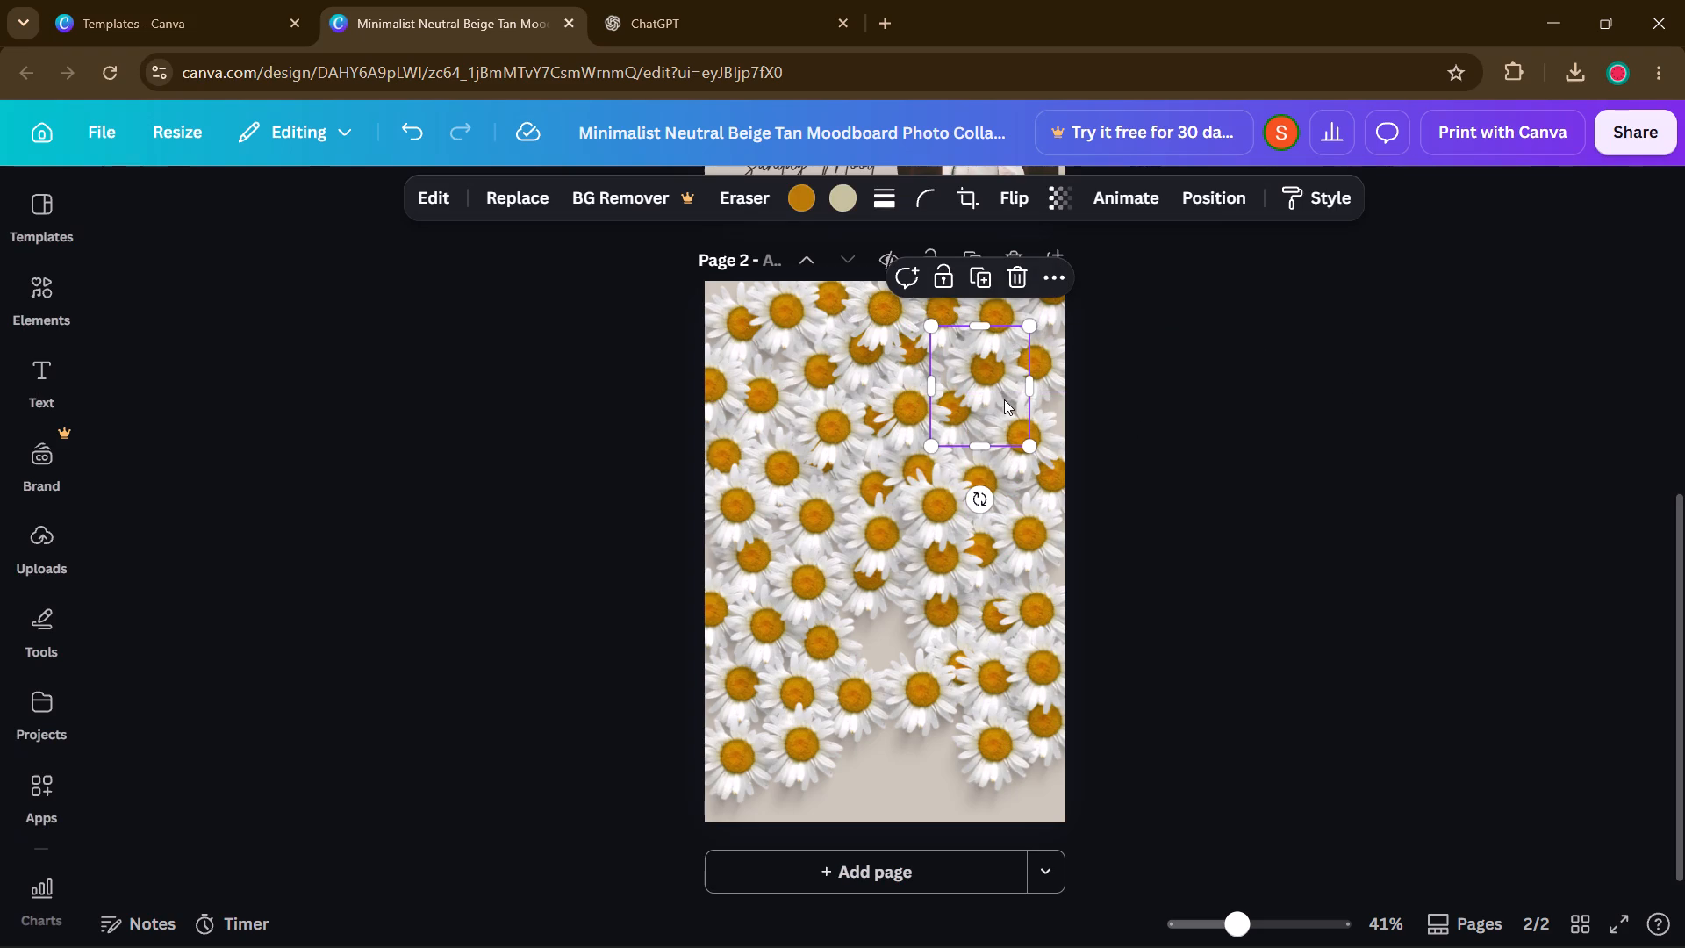
{"action": "key", "text": "ctrl+alt+bracketright"}
{"action": "left_click", "coordinate": [1273, 429]}
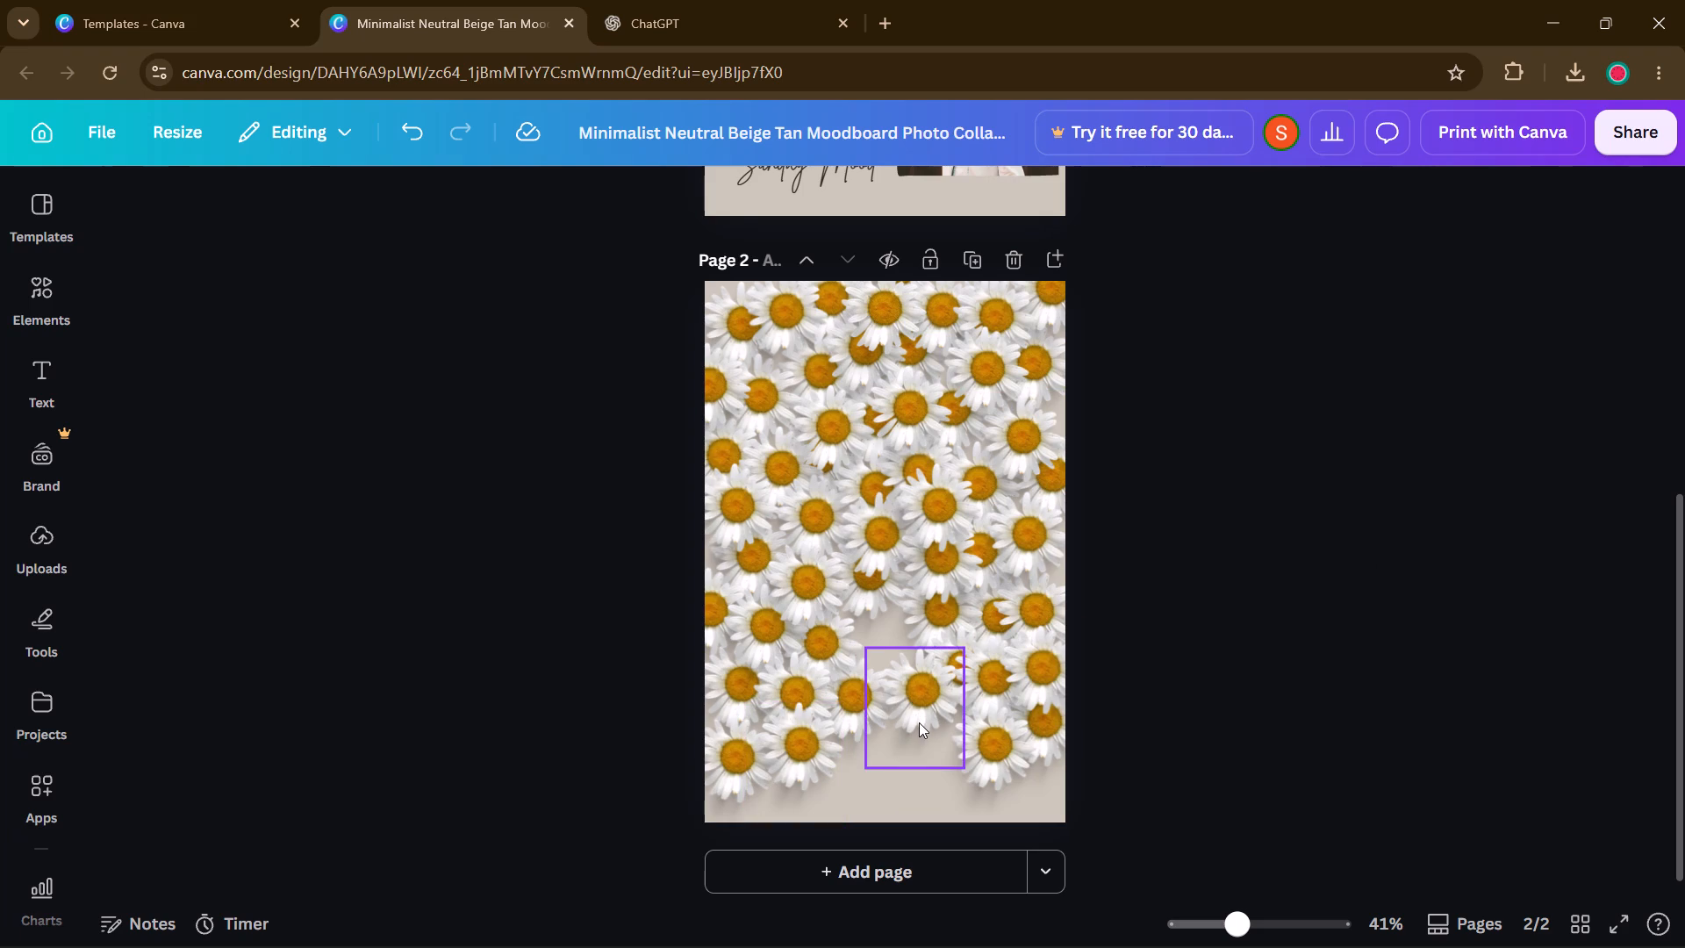
Move the daisy between the lower groups up into the gap left in the lower middle of the page.
{"action": "left_click_drag", "start_coordinate": [919, 722], "coordinate": [881, 679]}
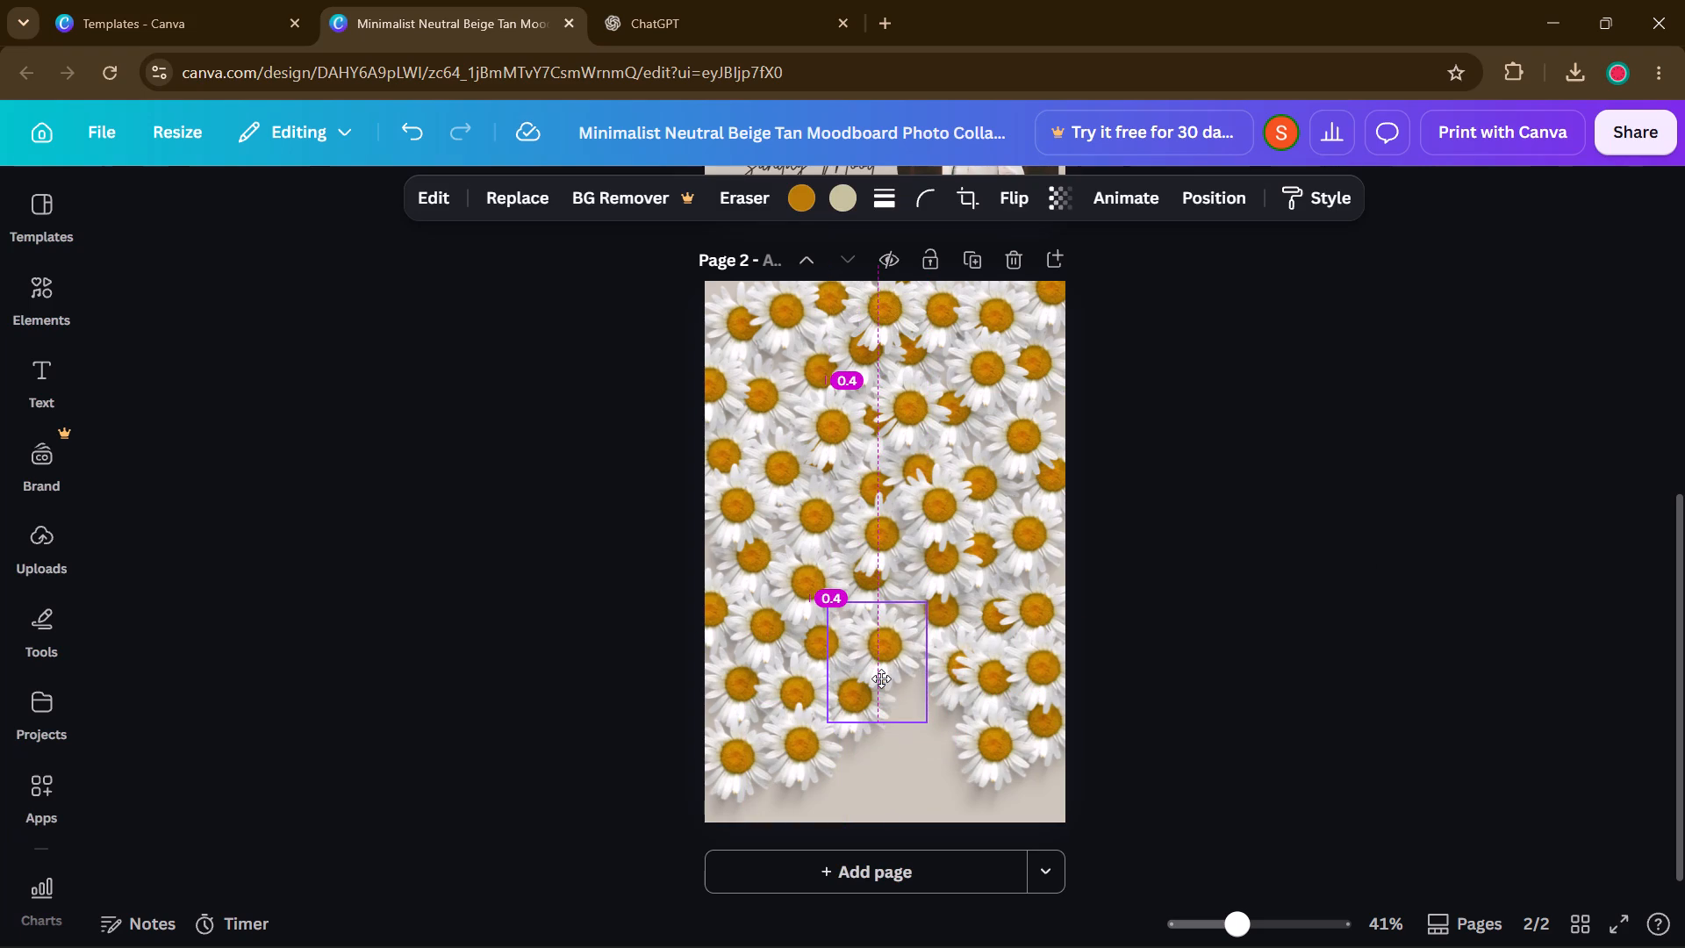
{"action": "left_click_drag", "start_coordinate": [881, 679], "coordinate": [890, 658]}
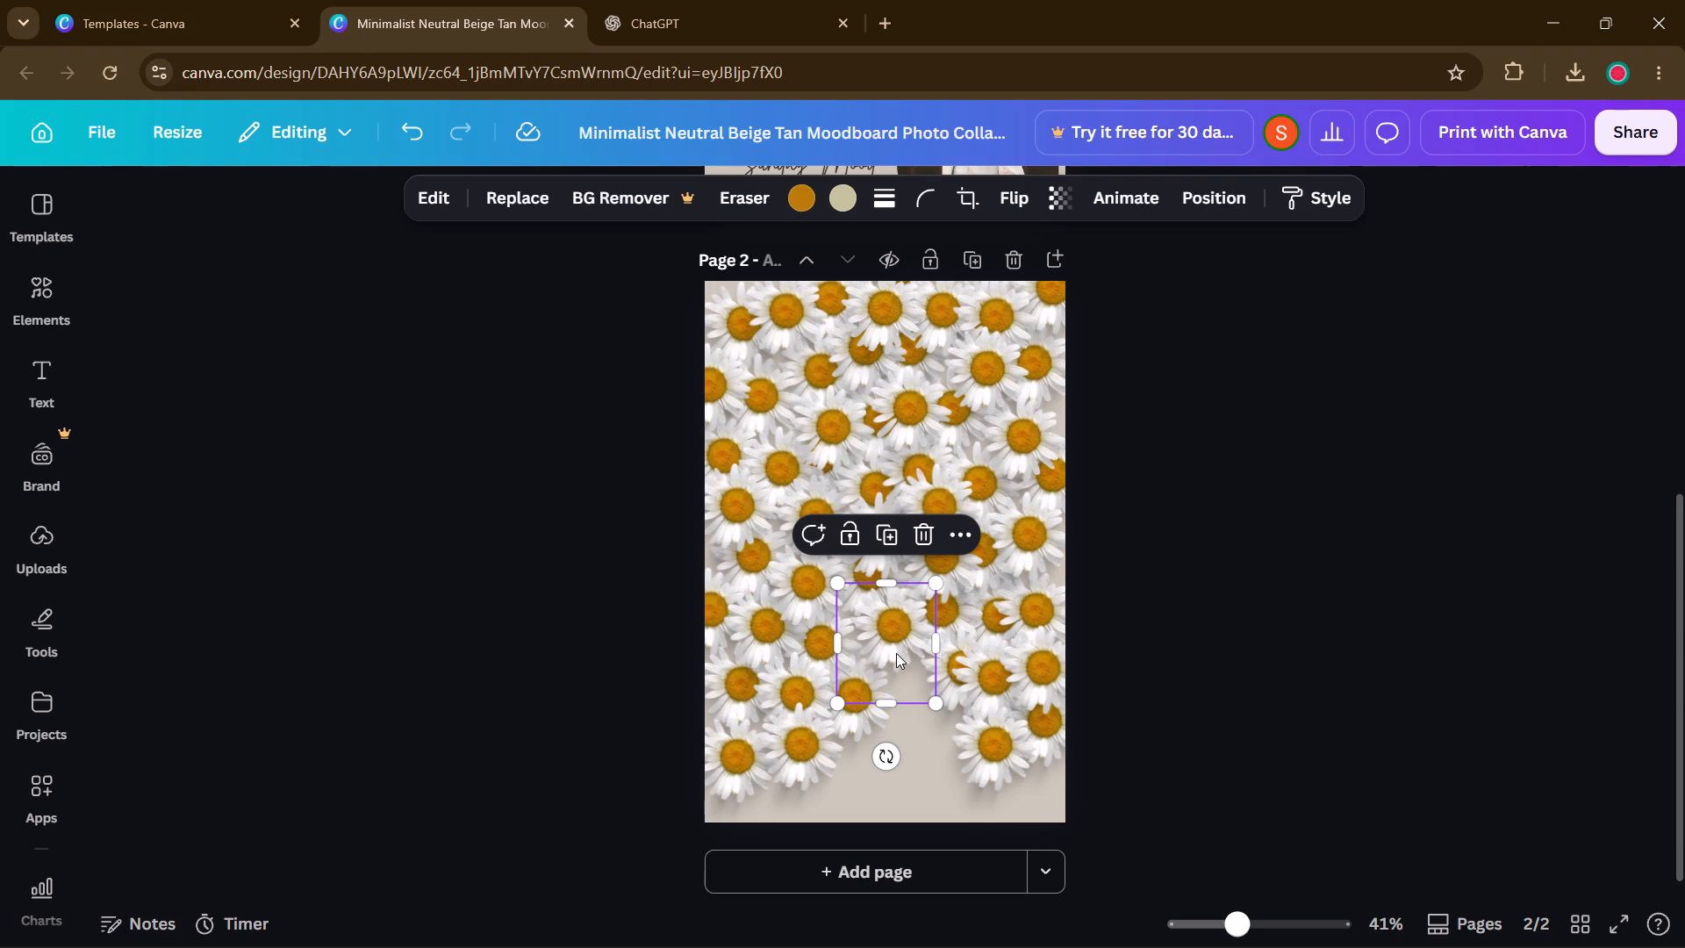
{"action": "left_click", "coordinate": [1164, 666]}
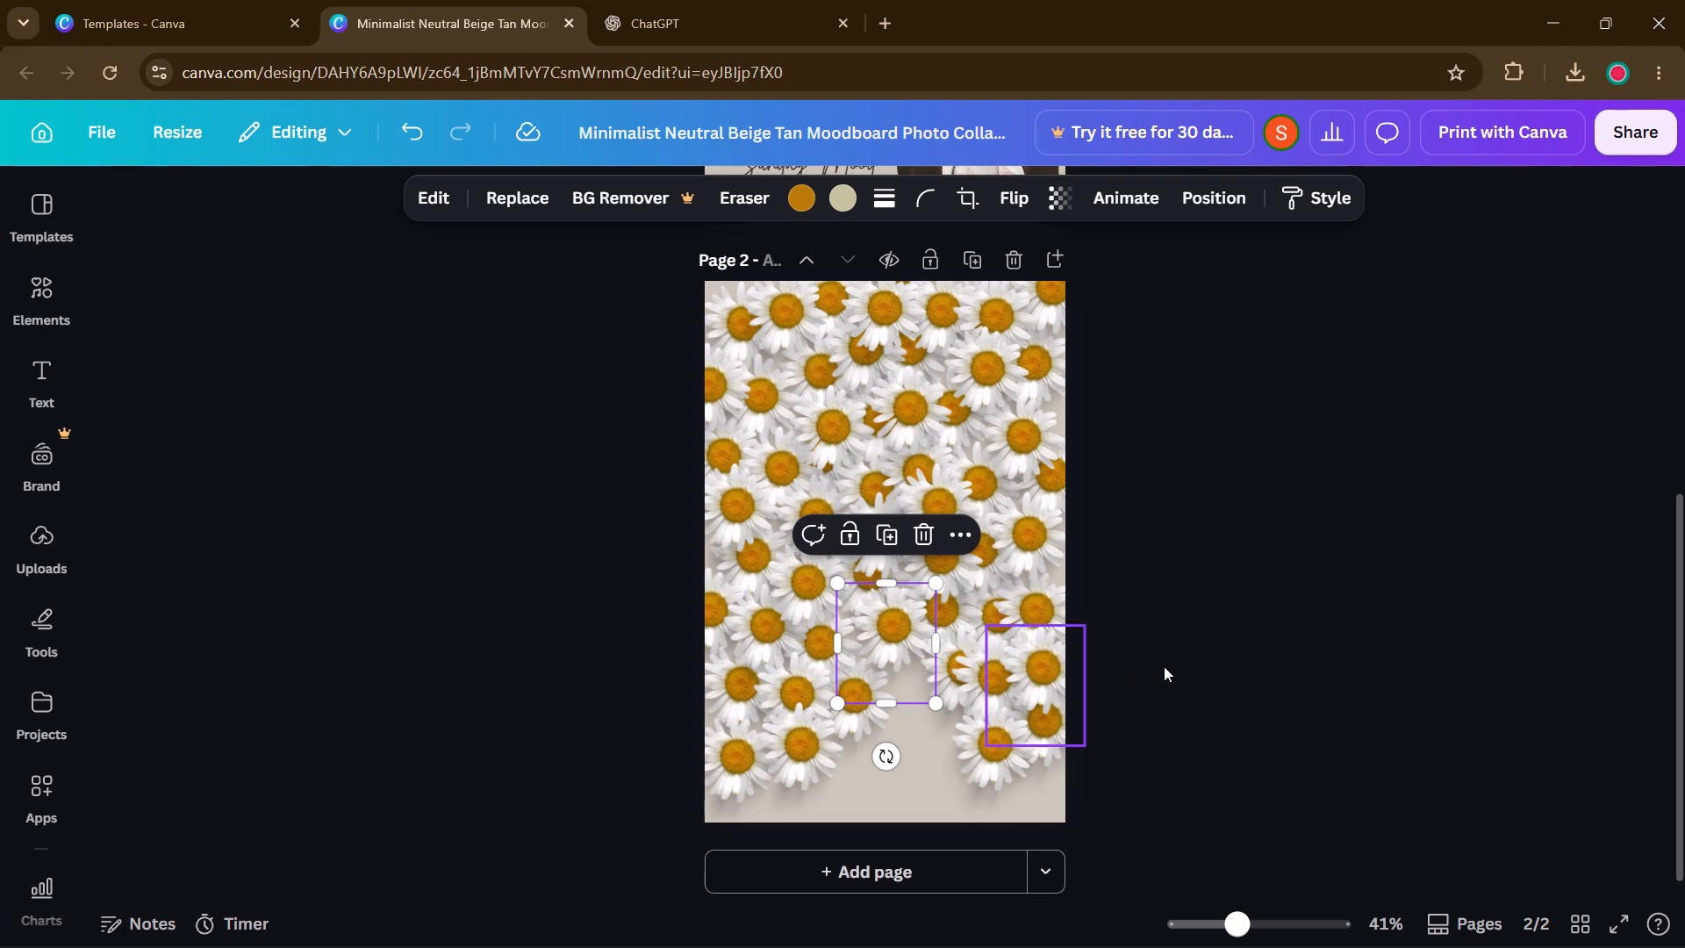
Bring the daisy at the inner end of the lower-left group to the front.
{"action": "left_click", "coordinate": [844, 723]}
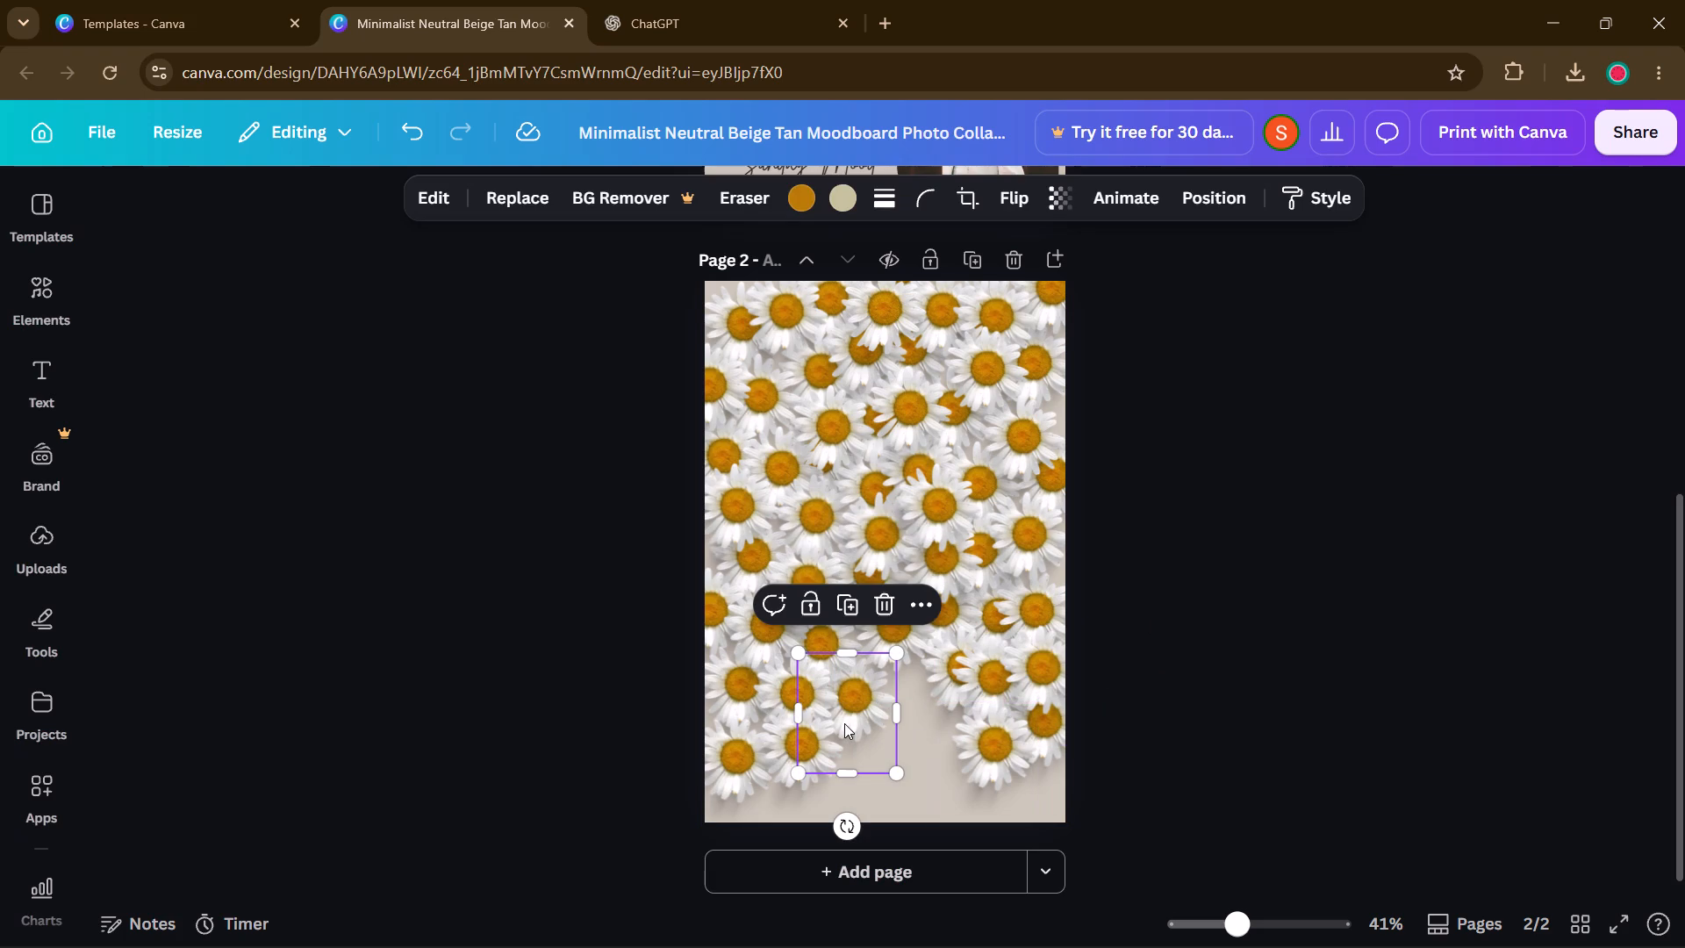
{"action": "key", "text": "ctrl+alt+bracketright"}
{"action": "left_click", "coordinate": [1375, 722]}
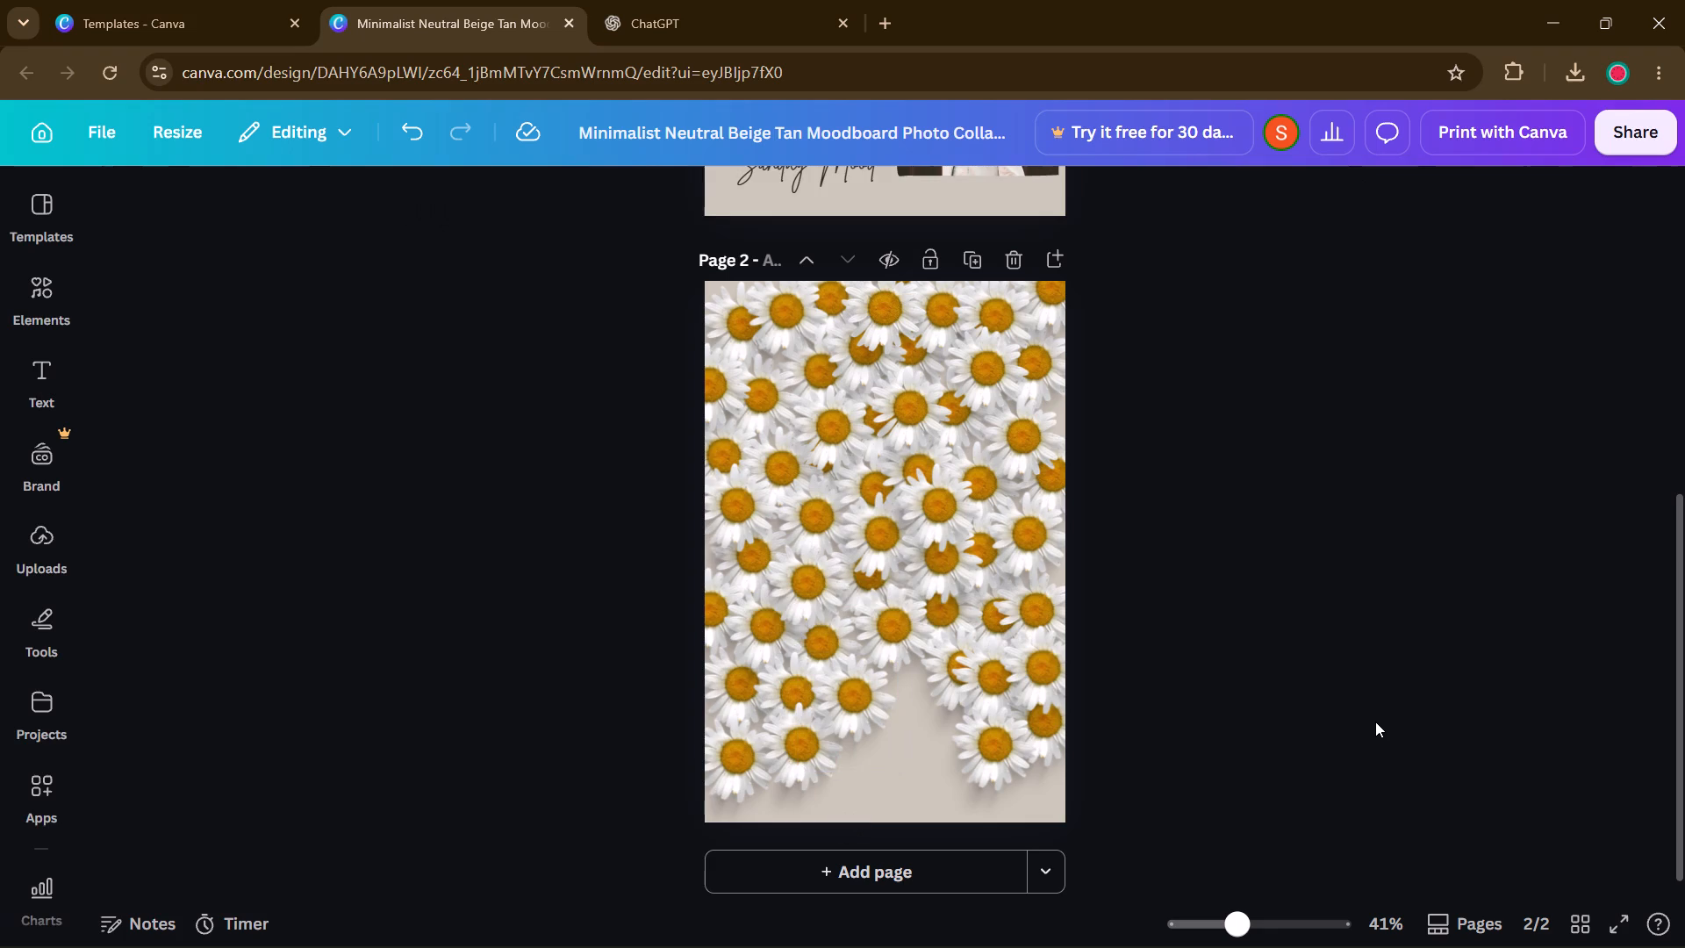
Copy the inner daisy of the lower-left group and paste five duplicates of it on the second page.
{"action": "left_click", "coordinate": [810, 788]}
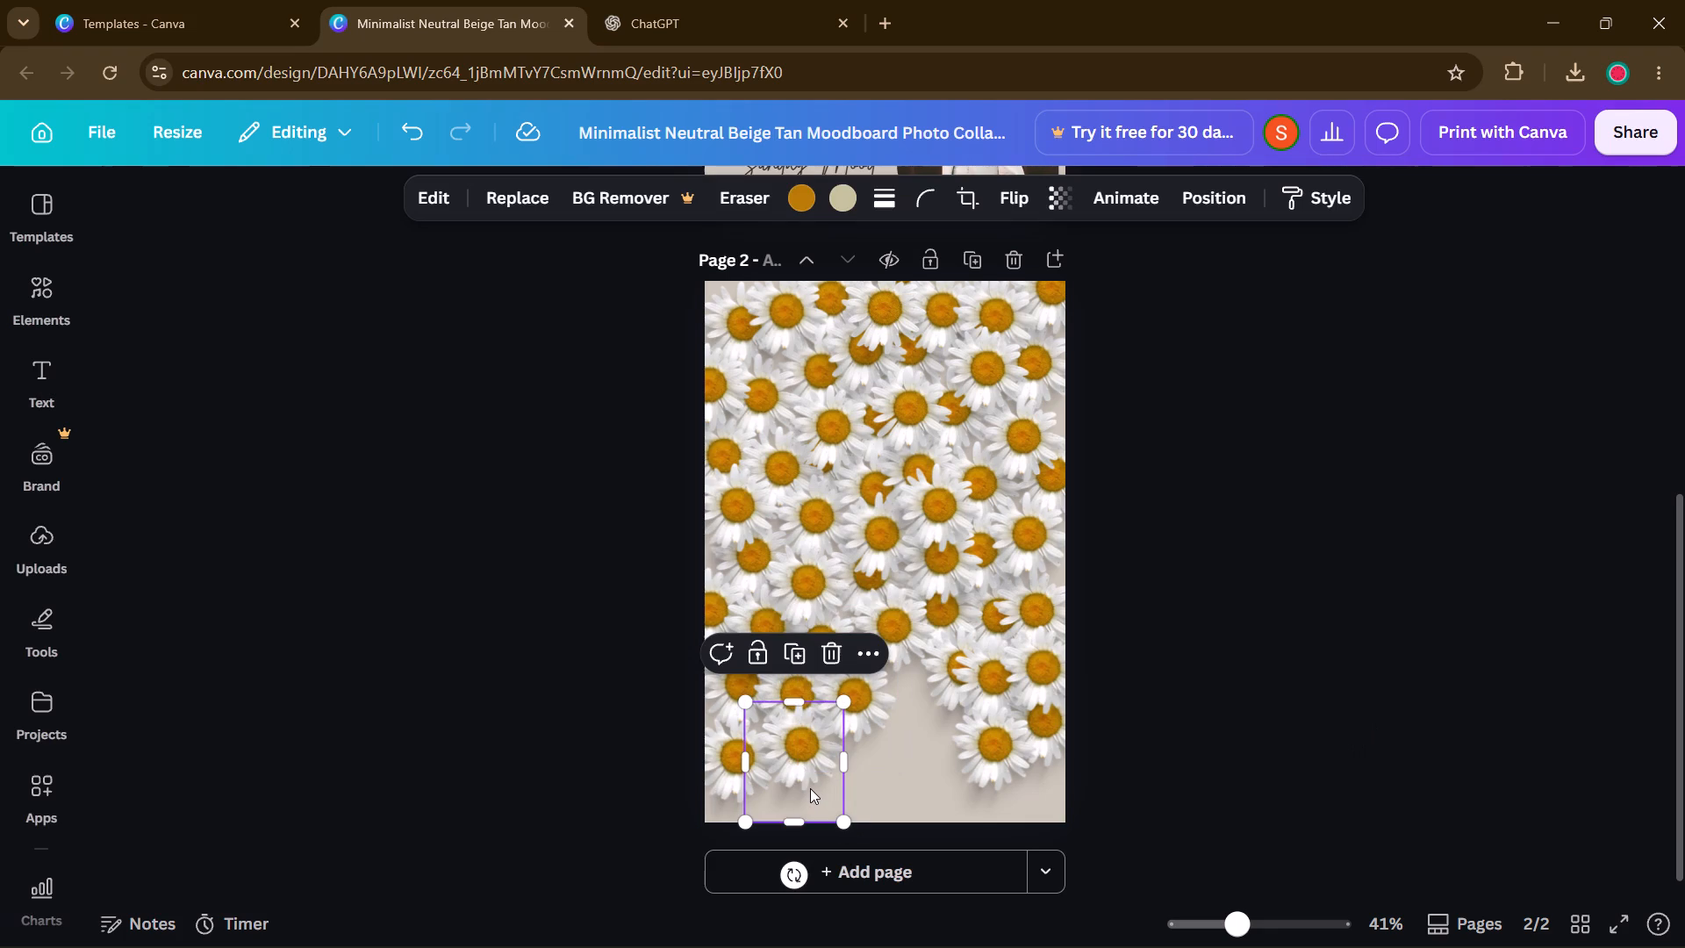
{"action": "key", "text": "ctrl+c"}
{"action": "key", "text": "ctrl+c"}
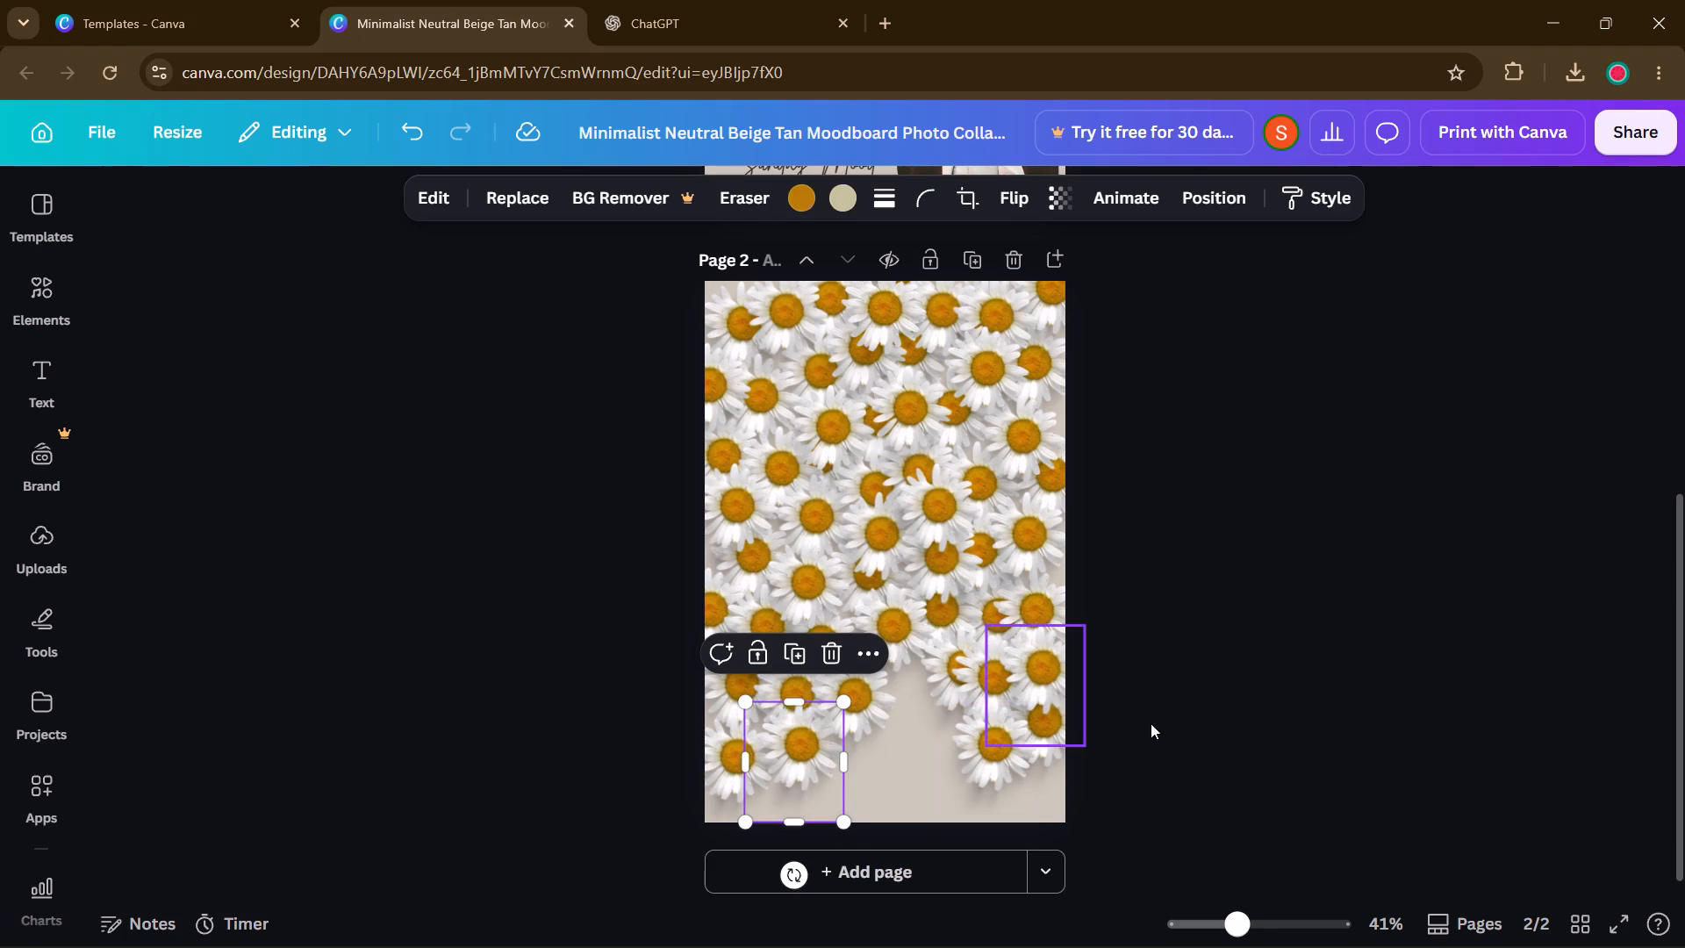
{"action": "left_click", "coordinate": [1211, 715]}
{"action": "key", "text": "ctrl+v"}
{"action": "key", "text": "ctrl+v"}
{"action": "key", "text": "ctrl+v"}
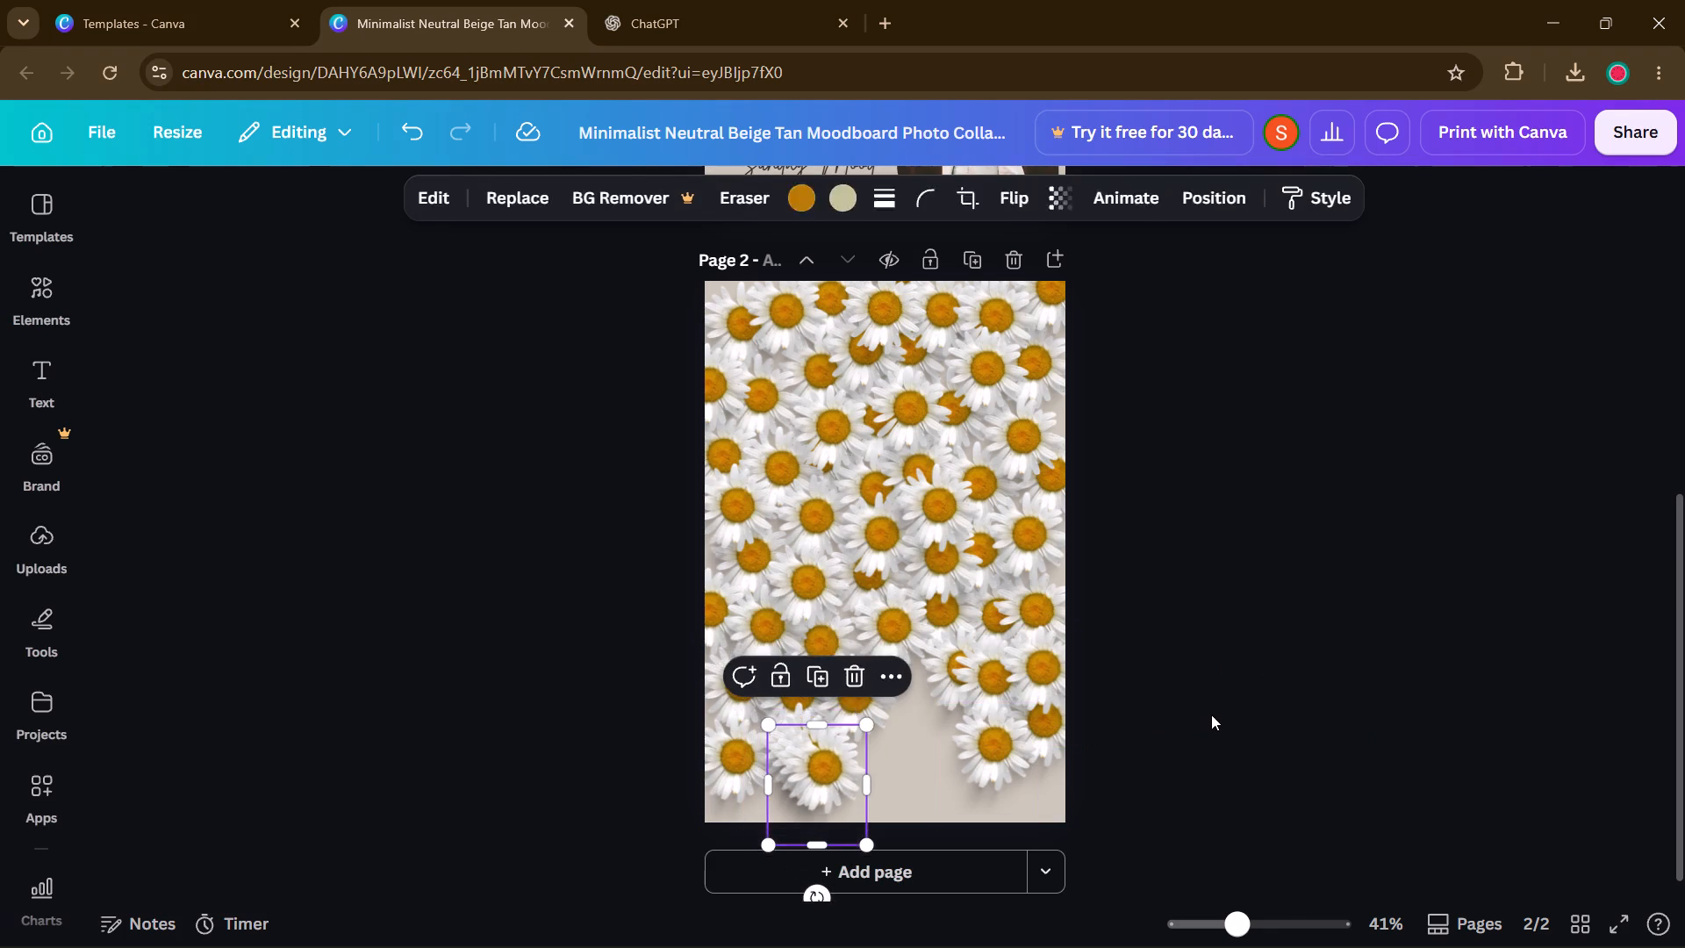
{"action": "key", "text": "ctrl+v"}
{"action": "key", "text": "ctrl+v"}
Move three of the pasted daisies into the bare lower-middle gap between the two groups, bringing the last one to the front.
{"action": "left_click_drag", "start_coordinate": [840, 815], "coordinate": [933, 705]}
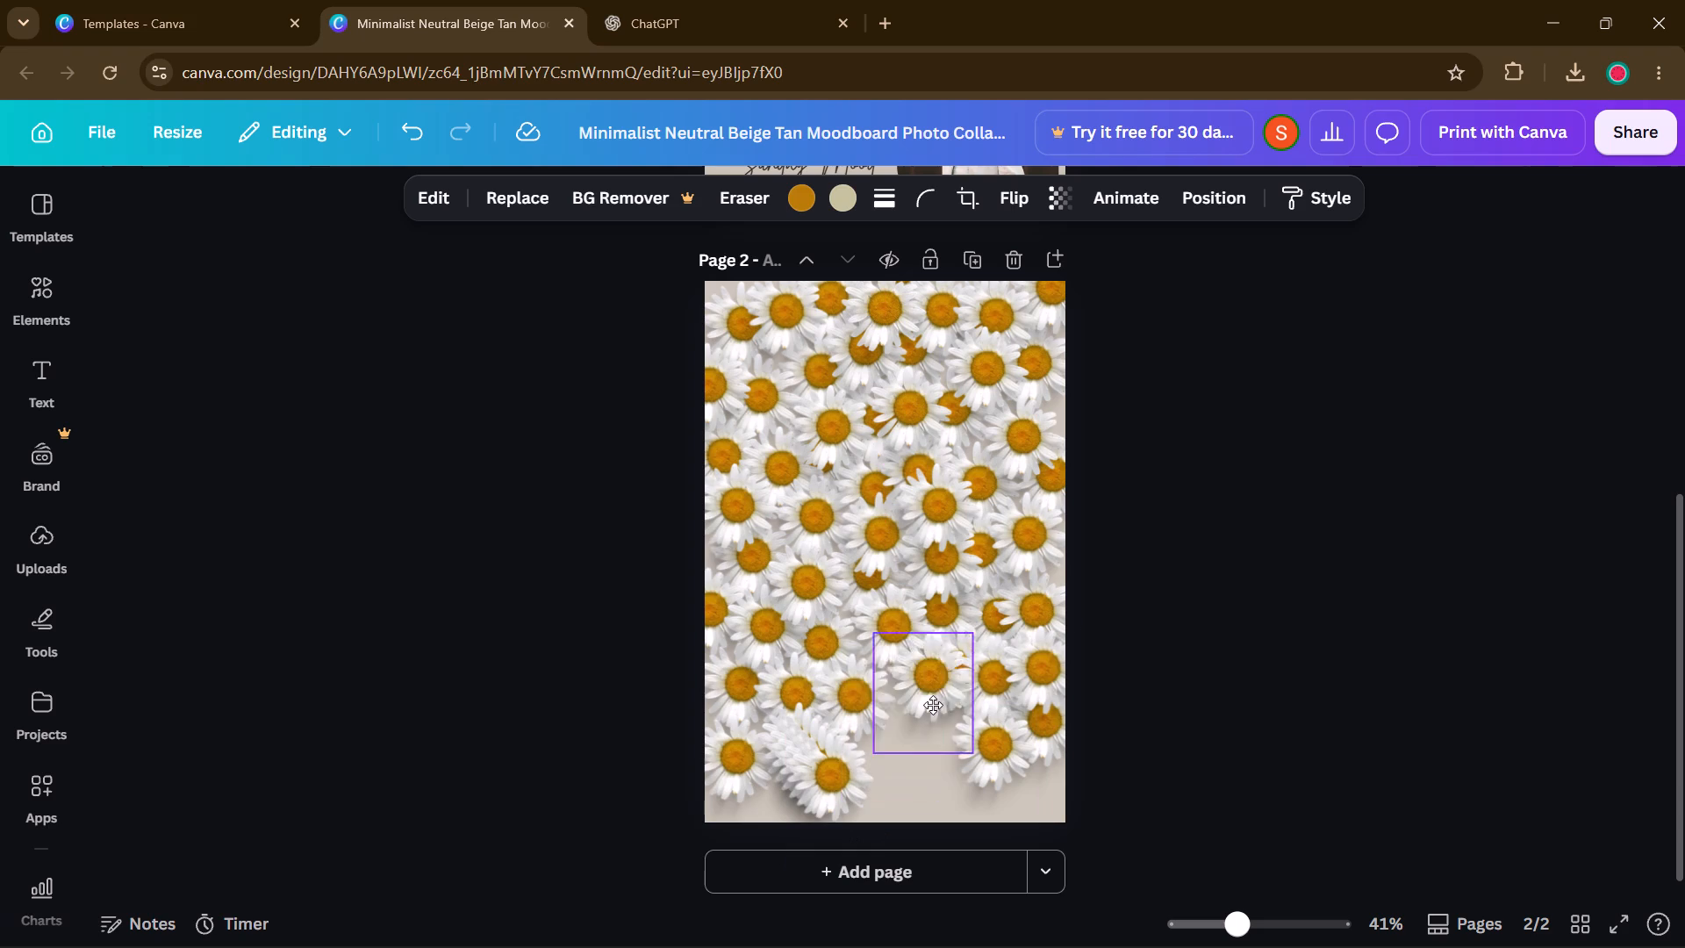
{"action": "left_click_drag", "start_coordinate": [933, 705], "coordinate": [905, 713]}
{"action": "left_click_drag", "start_coordinate": [806, 774], "coordinate": [921, 722]}
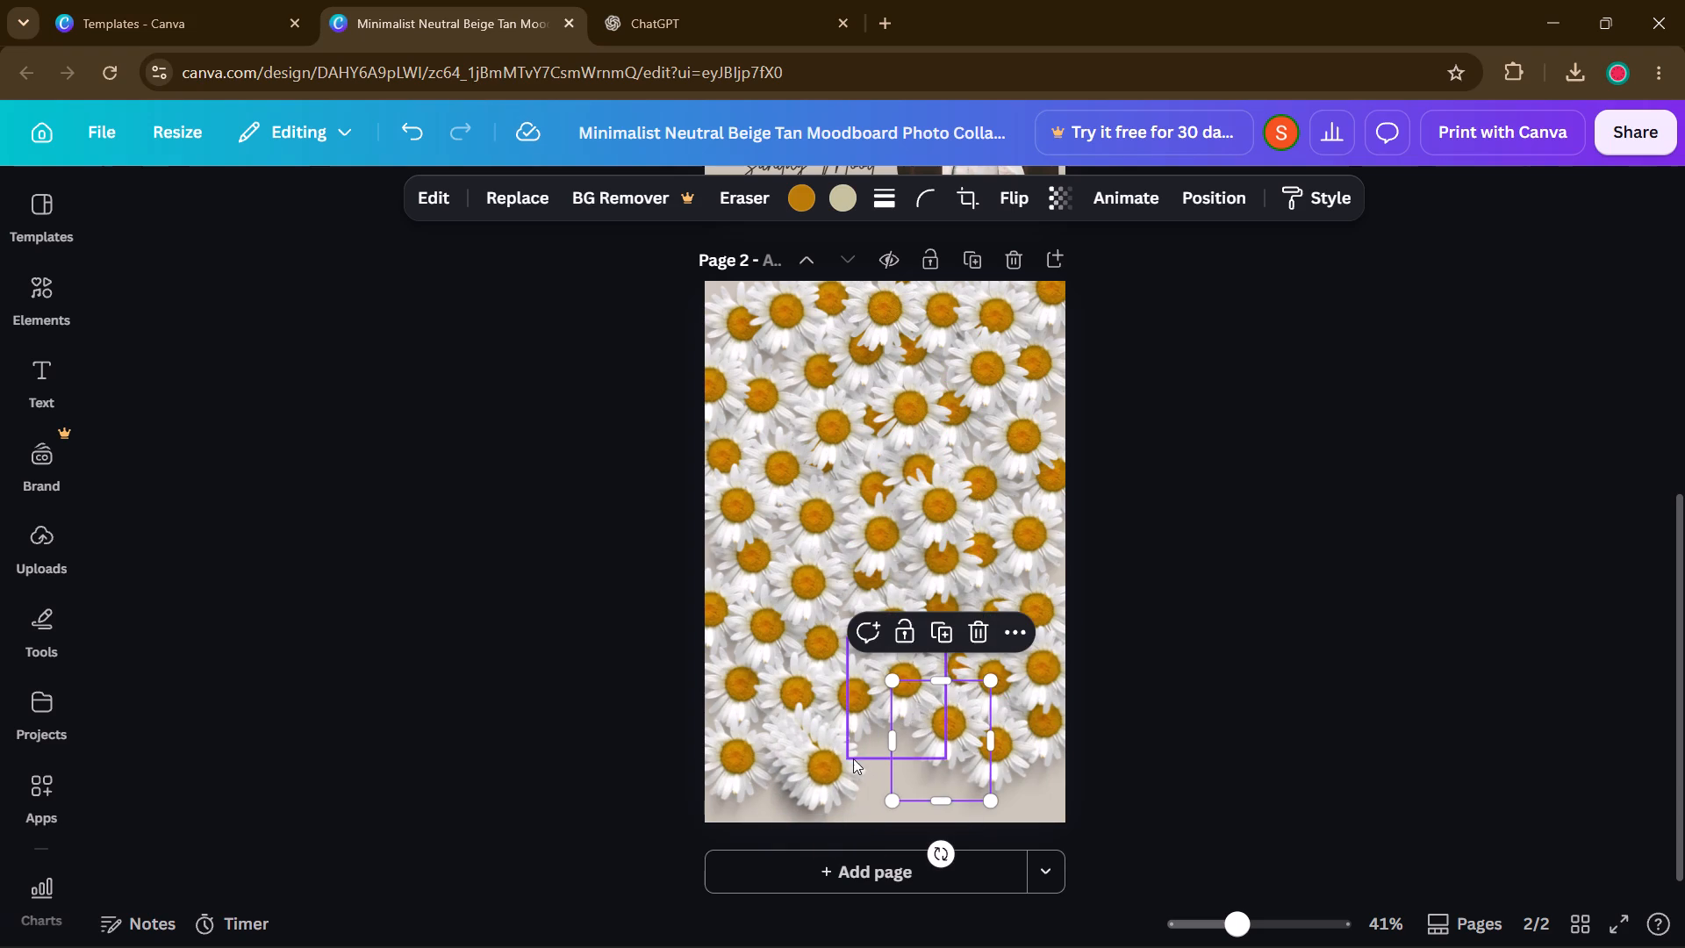
{"action": "left_click_drag", "start_coordinate": [824, 779], "coordinate": [898, 752]}
{"action": "key", "text": "ctrl+alt+bracketright"}
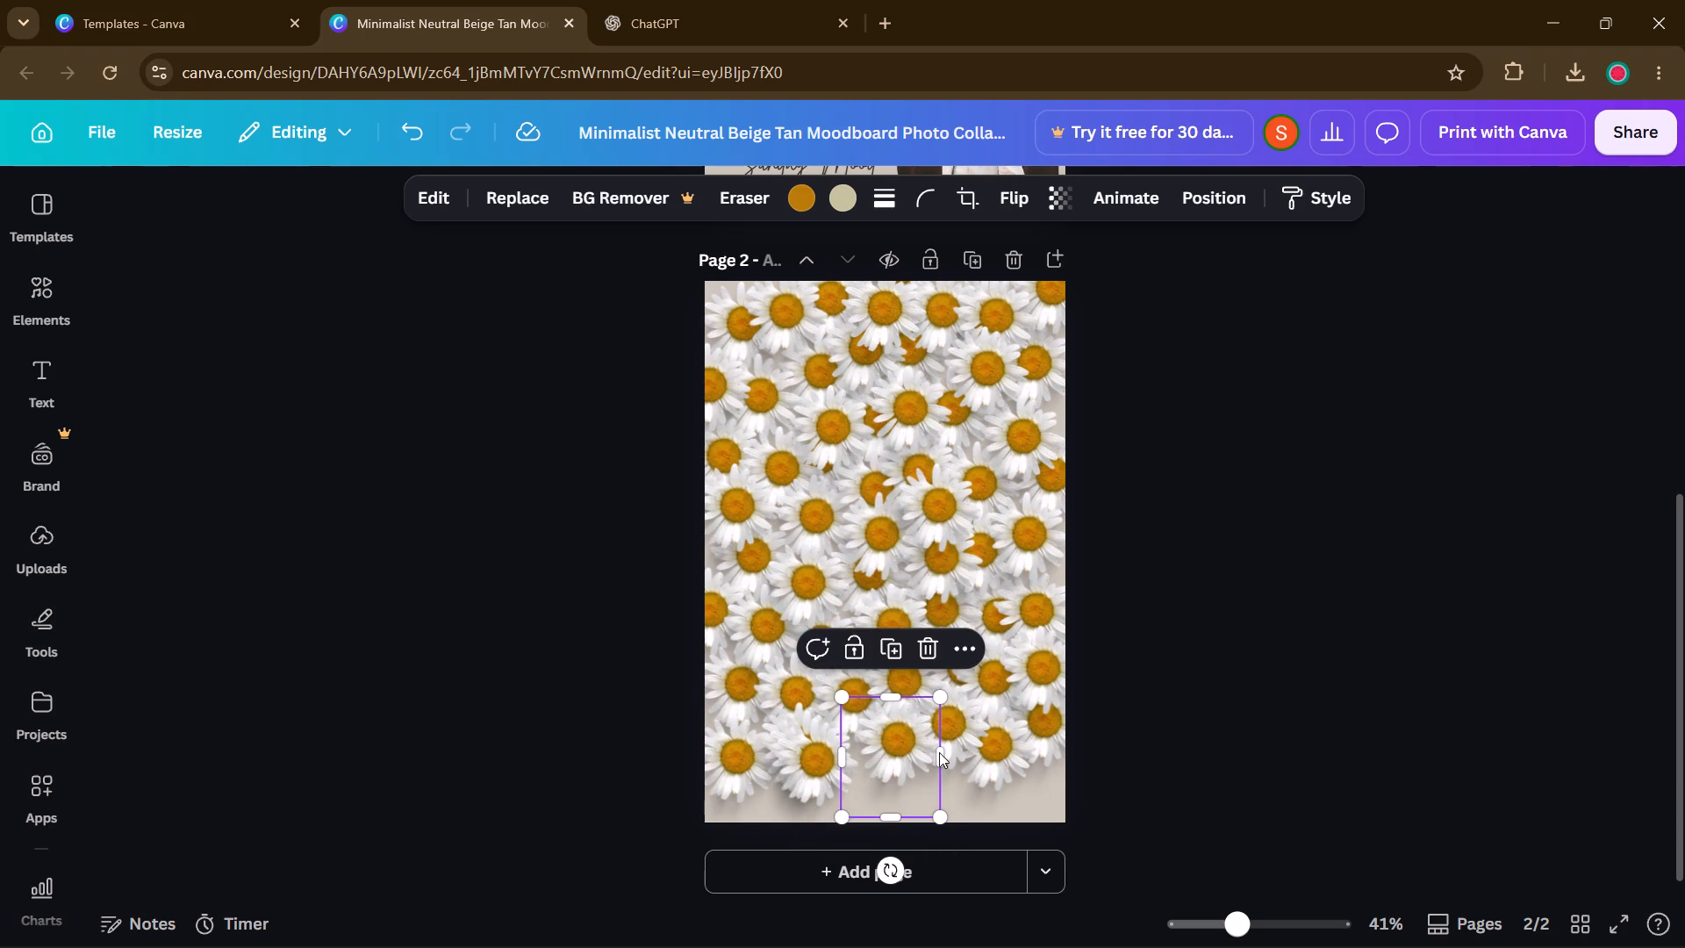
{"action": "left_click", "coordinate": [1292, 740]}
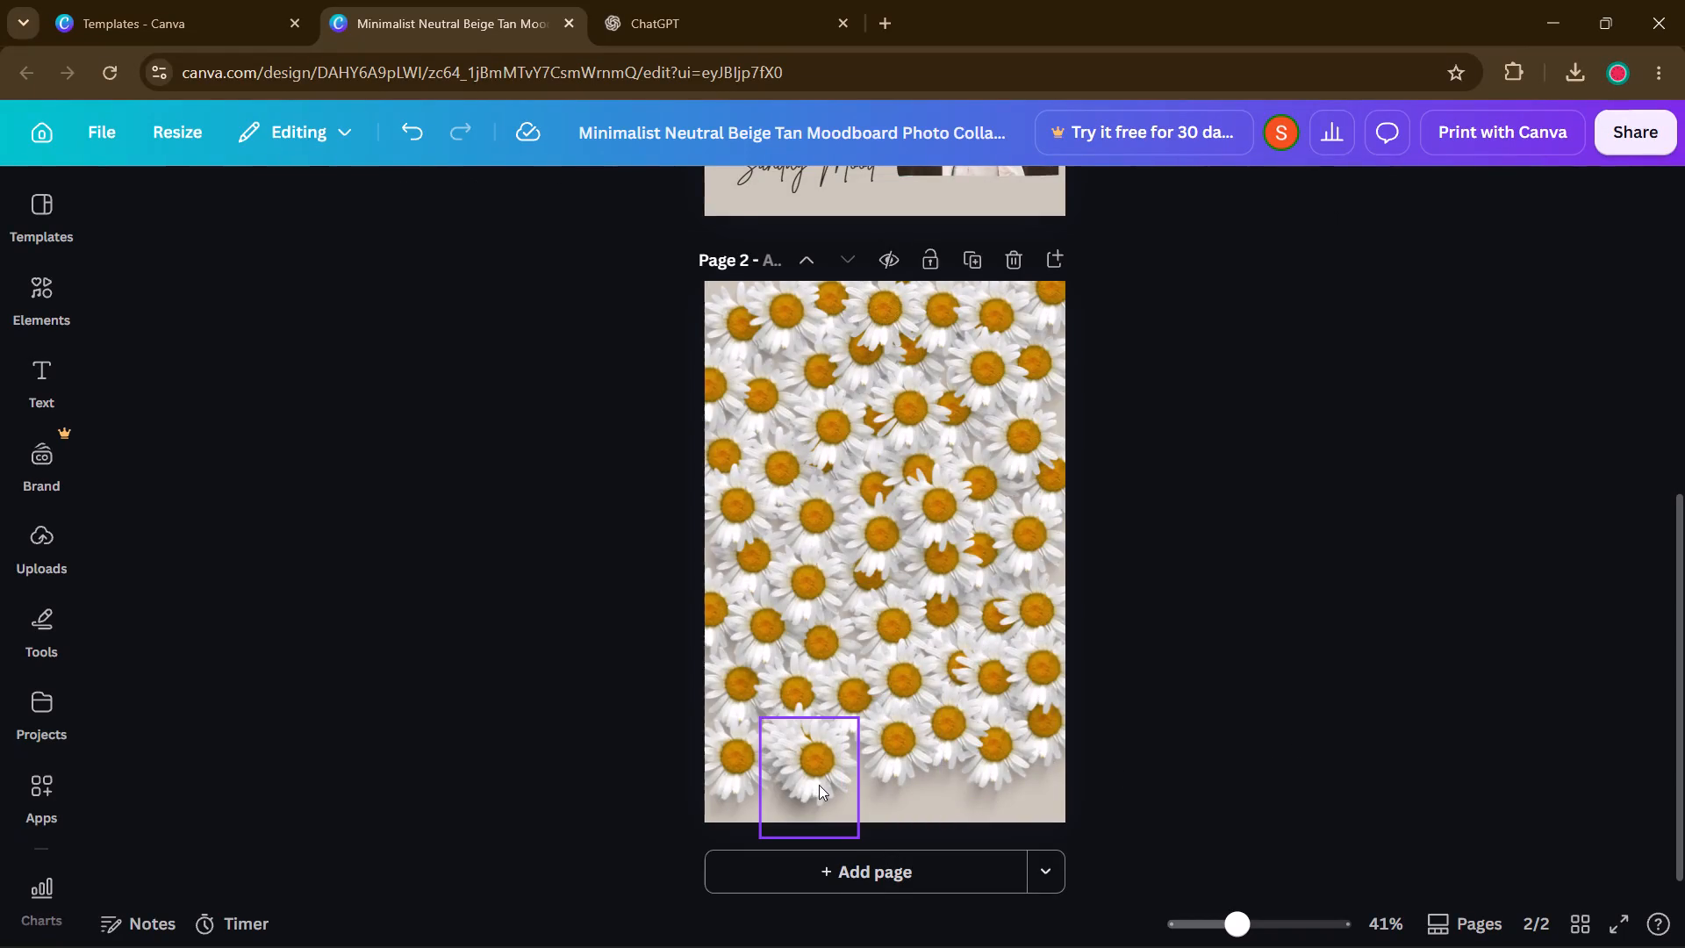
Line up the three remaining stack daisies along the page's bottom edge from the bottom-right corner to the middle, bringing the last two to the front.
{"action": "left_click_drag", "start_coordinate": [813, 785], "coordinate": [1036, 804]}
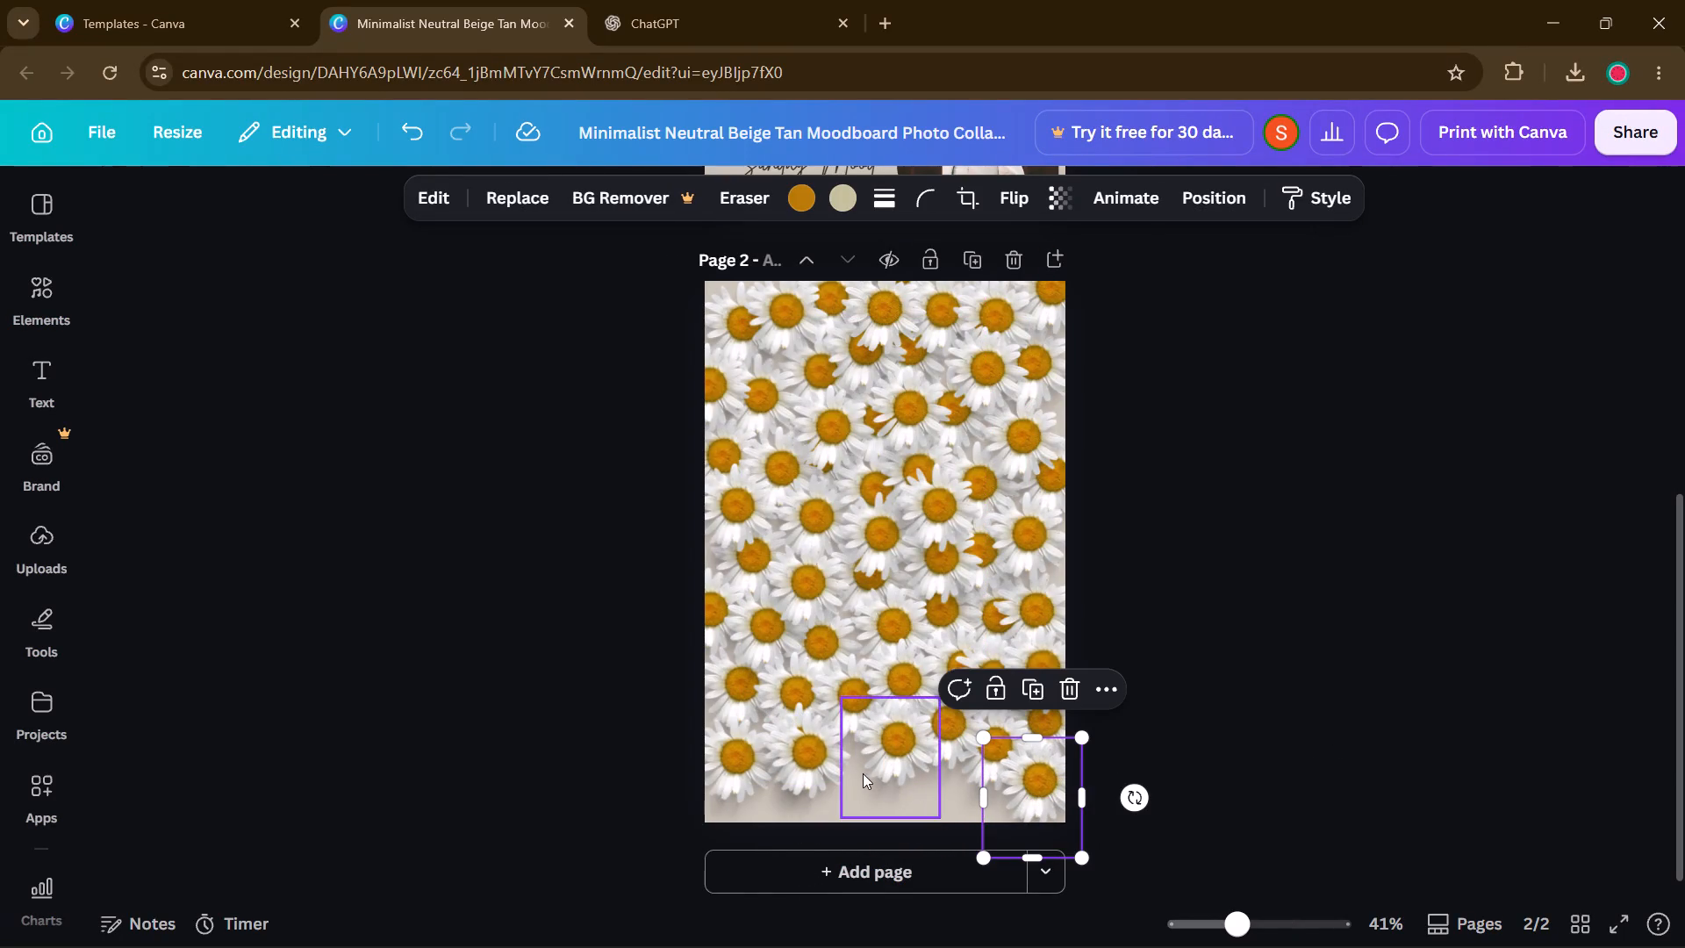
{"action": "left_click_drag", "start_coordinate": [804, 771], "coordinate": [973, 799]}
{"action": "key", "text": "ctrl+alt+bracketright"}
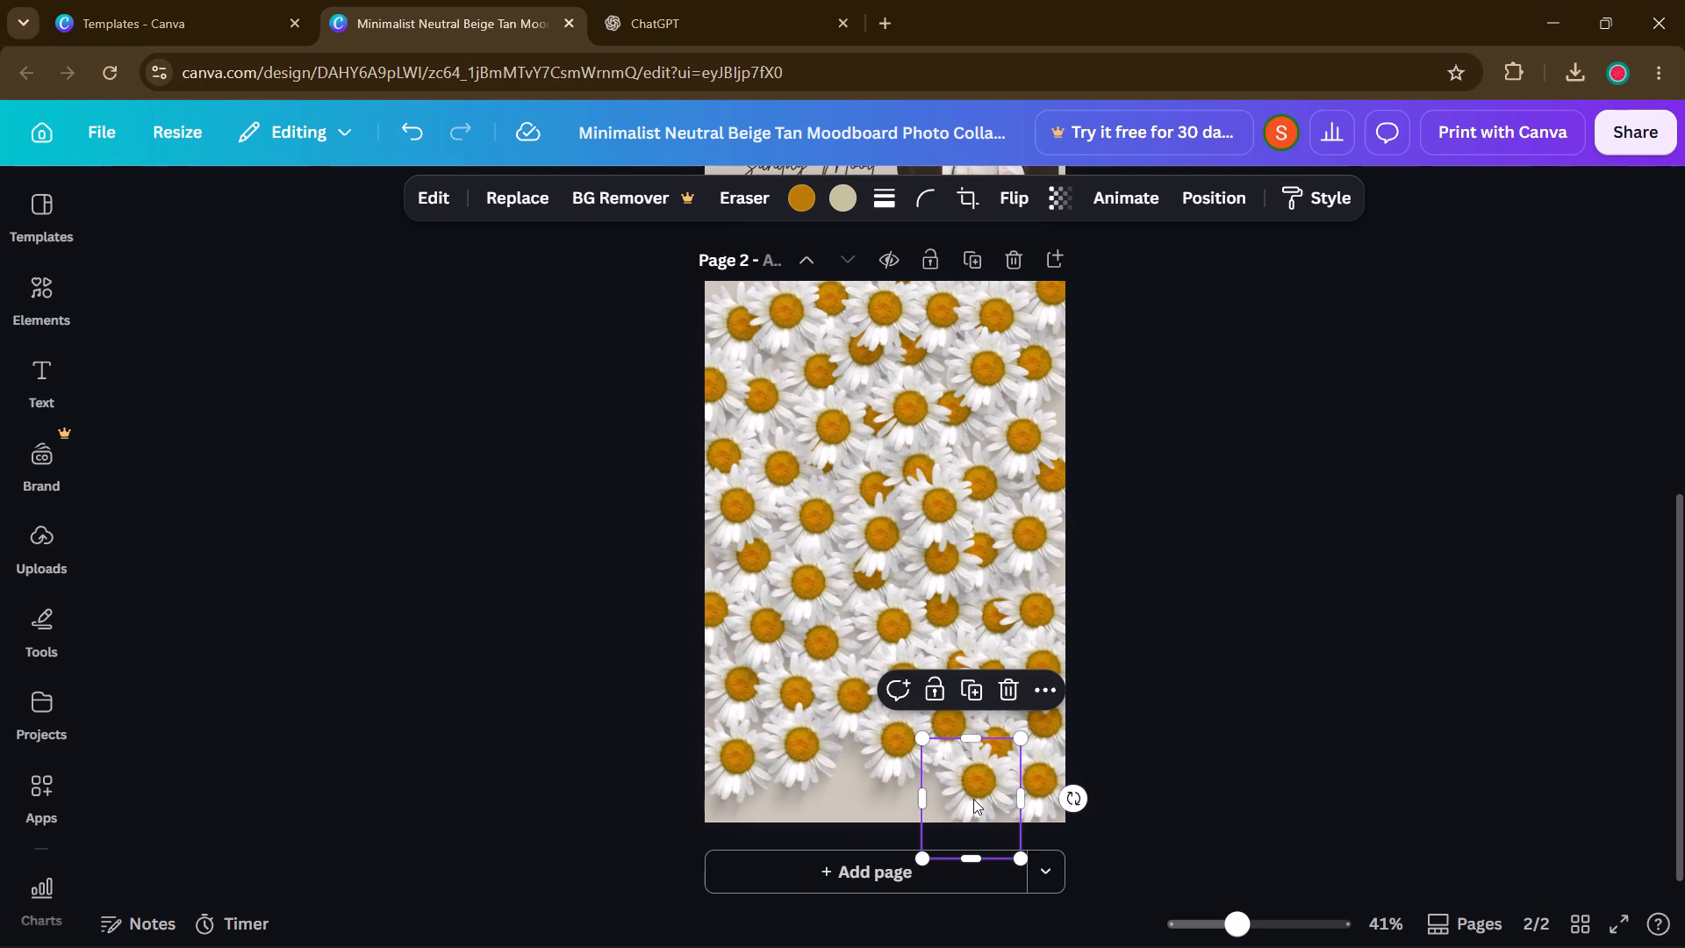
{"action": "left_click_drag", "start_coordinate": [797, 787], "coordinate": [906, 837]}
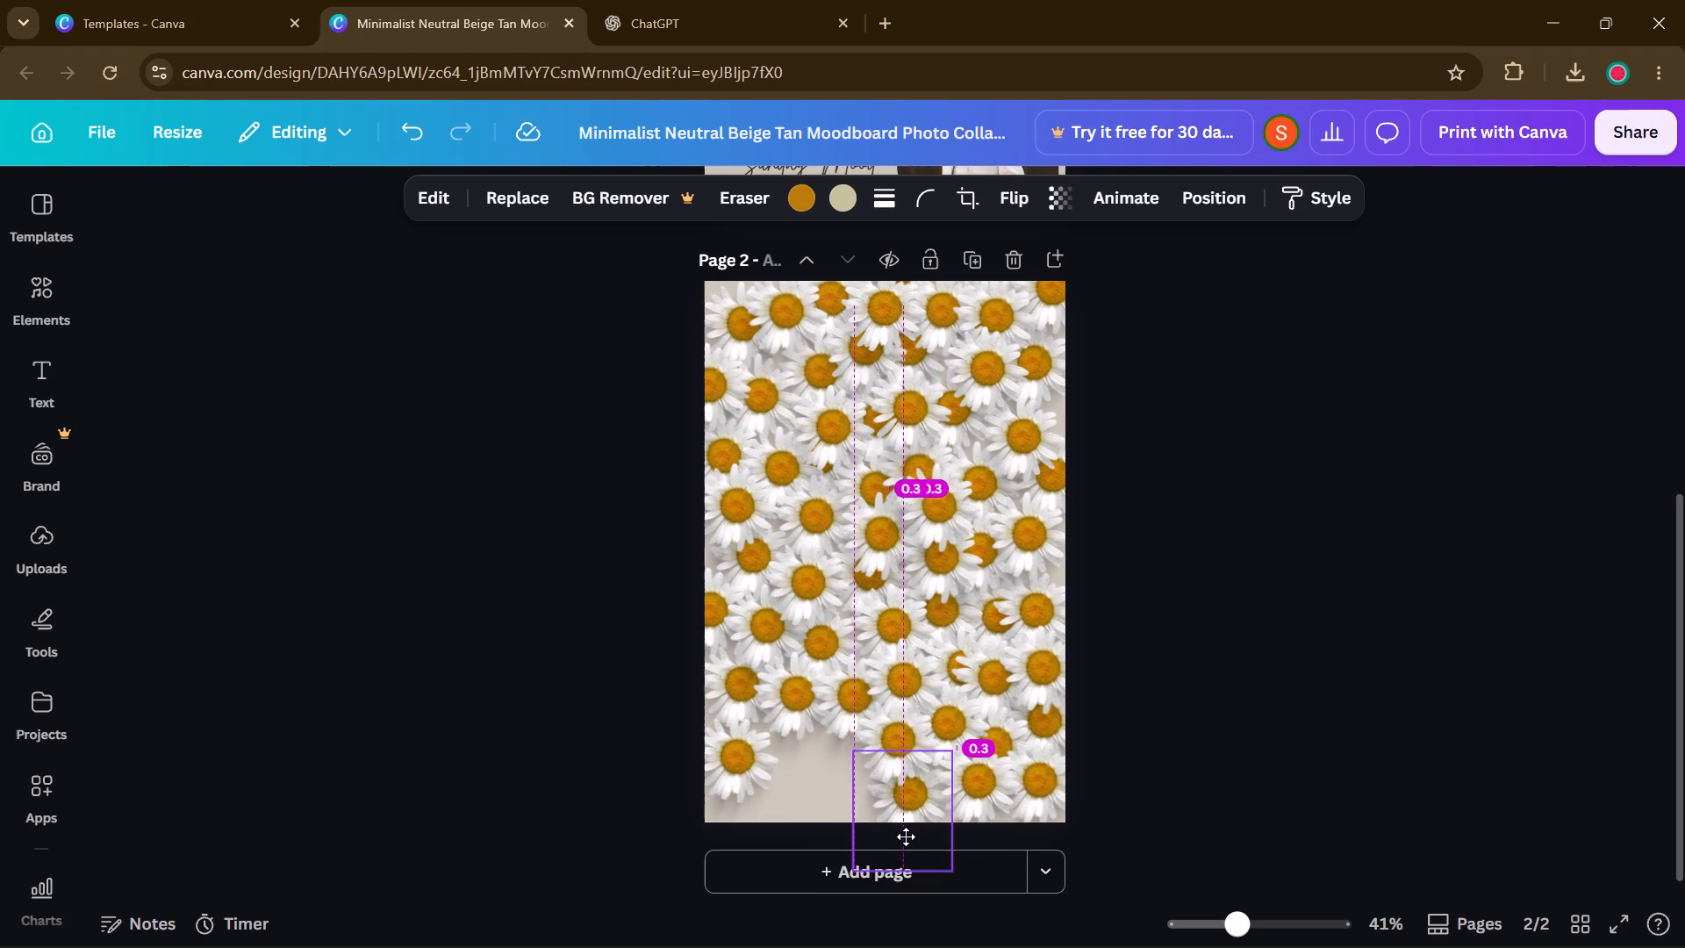
{"action": "left_click_drag", "start_coordinate": [906, 837], "coordinate": [909, 837]}
{"action": "key", "text": "ctrl+alt+bracketright"}
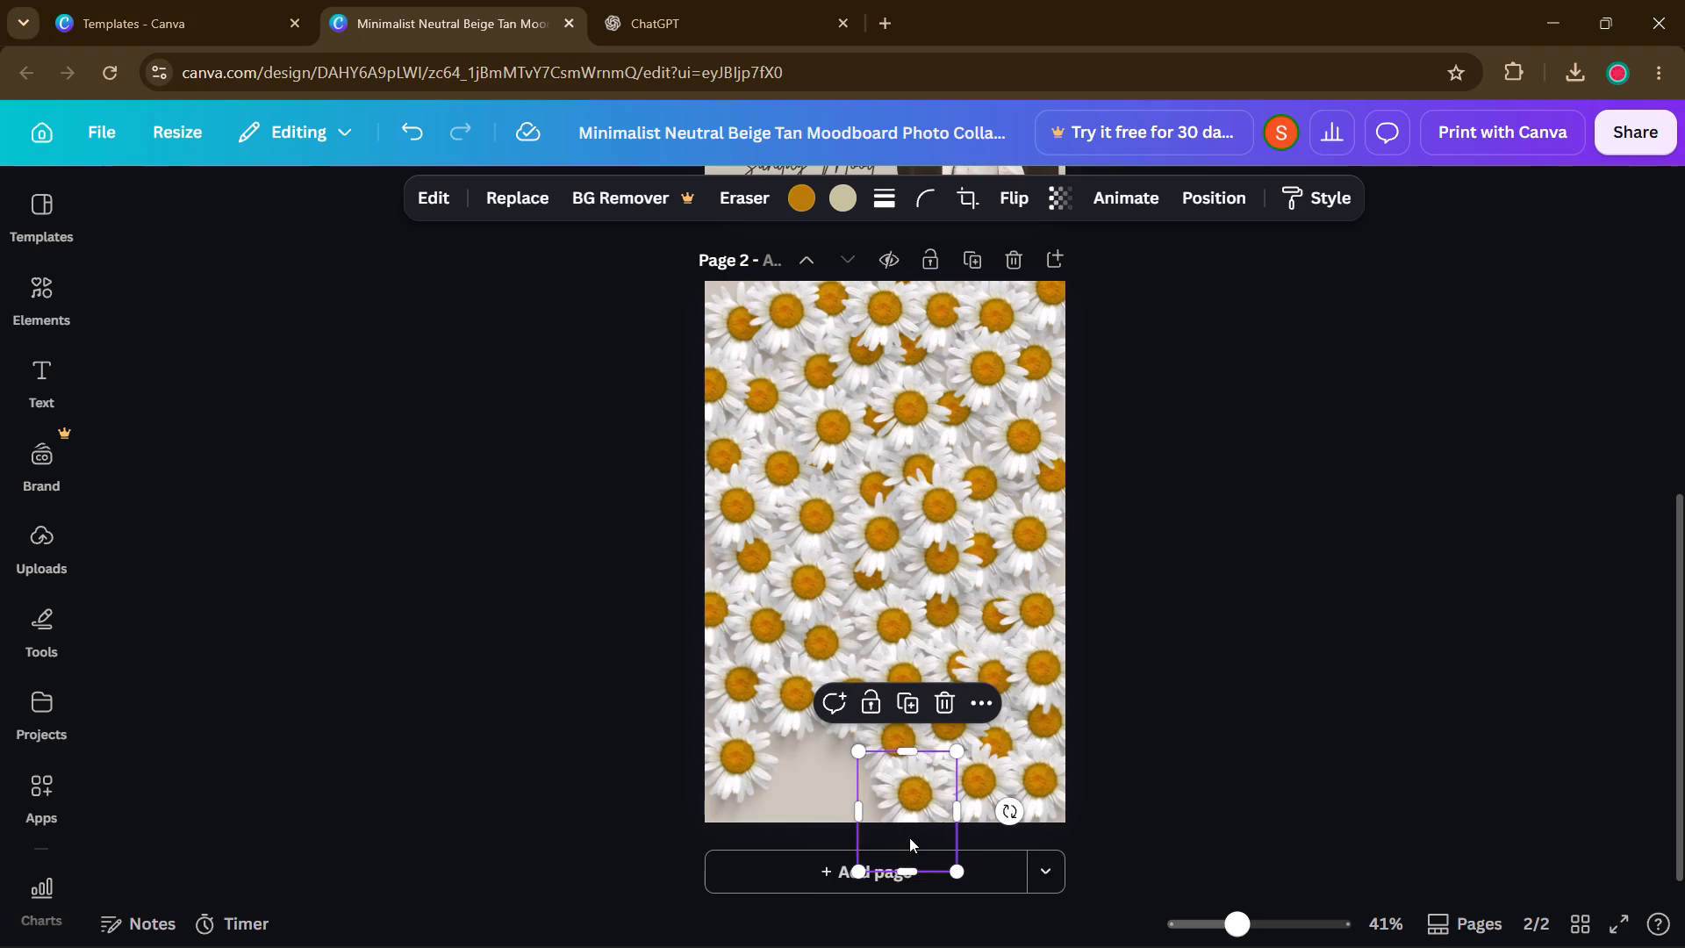
{"action": "left_click", "coordinate": [1258, 743]}
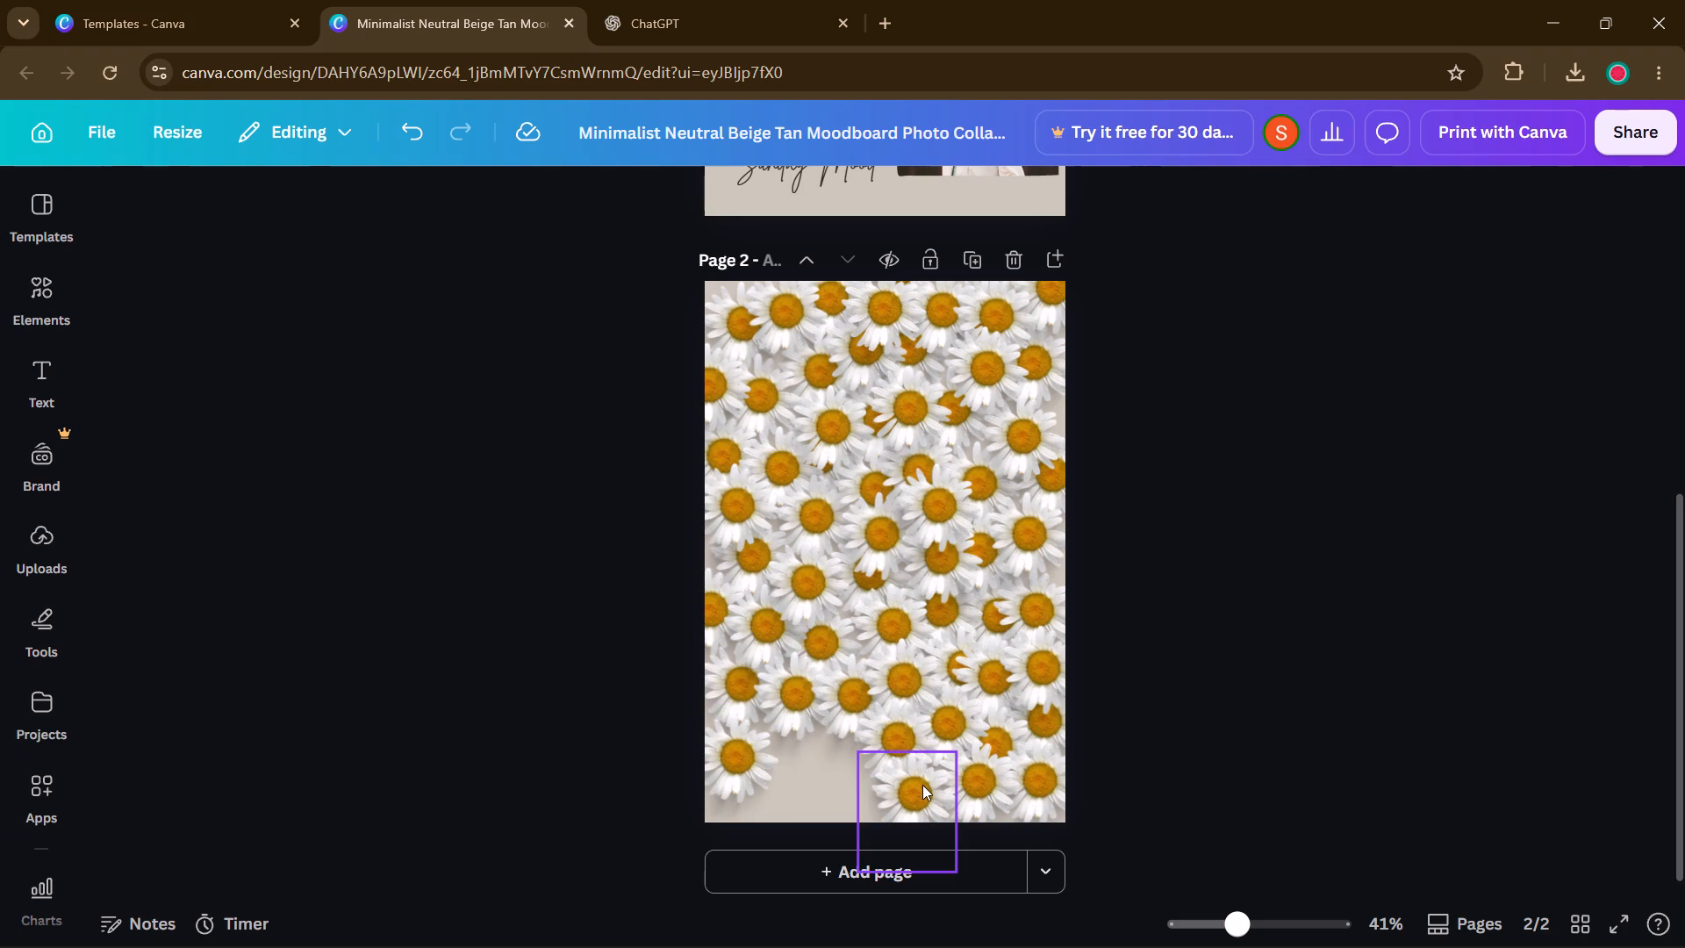
Paste four more daisies and spread them over the bare area at the page's lower left.
{"action": "key", "text": "ctrl+v"}
{"action": "key", "text": "ctrl+v"}
{"action": "key", "text": "ctrl+v"}
{"action": "key", "text": "ctrl+v"}
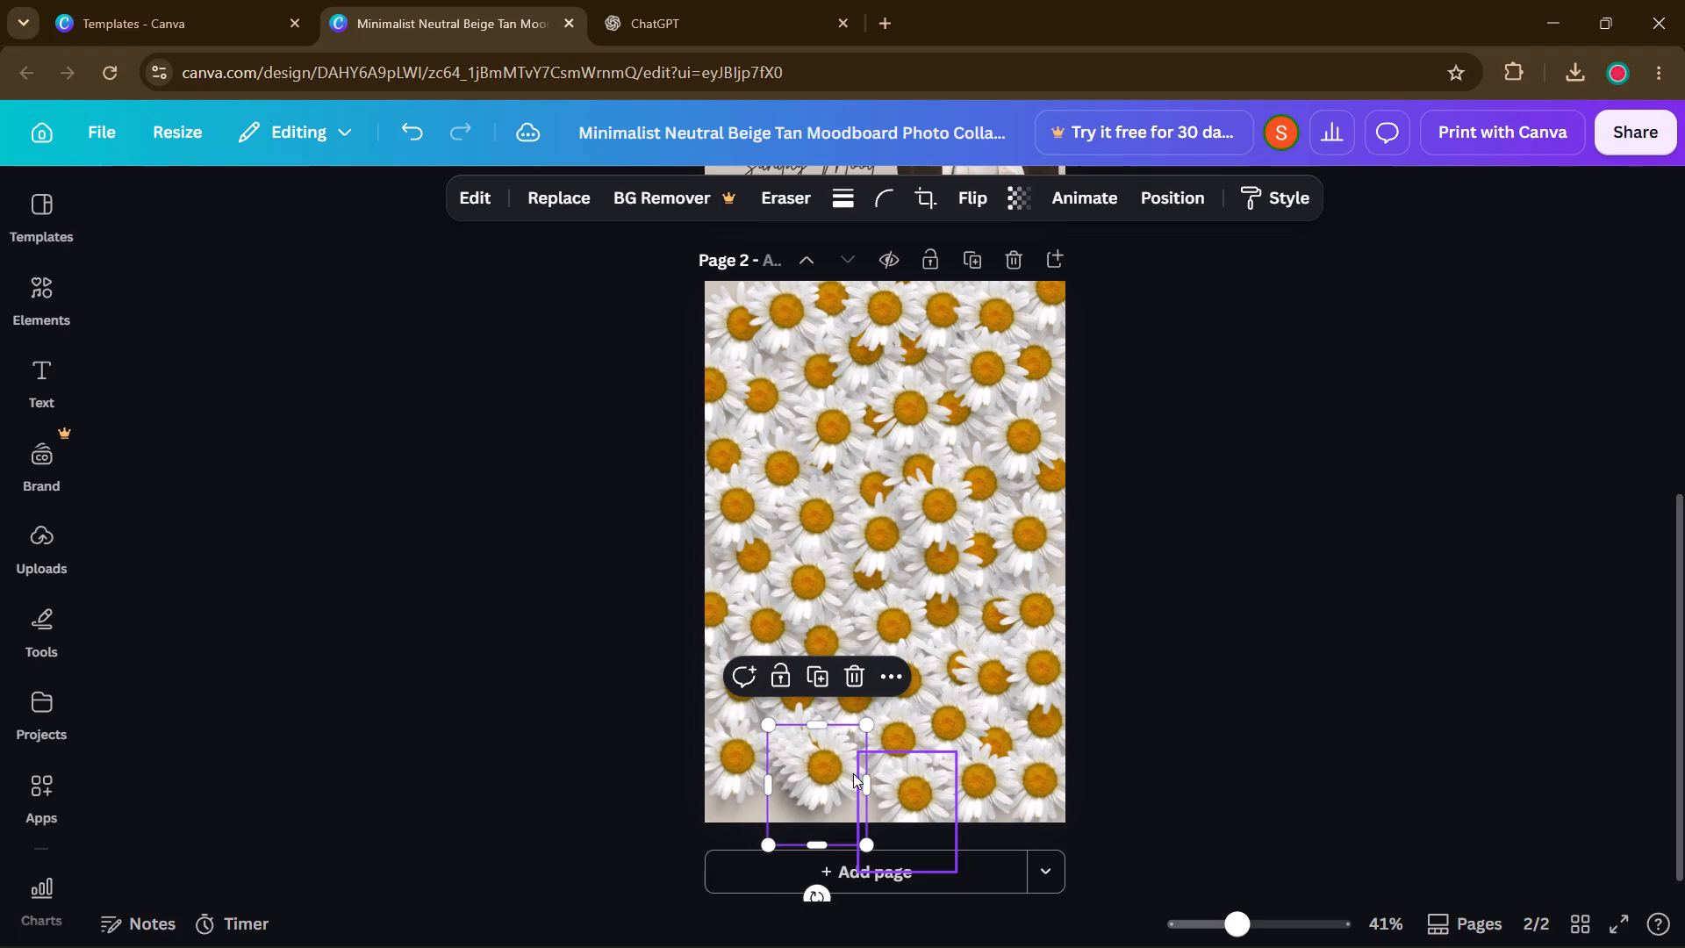
{"action": "left_click_drag", "start_coordinate": [807, 773], "coordinate": [838, 776]}
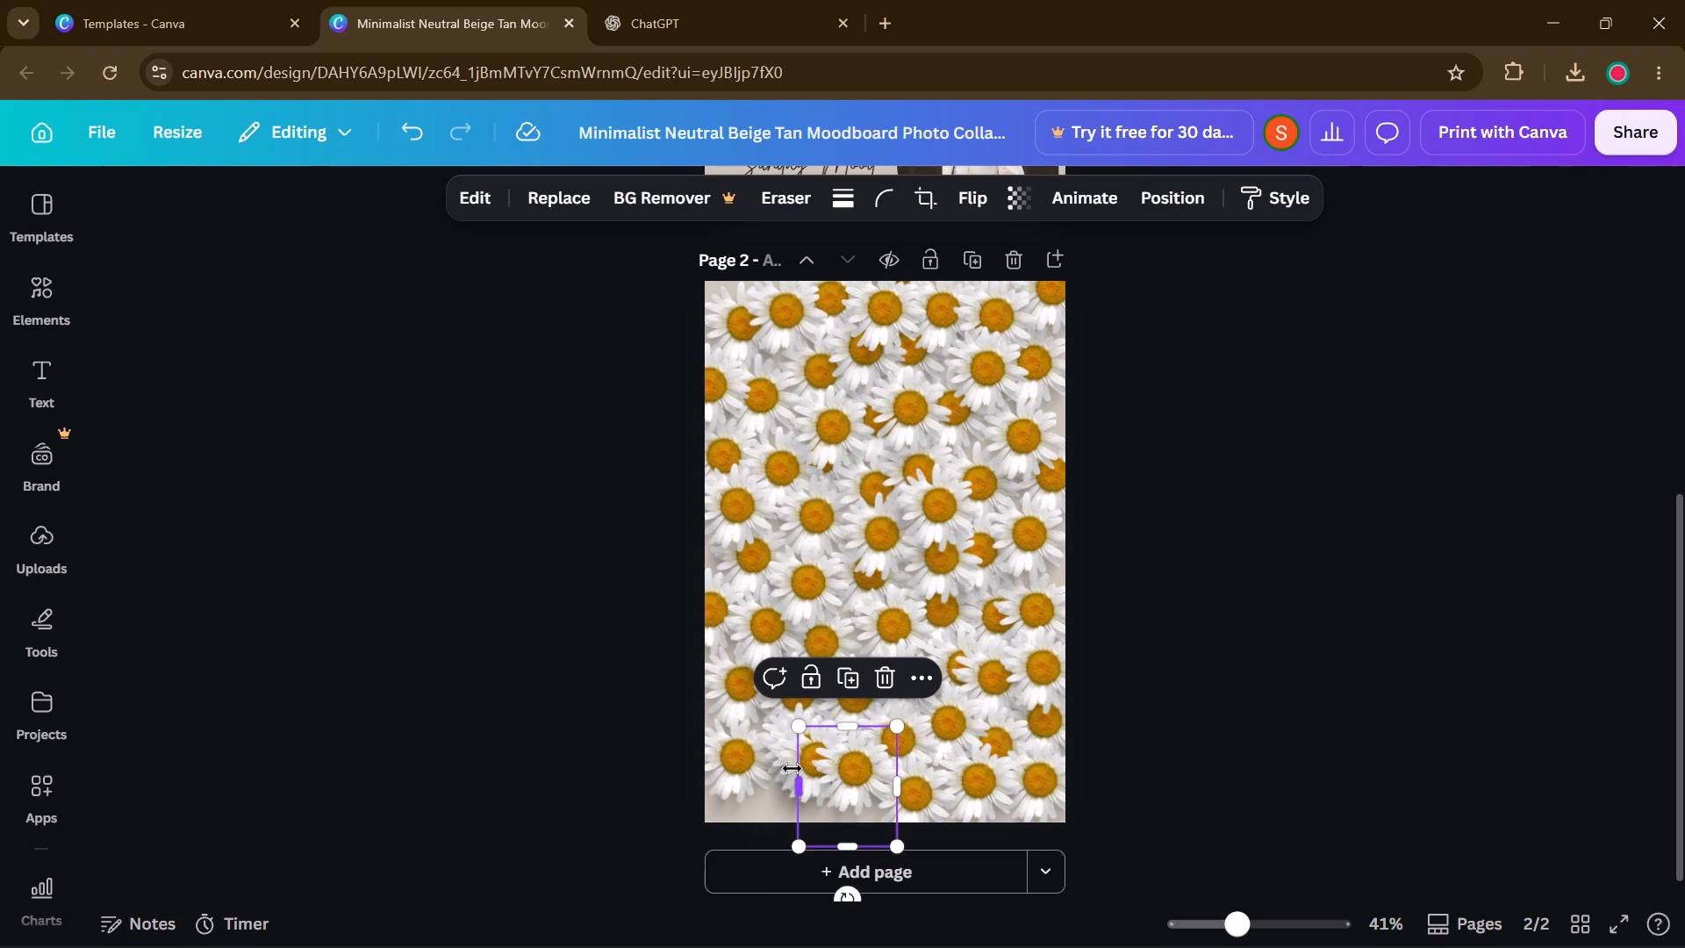
{"action": "left_click_drag", "start_coordinate": [776, 765], "coordinate": [726, 801]}
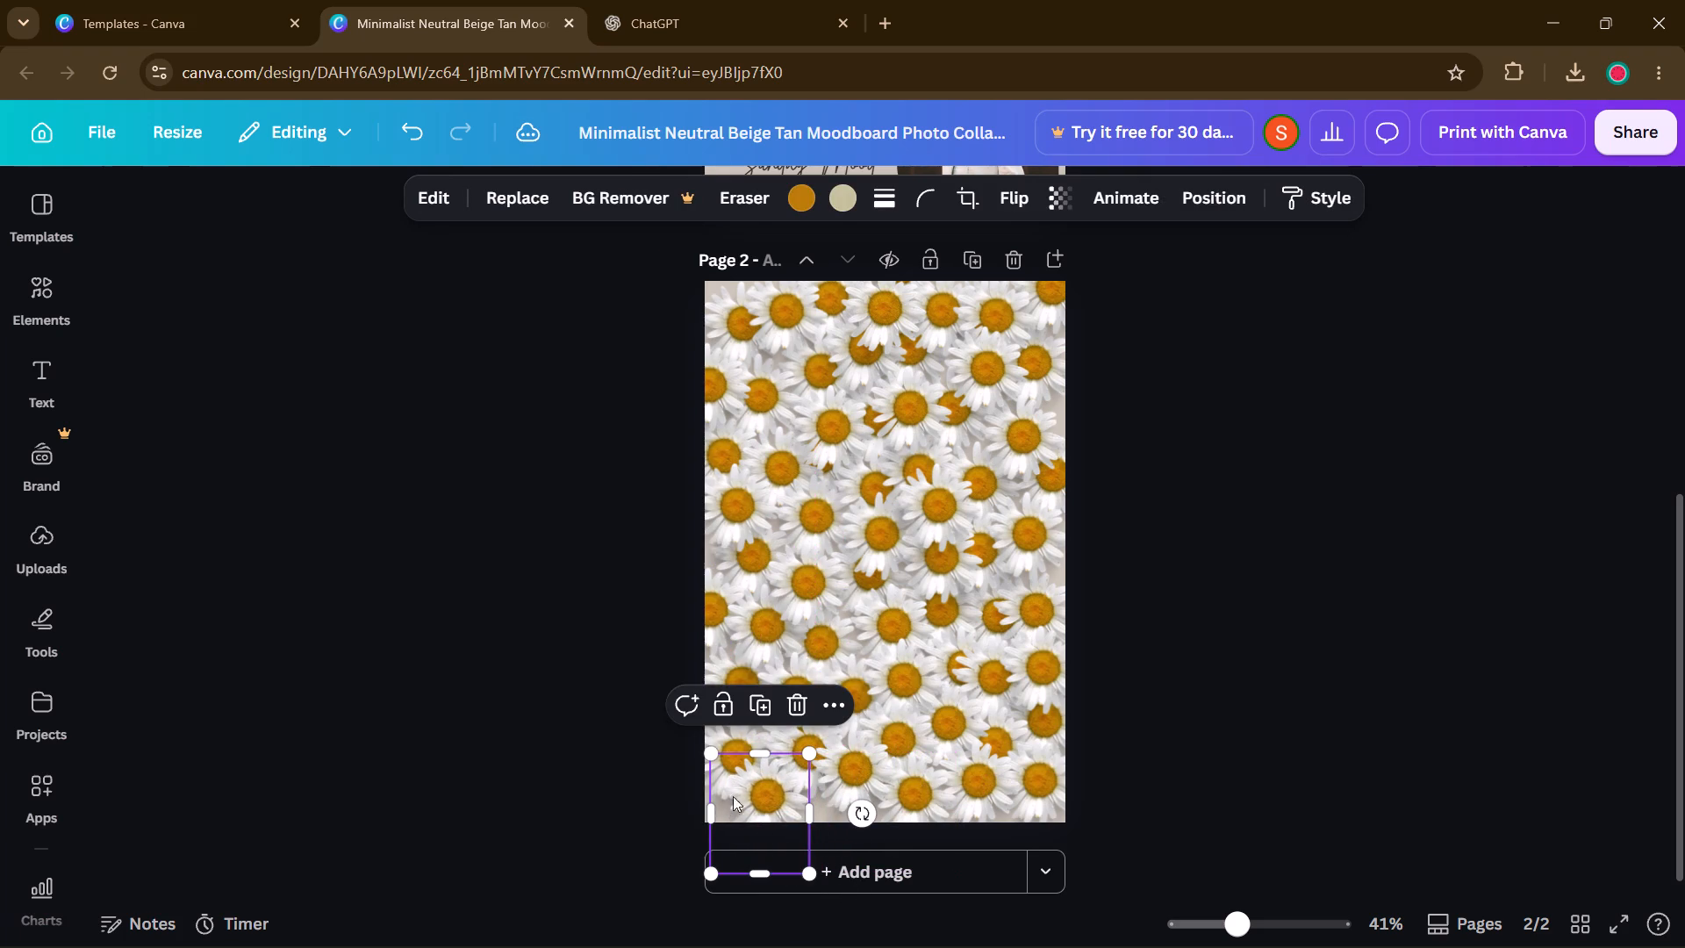
{"action": "left_click_drag", "start_coordinate": [835, 776], "coordinate": [849, 802]}
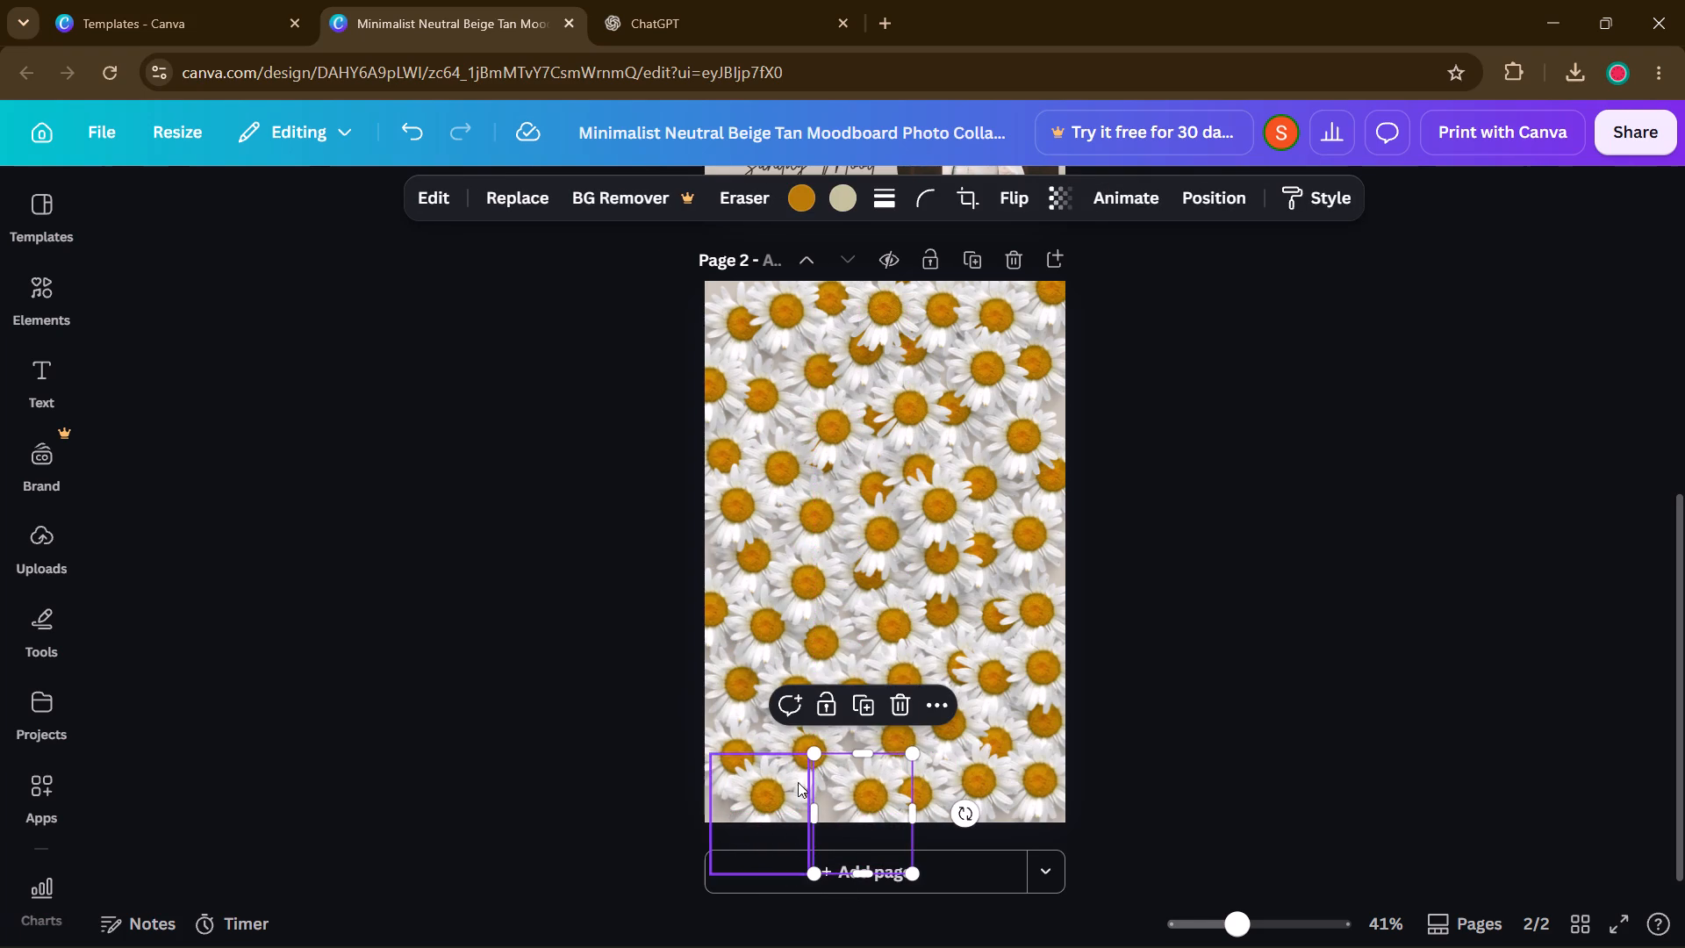
{"action": "left_click_drag", "start_coordinate": [796, 738], "coordinate": [831, 743]}
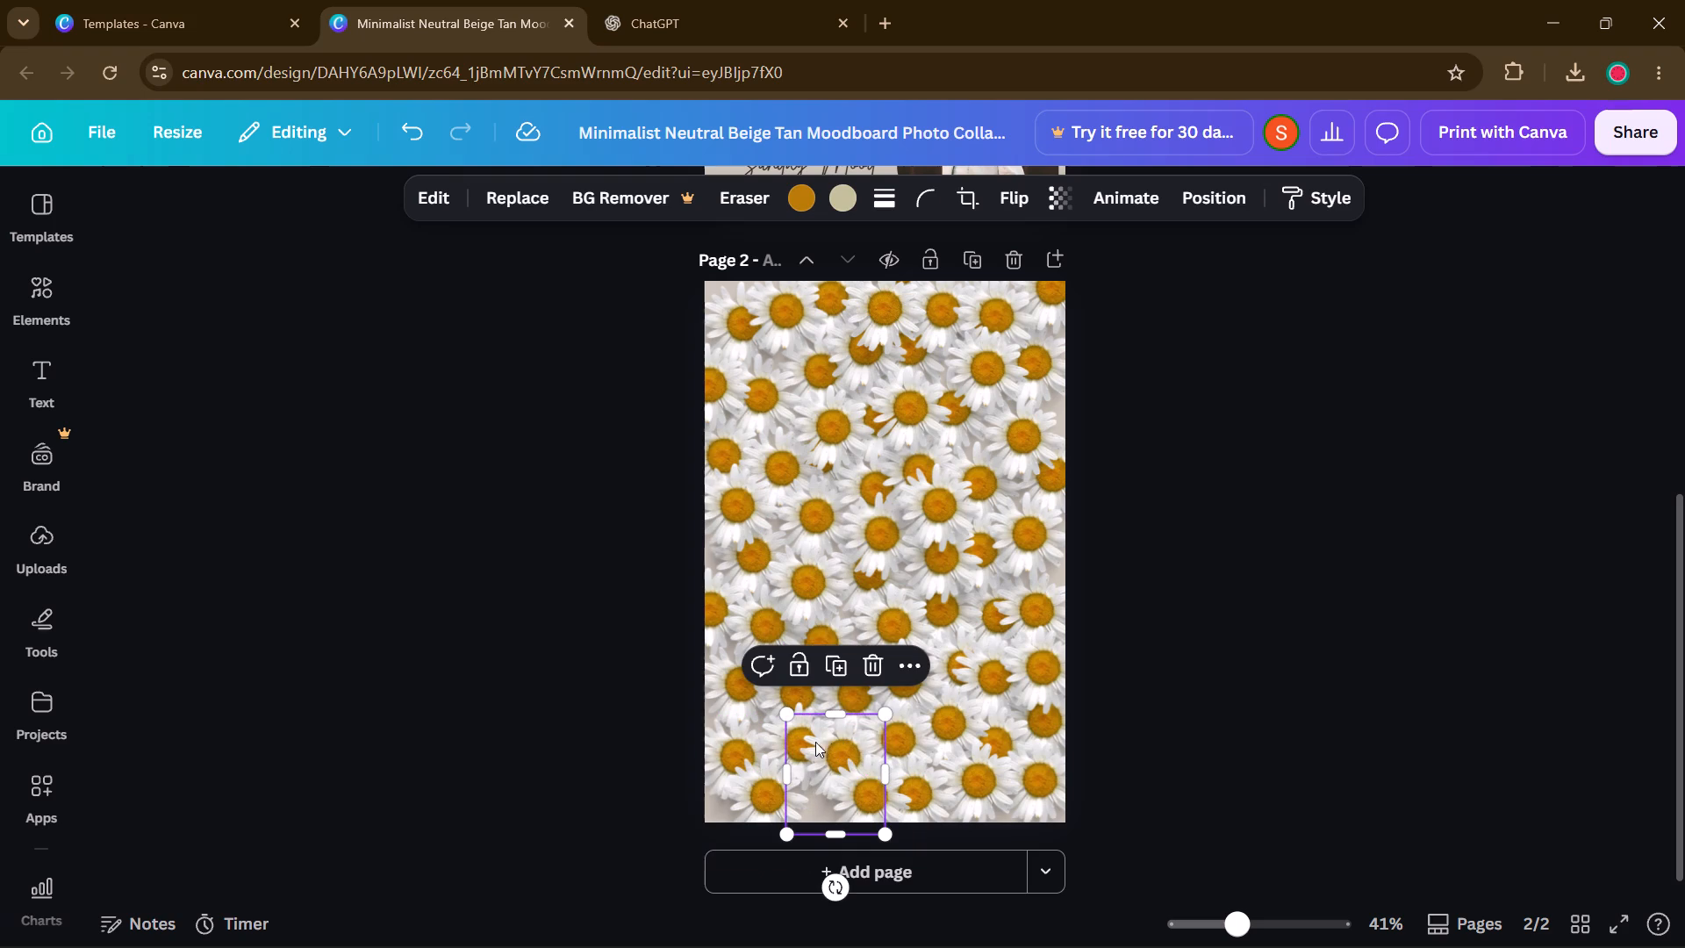
{"action": "left_click", "coordinate": [1215, 743]}
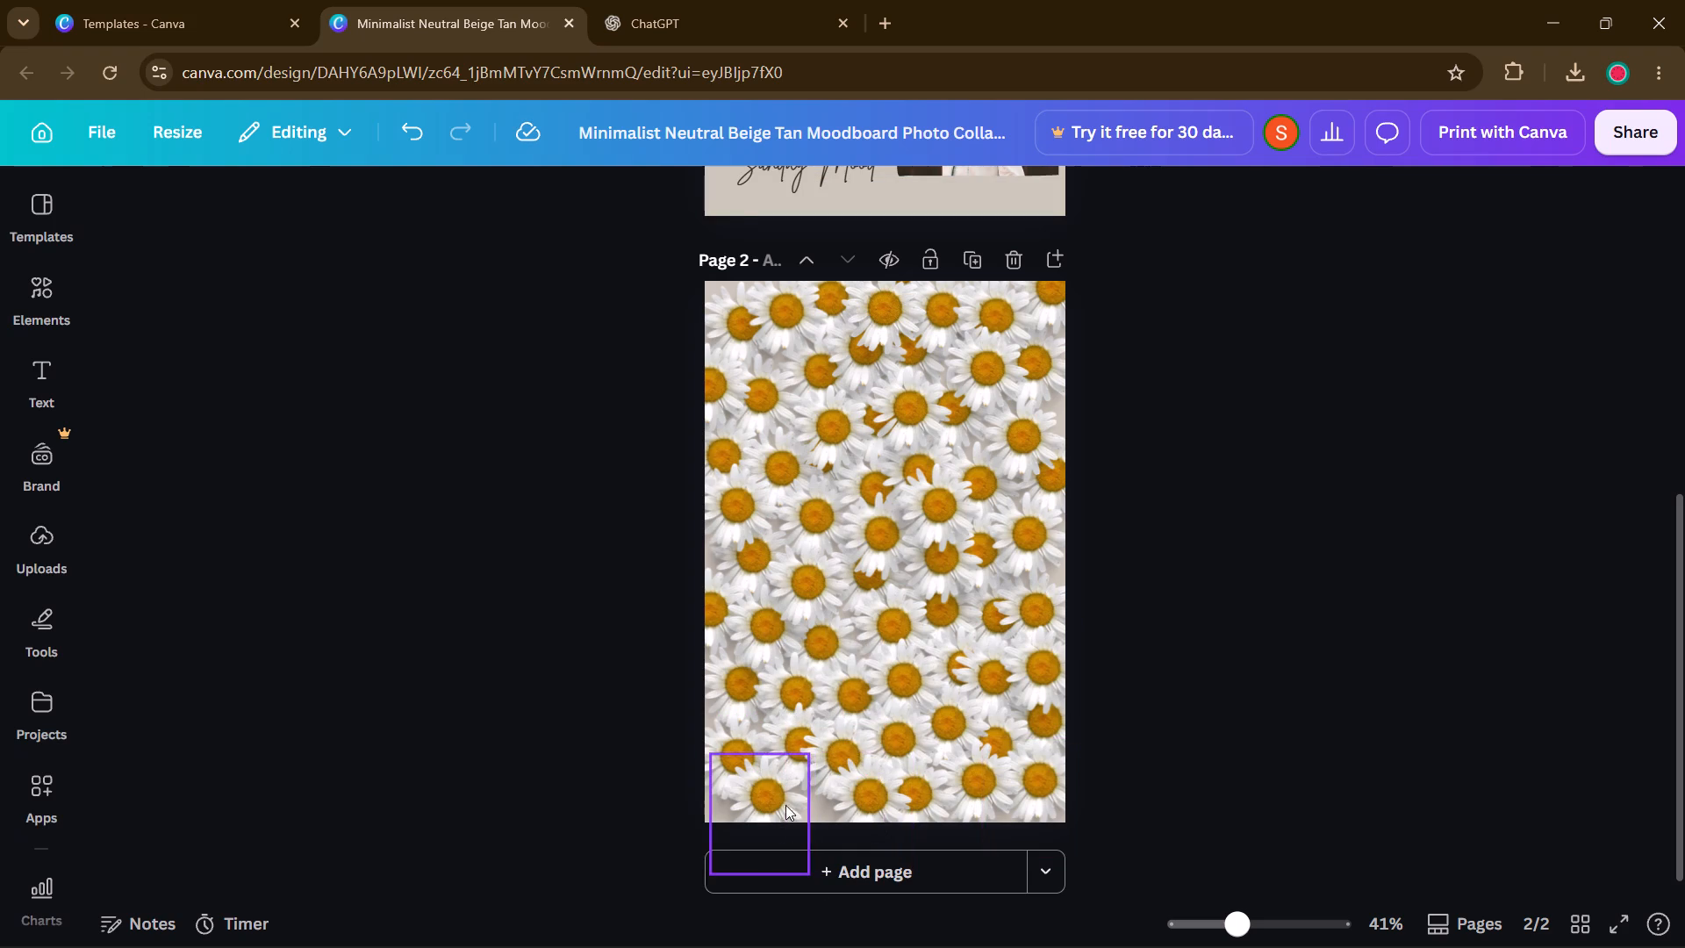
Reposition three lower-left daisies along the bottom edge, one in the page's bottom-left corner and two in the gaps beside it.
{"action": "left_click_drag", "start_coordinate": [765, 801], "coordinate": [735, 817]}
{"action": "left_click", "coordinate": [1239, 693]}
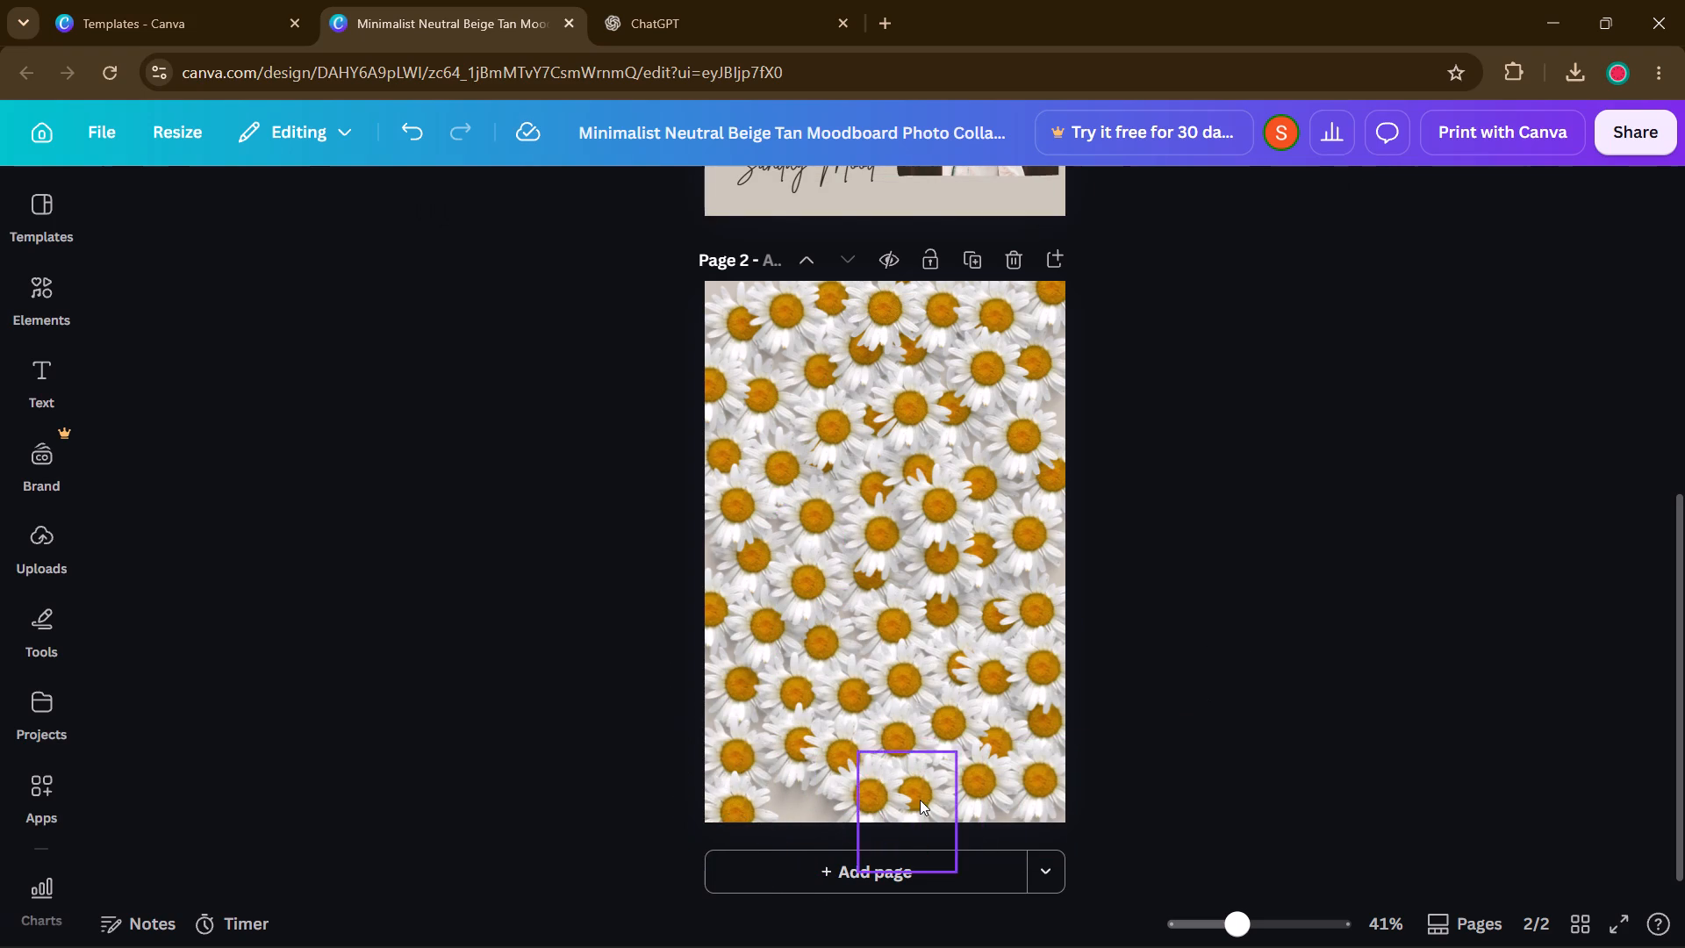
{"action": "left_click_drag", "start_coordinate": [878, 800], "coordinate": [799, 802]}
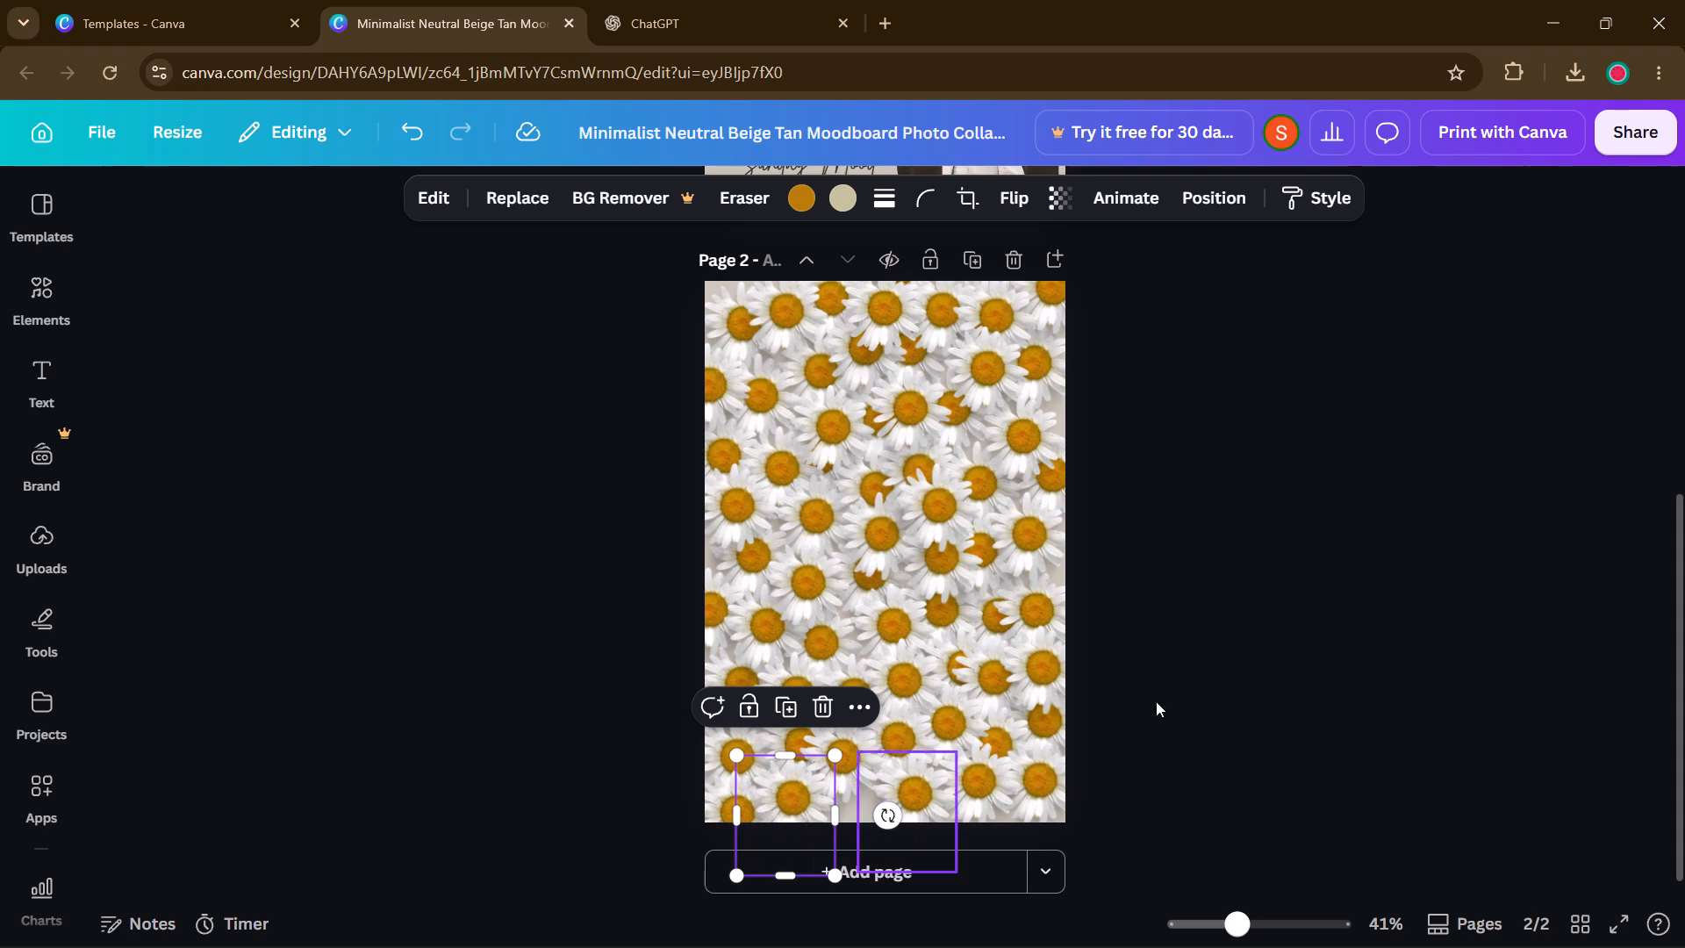
{"action": "left_click", "coordinate": [1257, 669]}
{"action": "left_click_drag", "start_coordinate": [837, 772], "coordinate": [851, 794]}
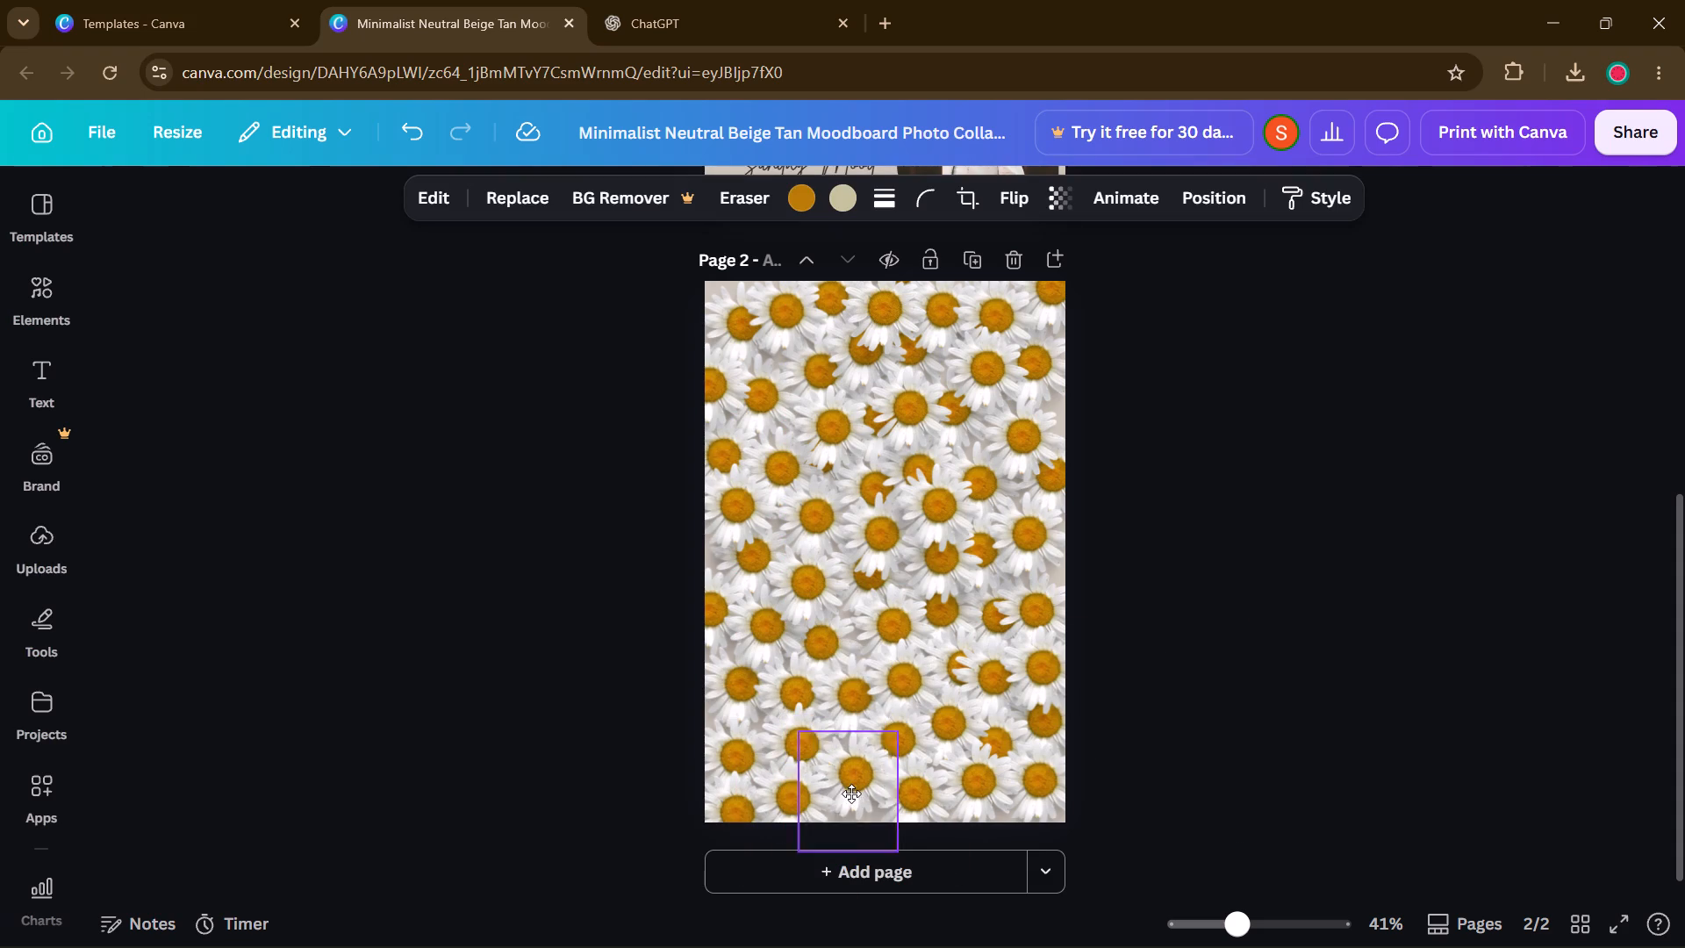
{"action": "left_click_drag", "start_coordinate": [851, 794], "coordinate": [856, 805]}
{"action": "left_click", "coordinate": [1402, 631]}
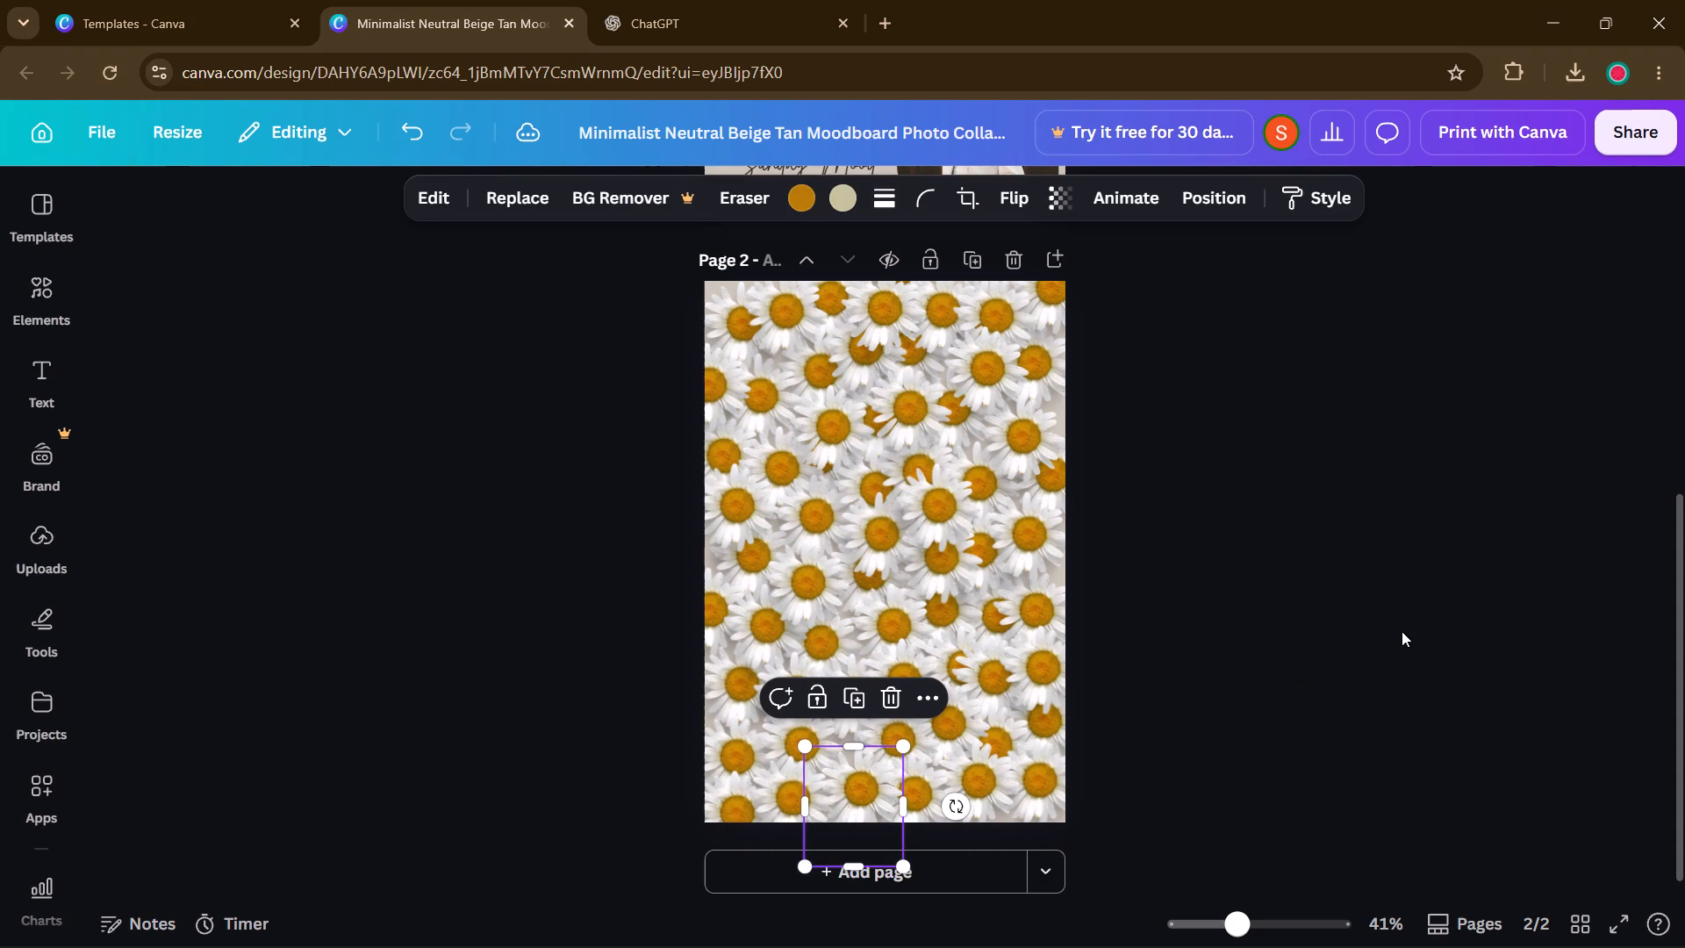
Paste one more daisy and place it in the gap just above the bottom row, slightly left of the page's centre.
{"action": "key", "text": "ctrl+c"}
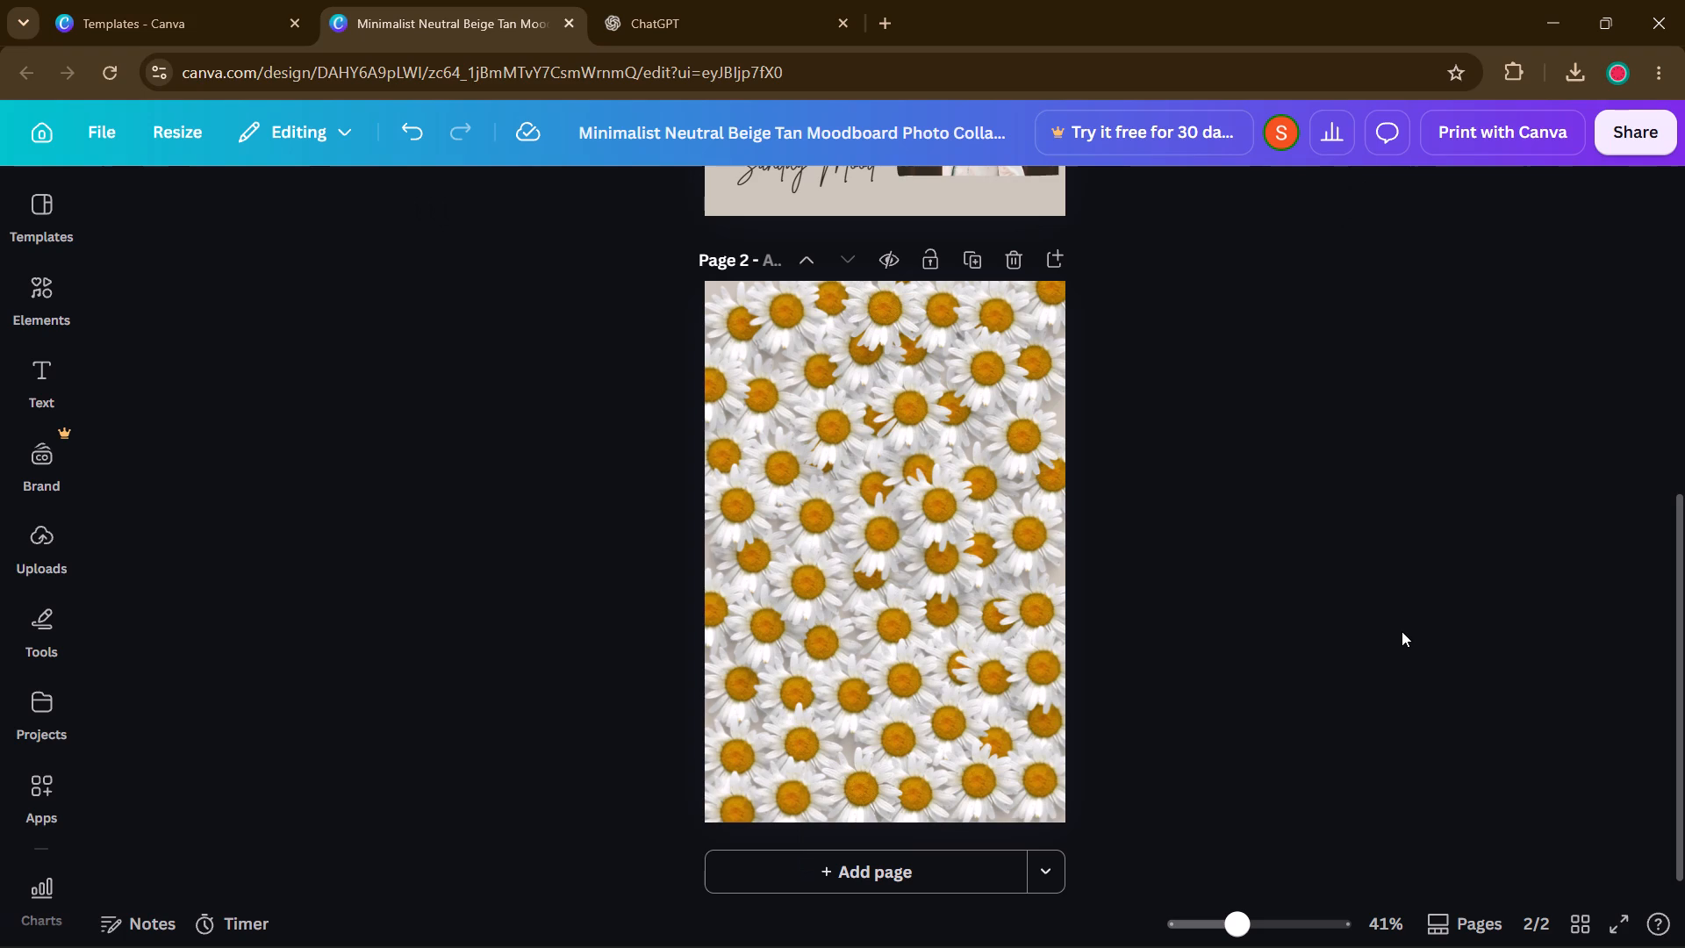
{"action": "key", "text": "ctrl+v"}
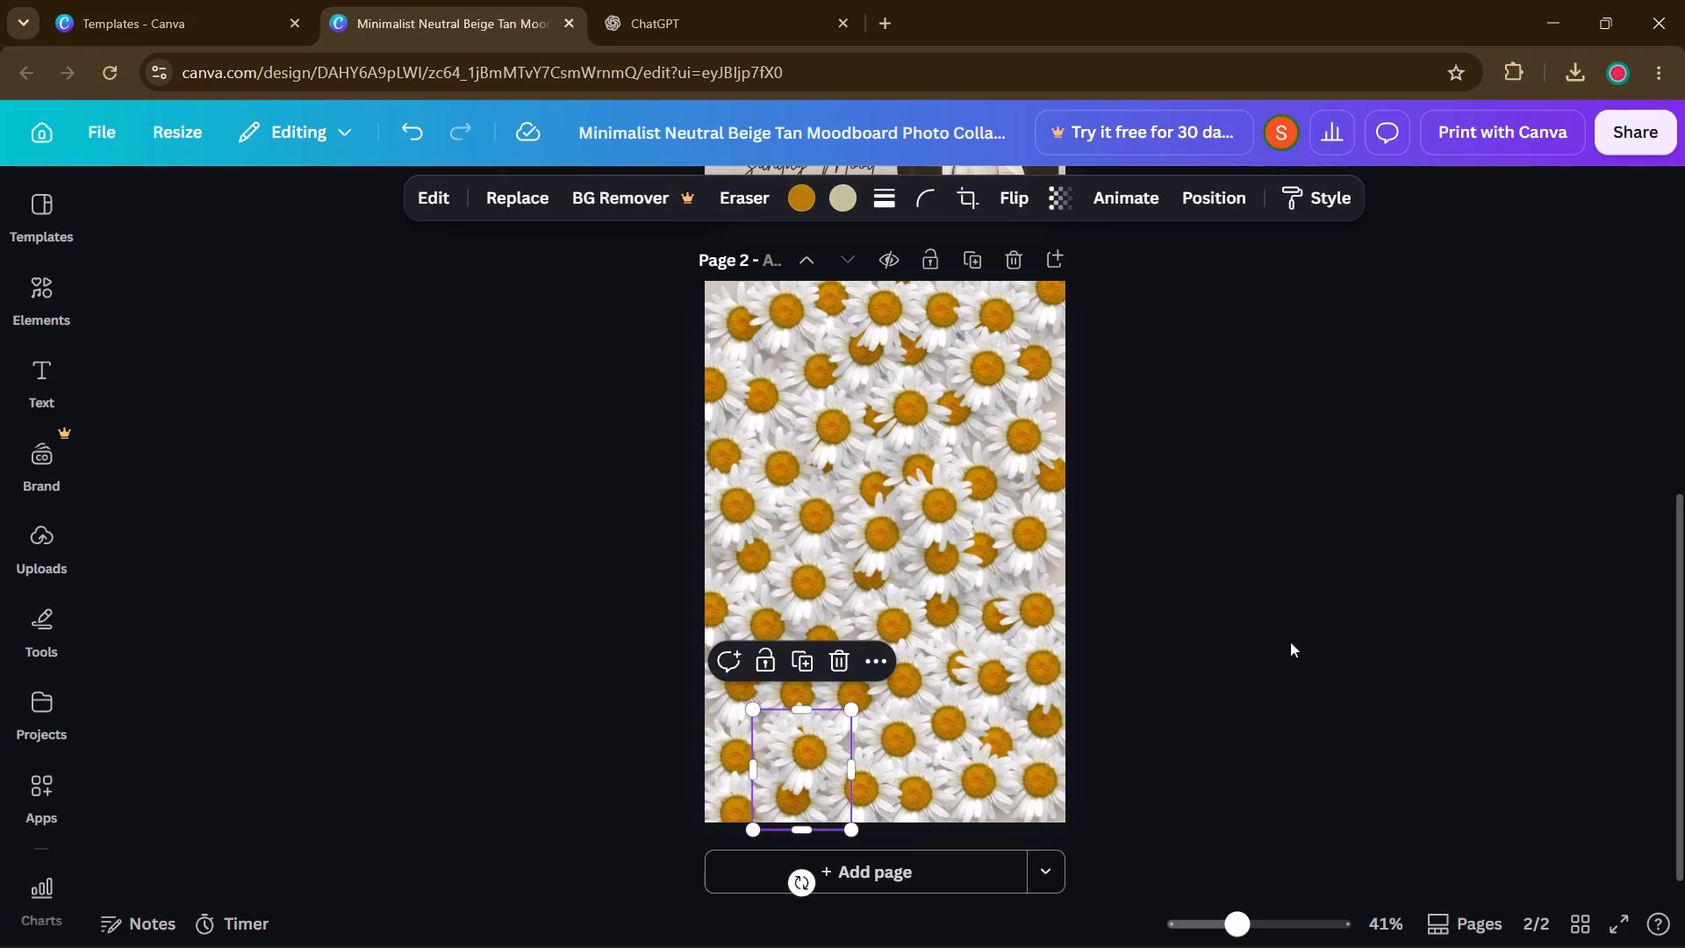
{"action": "left_click_drag", "start_coordinate": [816, 773], "coordinate": [859, 758]}
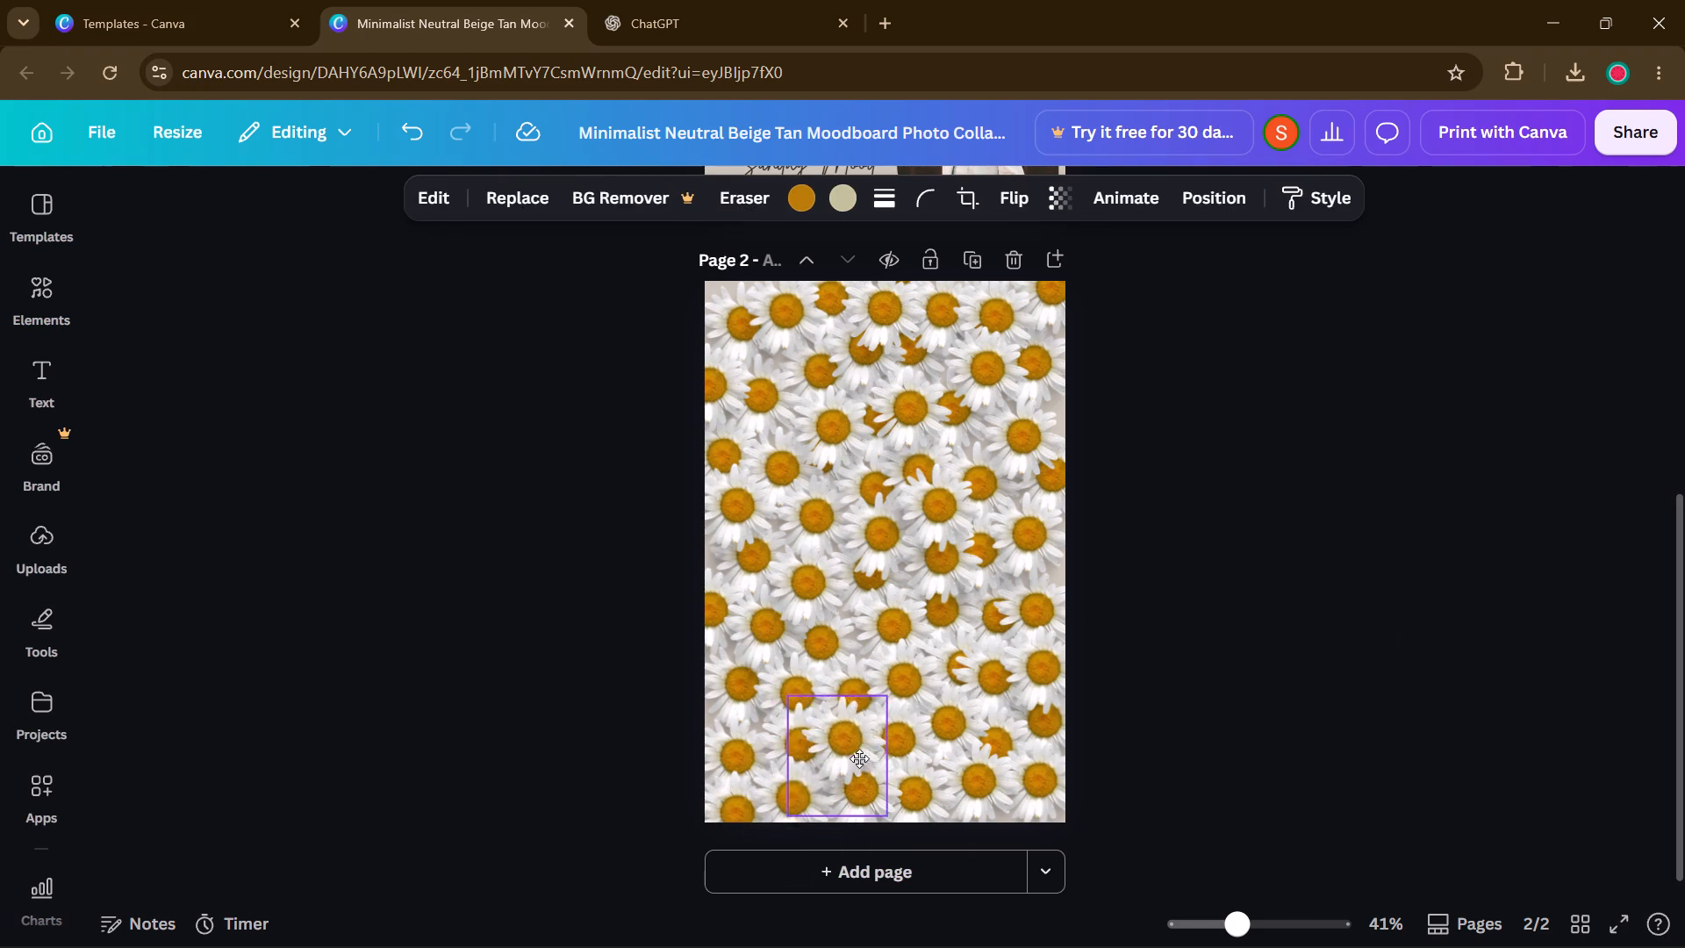
{"action": "left_click_drag", "start_coordinate": [859, 758], "coordinate": [864, 764]}
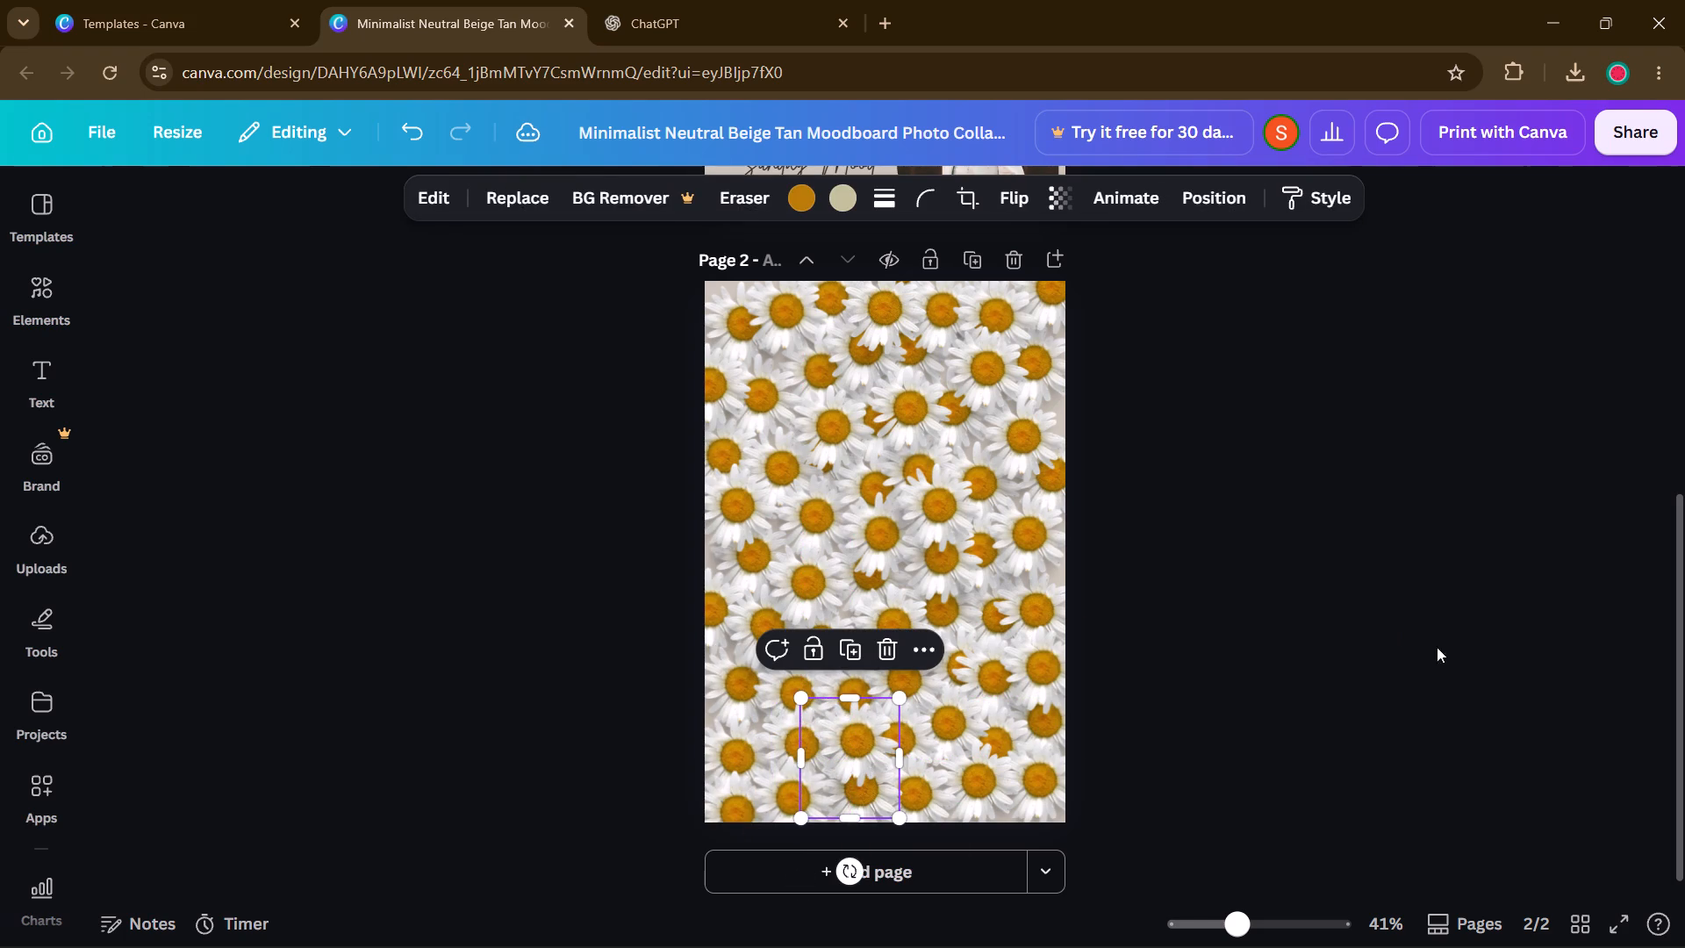
{"action": "left_click", "coordinate": [1445, 647]}
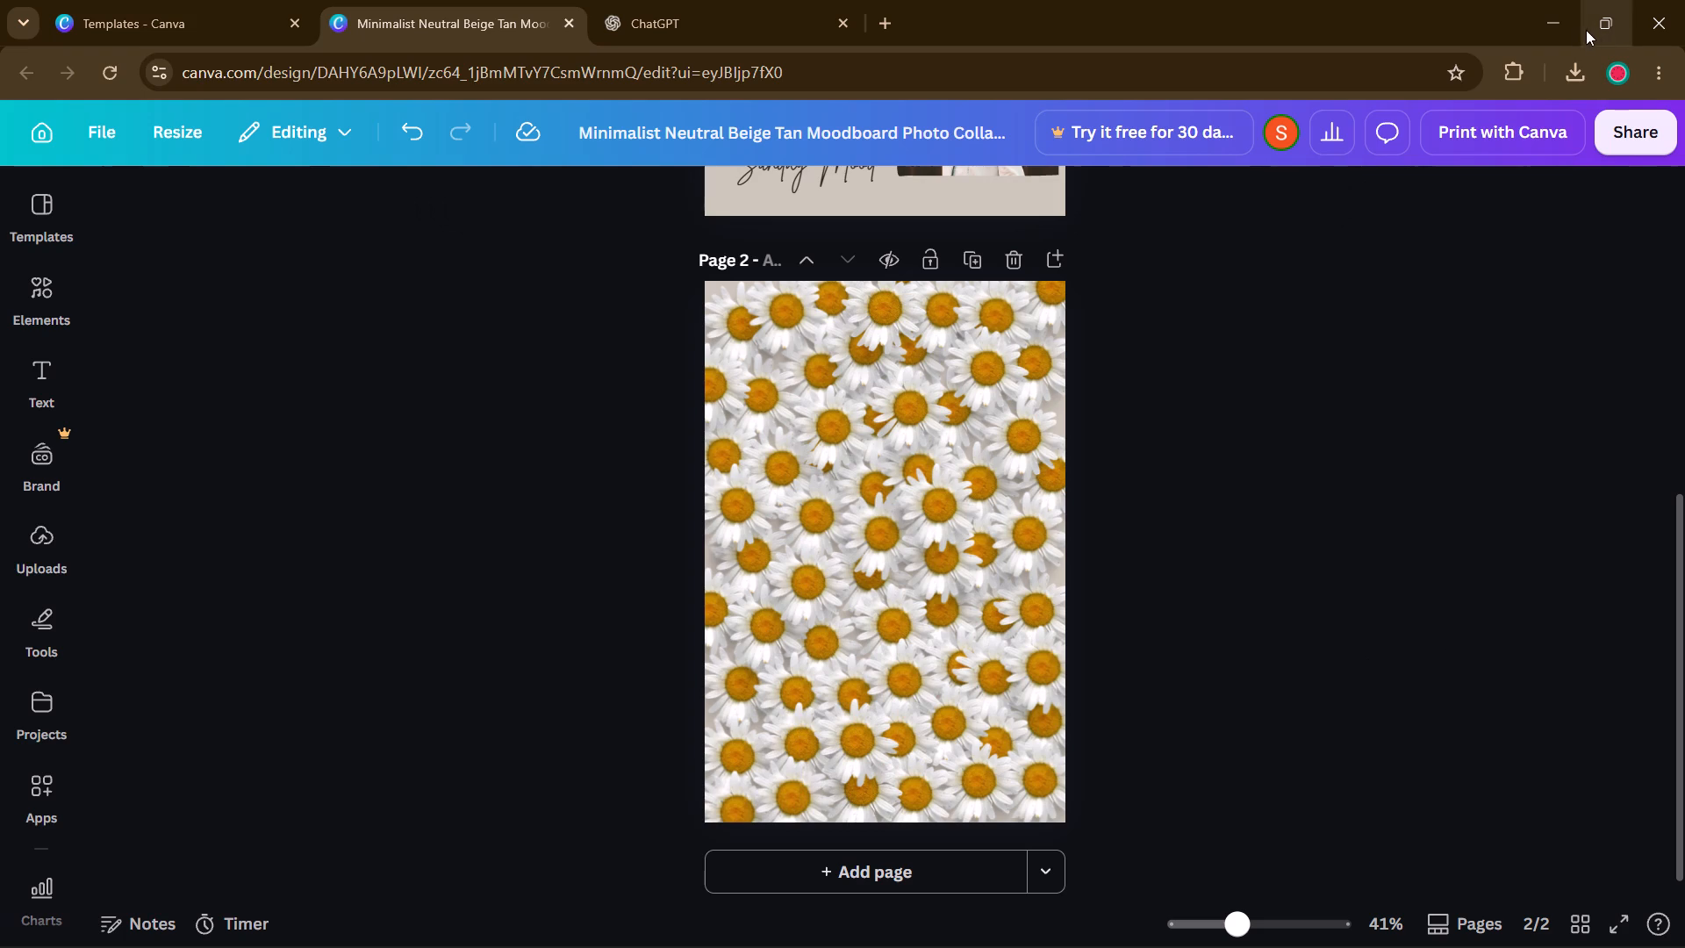
Minimise the browser window and open the Kuro app from the desktop.
{"action": "left_click", "coordinate": [193, 0]}
{"action": "left_click", "coordinate": [1538, 5]}
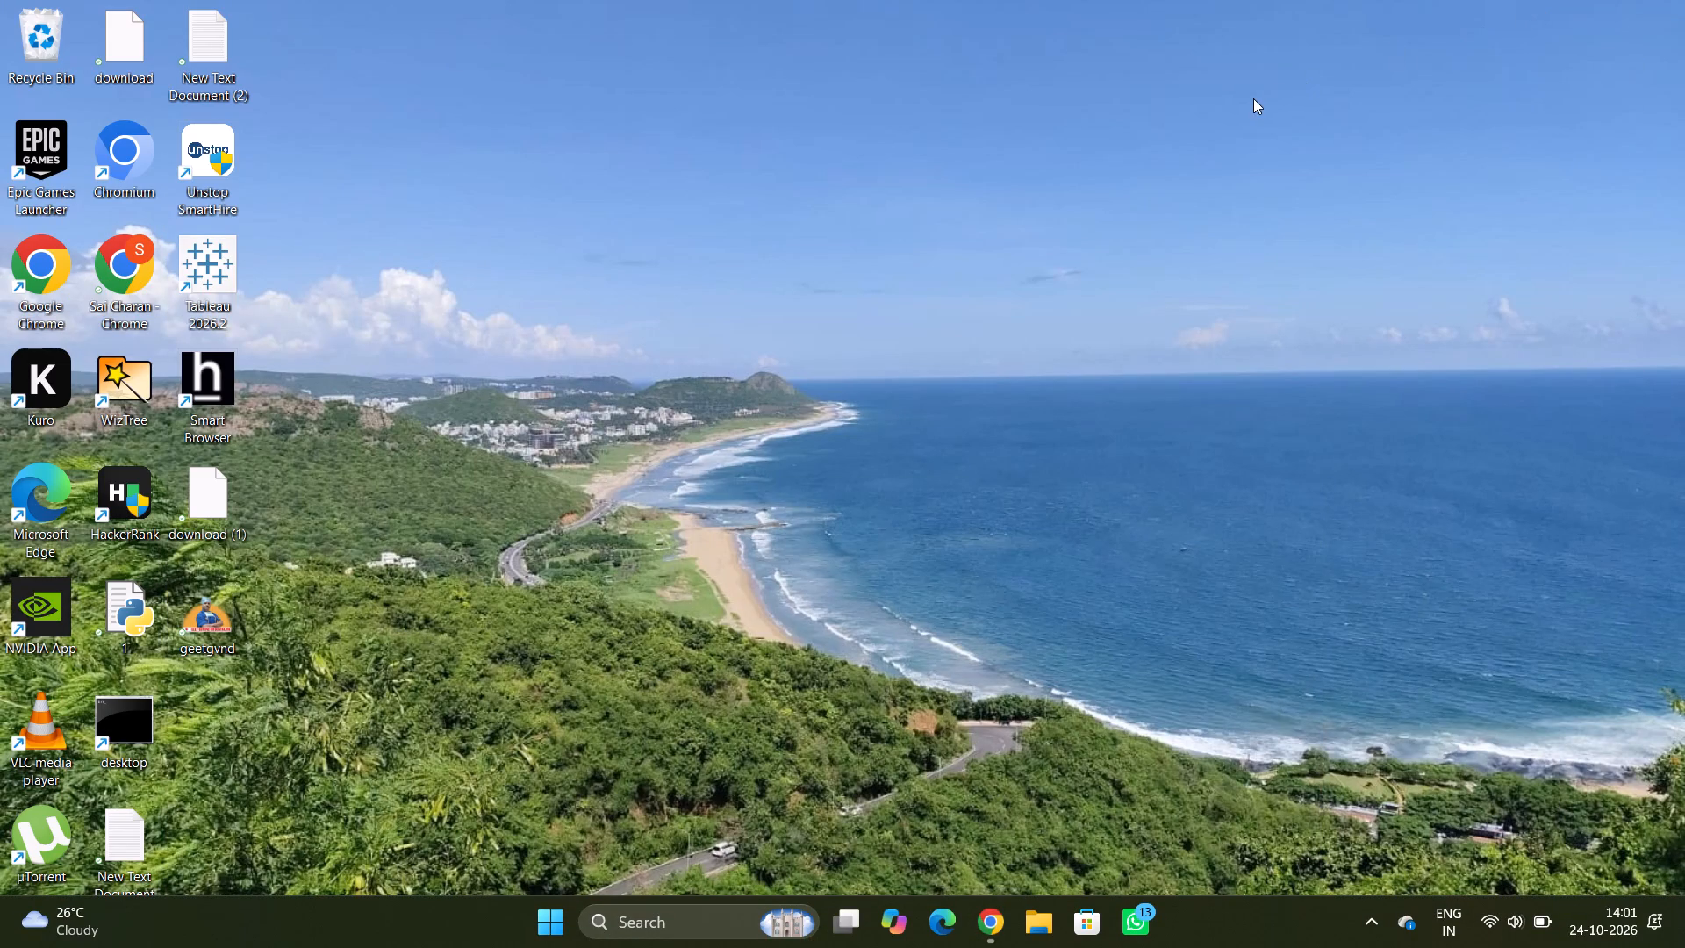
{"action": "double_click", "coordinate": [25, 371]}
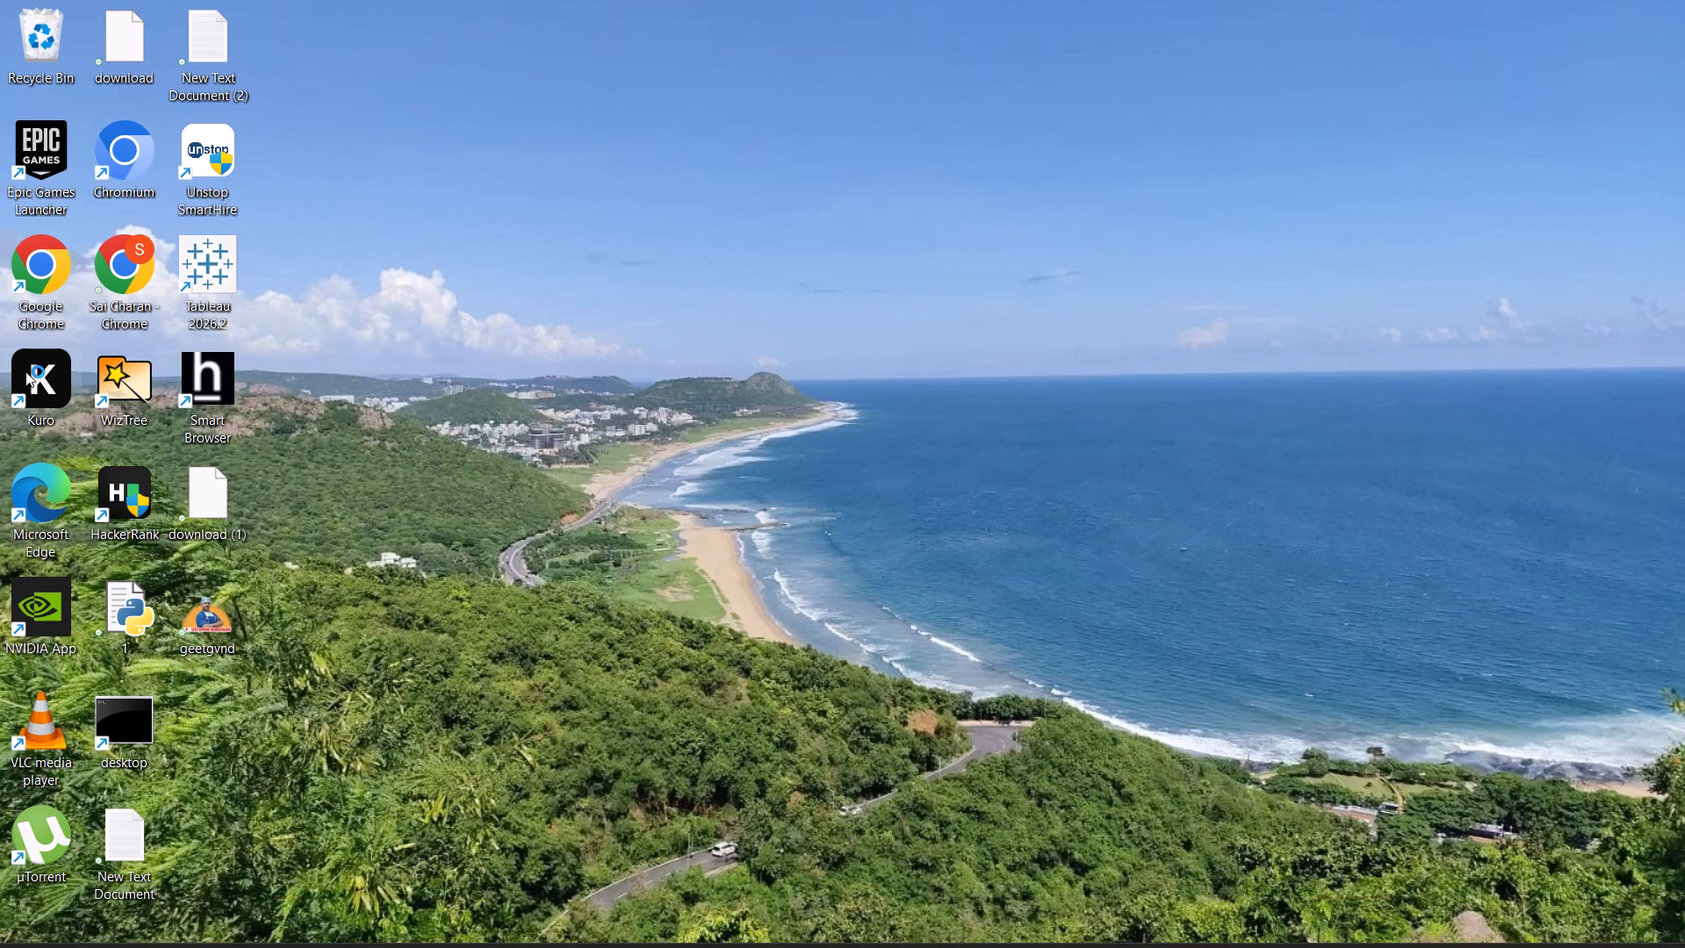